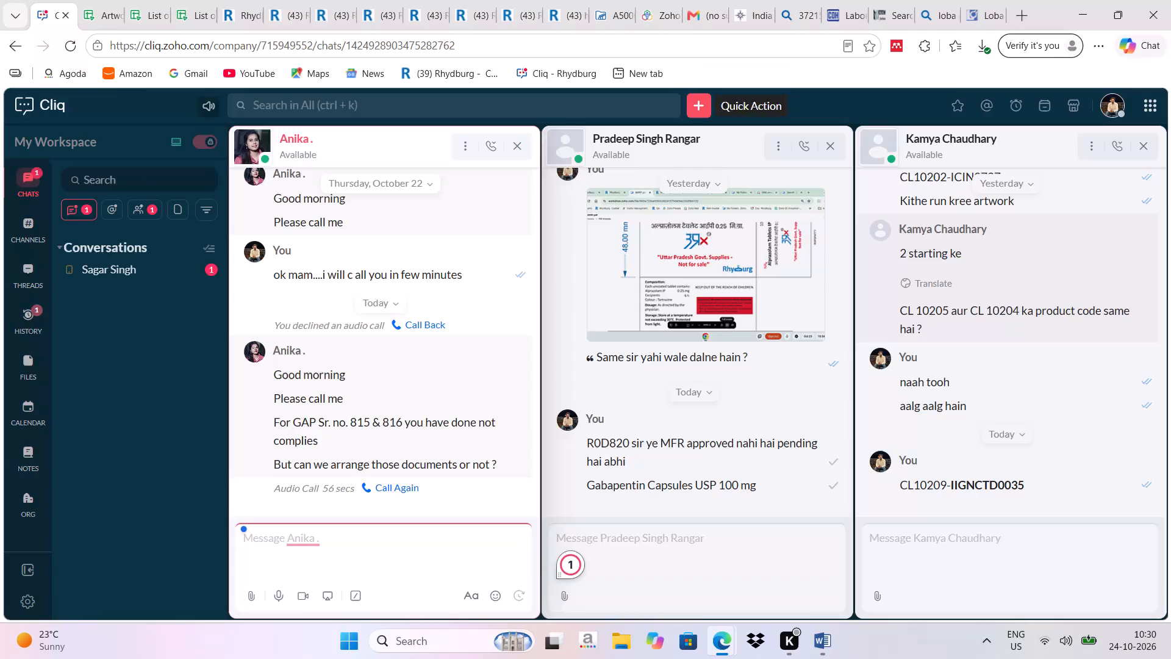
Close the open chat with Anika about GAP Sr. no. 815 & 816.
{"action": "left_click", "coordinate": [518, 148]}
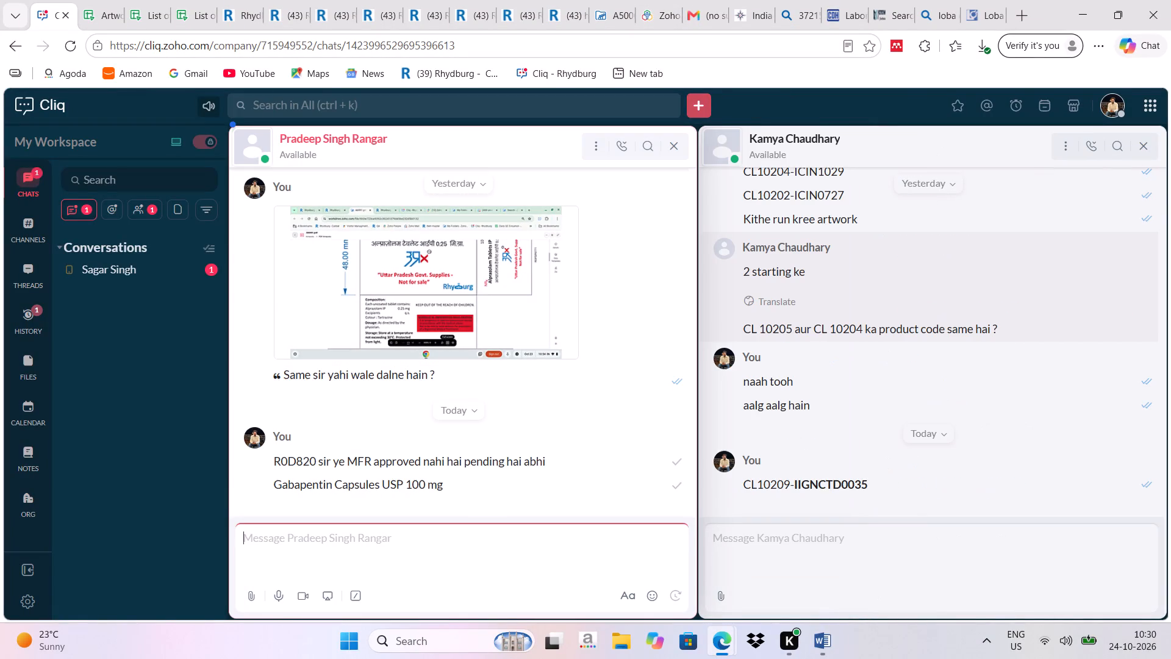
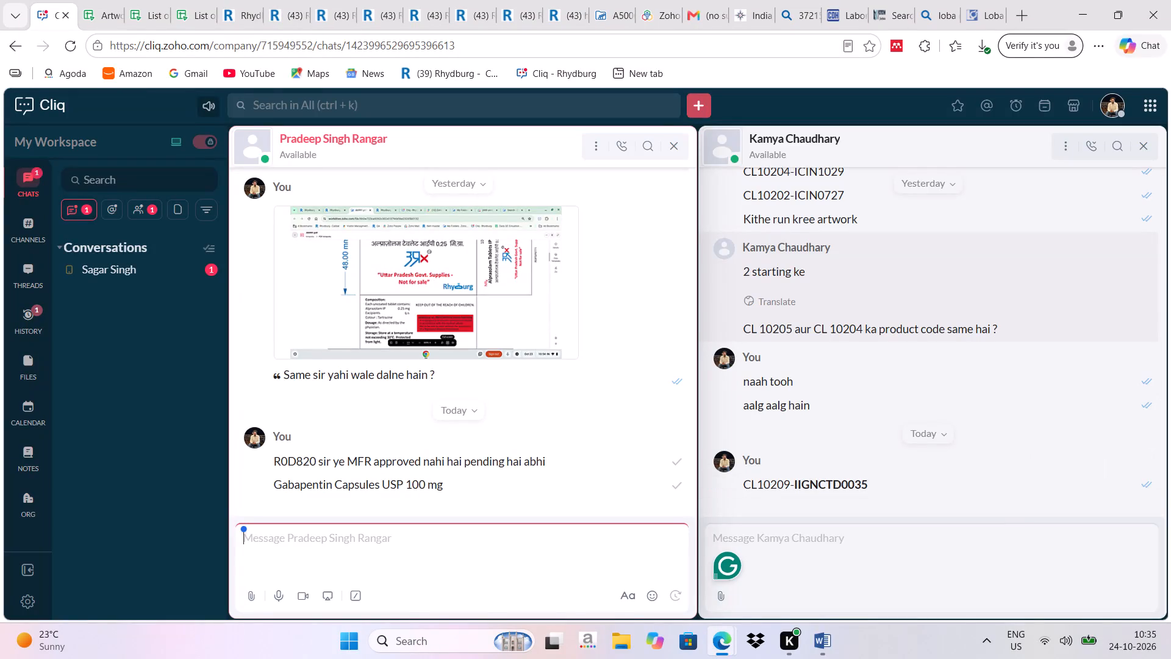
In the impacted-products sheet's G.S.R. 745(E) tab, copy the MFR code R0DCANP304 from cell A5.
{"action": "left_click", "coordinate": [137, 9]}
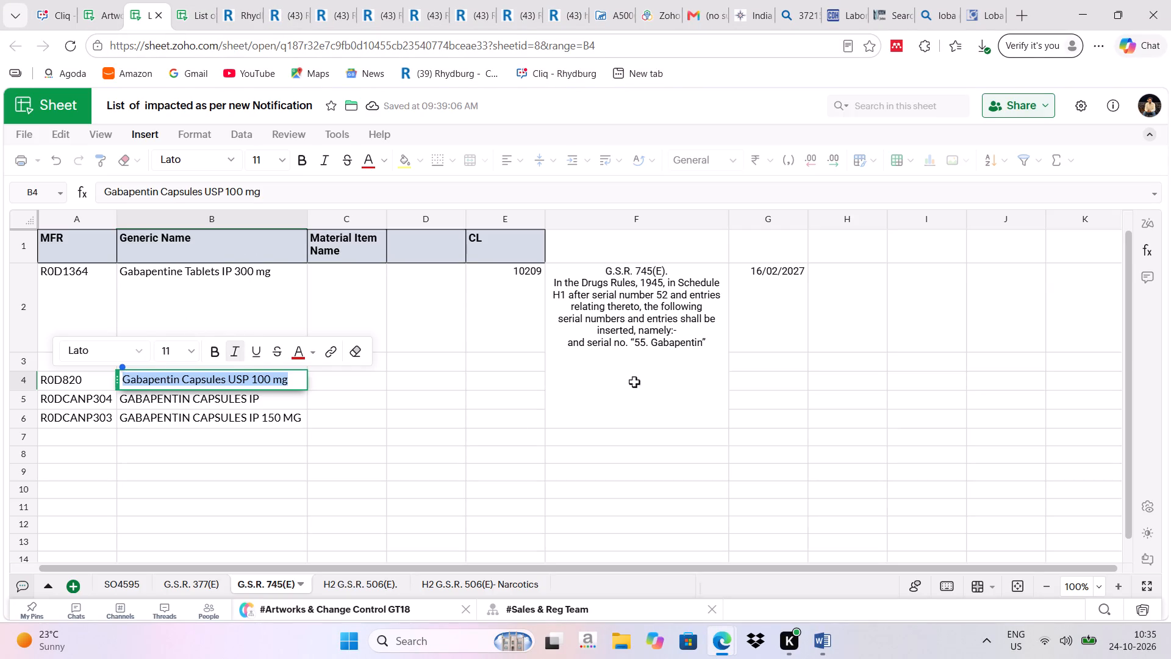
{"action": "left_click", "coordinate": [517, 303]}
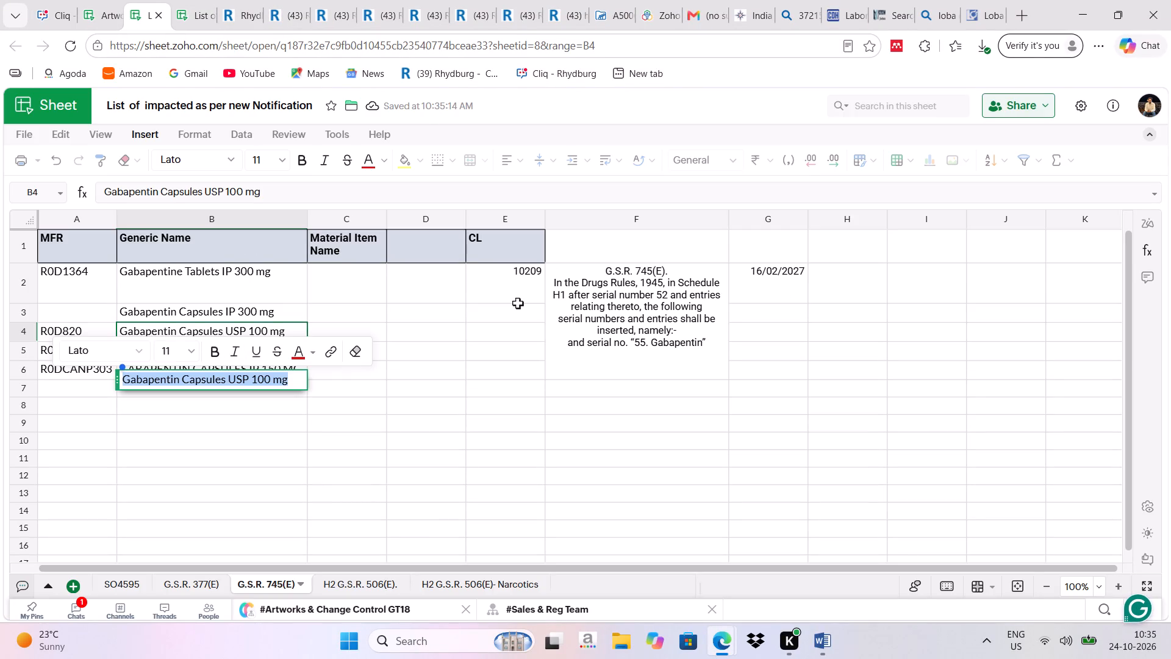
{"action": "left_click", "coordinate": [65, 345]}
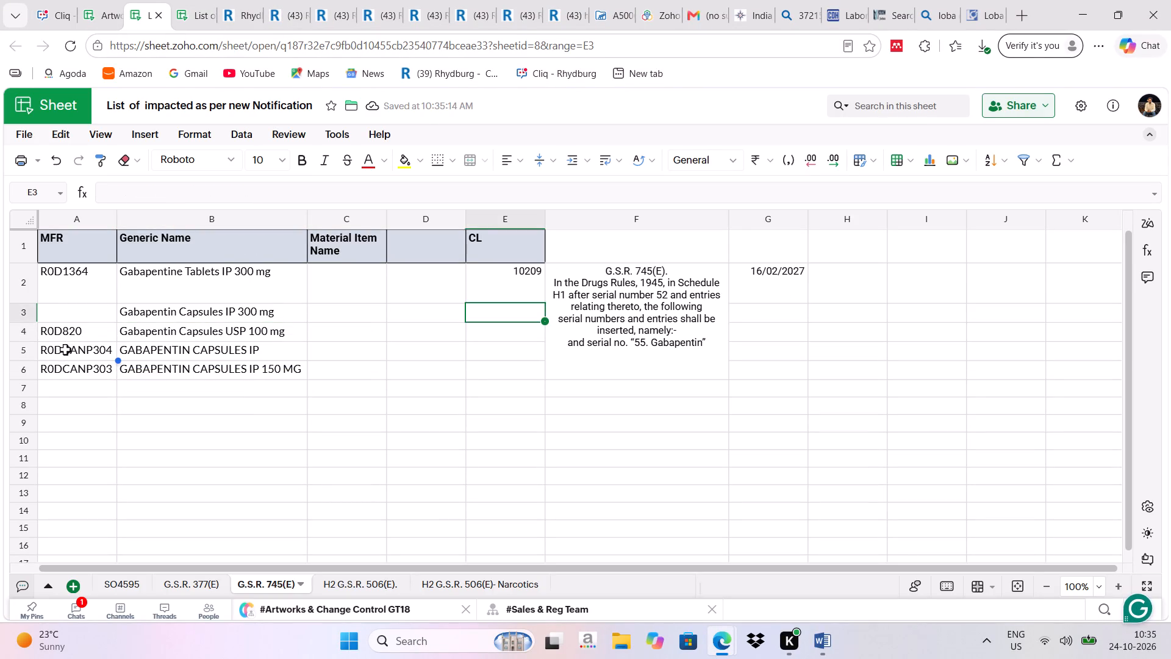
{"action": "double_click", "coordinate": [65, 350]}
{"action": "left_click_drag", "start_coordinate": [43, 347], "coordinate": [96, 350]}
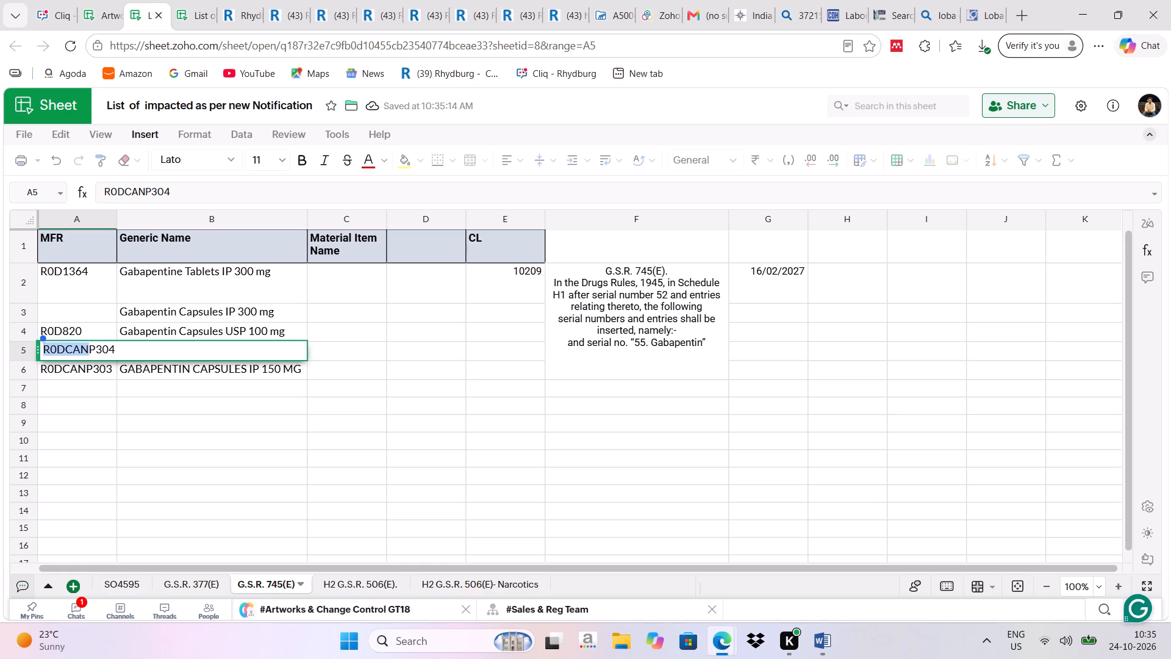
{"action": "left_click_drag", "start_coordinate": [96, 350], "coordinate": [114, 351]}
{"action": "right_click", "coordinate": [95, 350]}
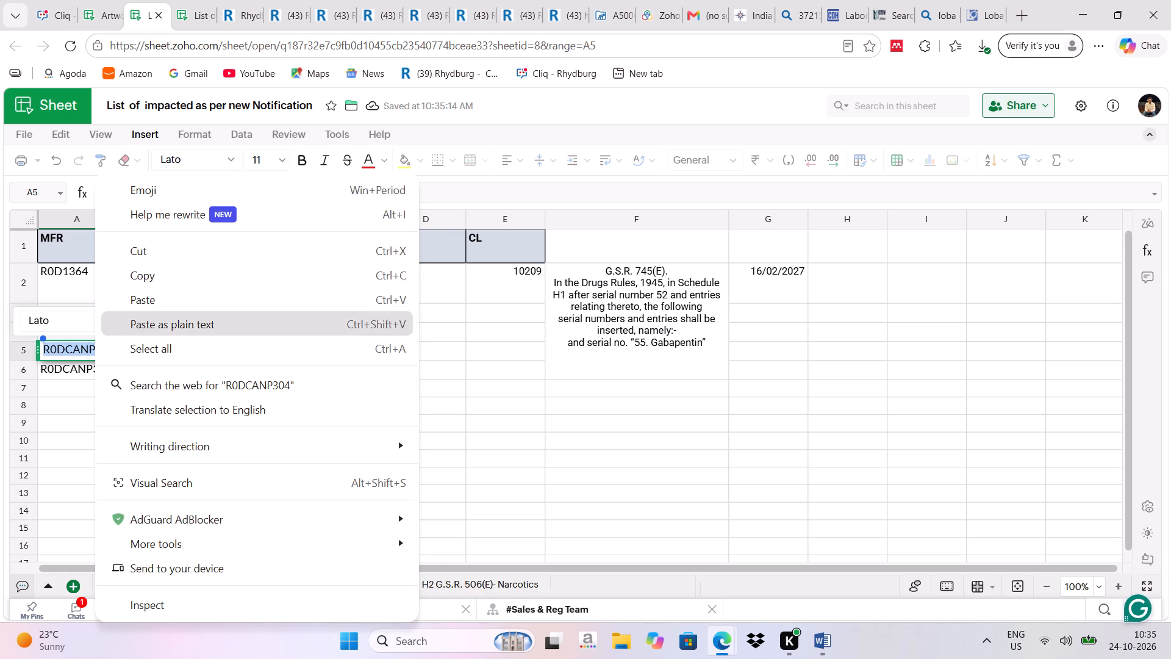
{"action": "left_click", "coordinate": [137, 272]}
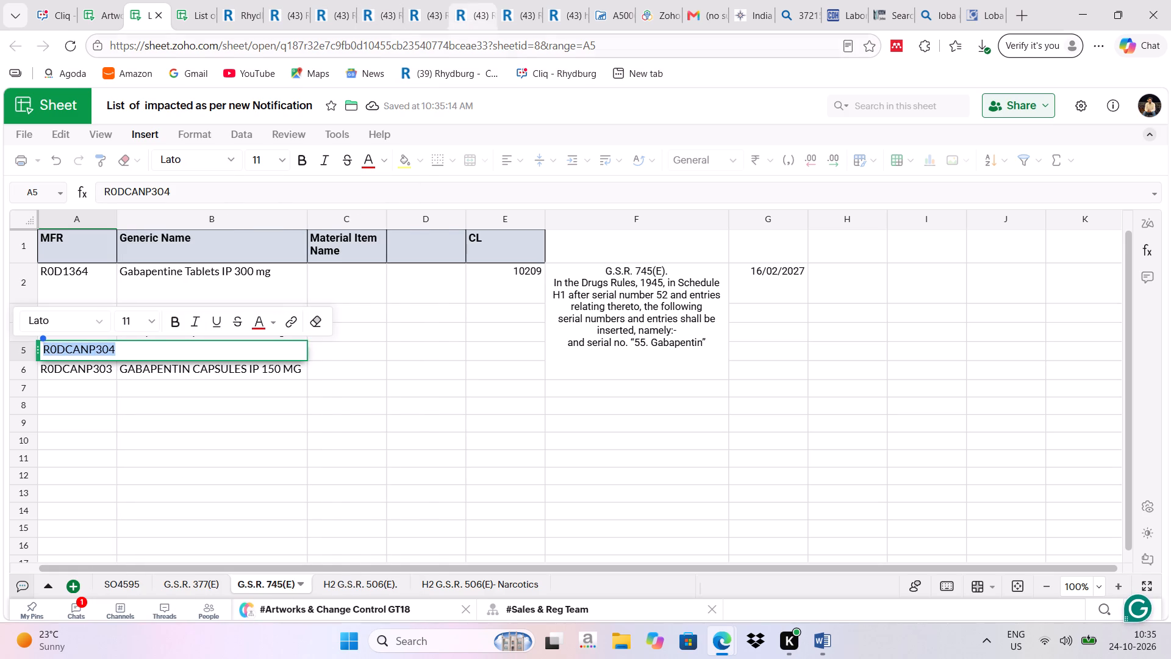
Remove the R0D1364 search filter from the BOM PM Report in Caliber.
{"action": "left_click", "coordinate": [476, 2]}
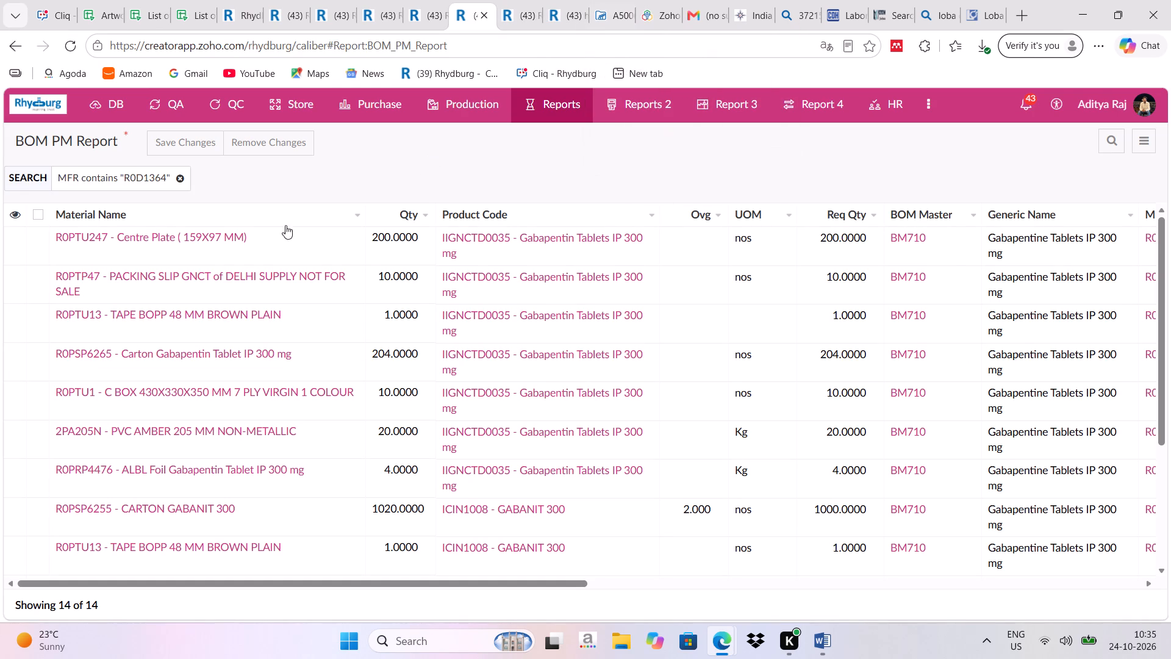
{"action": "left_click", "coordinate": [180, 175]}
{"action": "left_click", "coordinate": [142, 9]}
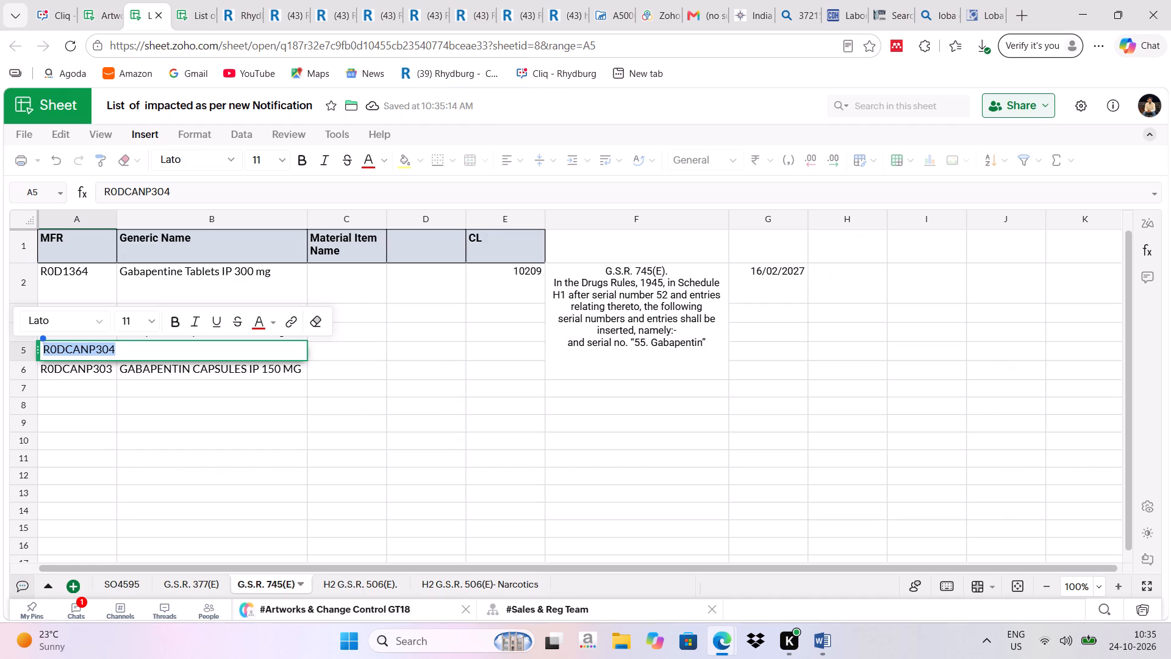
{"action": "left_click", "coordinate": [476, 10]}
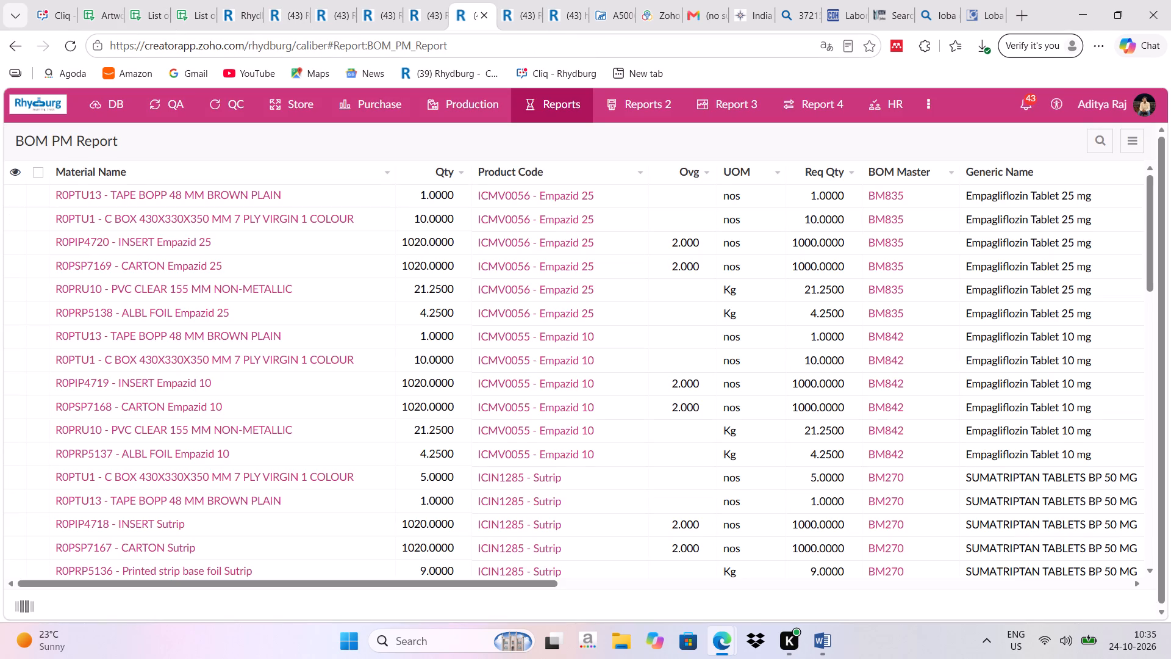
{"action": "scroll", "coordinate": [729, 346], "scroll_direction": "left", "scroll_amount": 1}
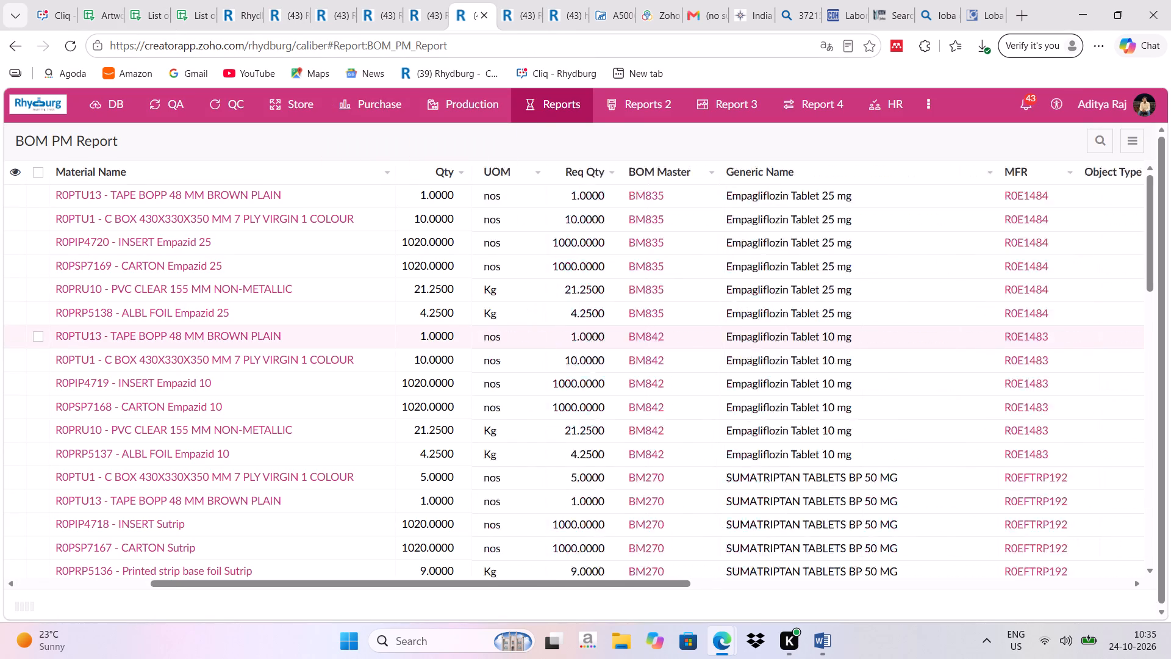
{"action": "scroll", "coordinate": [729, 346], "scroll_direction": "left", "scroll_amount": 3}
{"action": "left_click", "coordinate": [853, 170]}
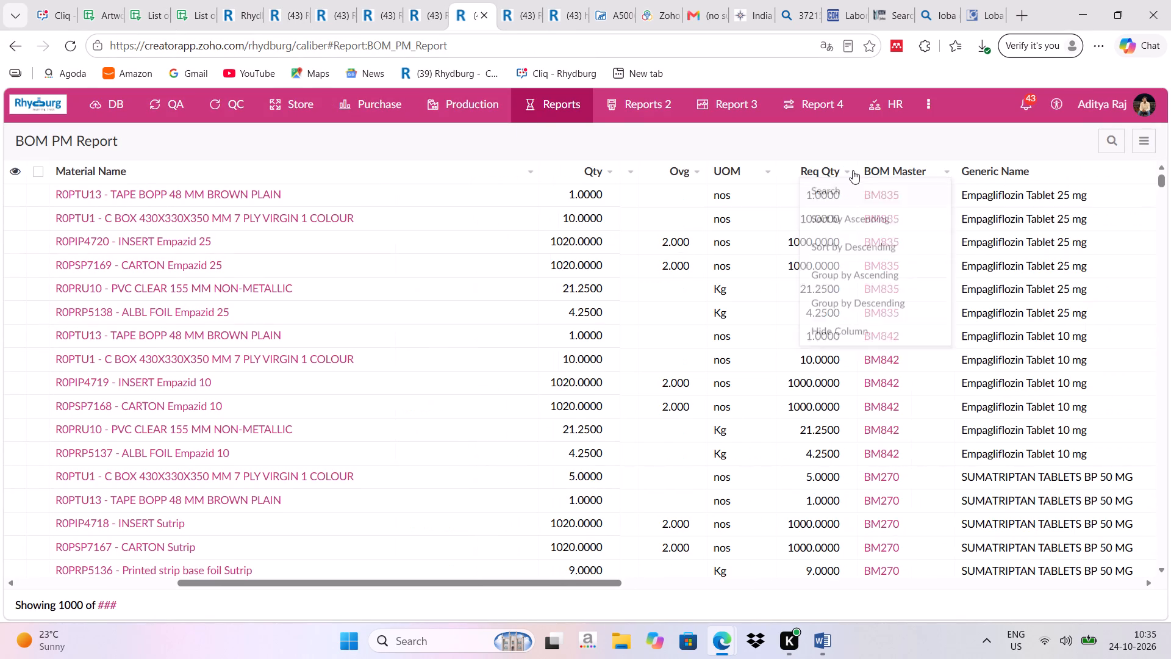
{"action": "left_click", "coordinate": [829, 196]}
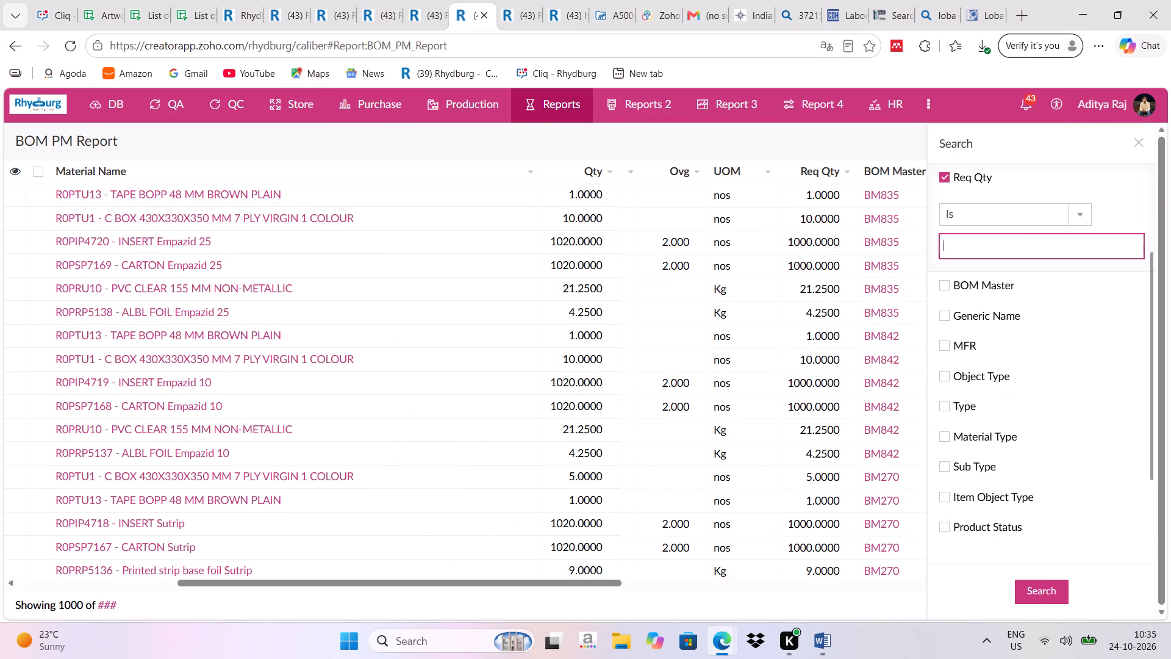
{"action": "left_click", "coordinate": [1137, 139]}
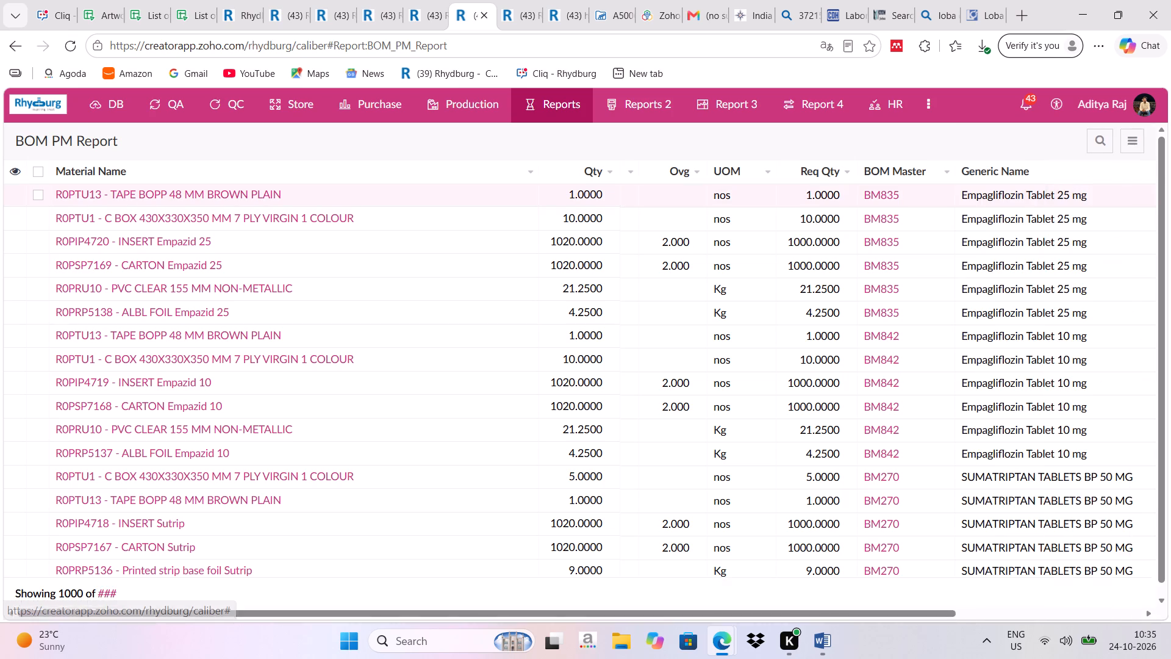
Search the BOM PM Report for records whose MFR contains R0DCANP304.
{"action": "scroll", "coordinate": [884, 237], "scroll_direction": "left", "scroll_amount": 4}
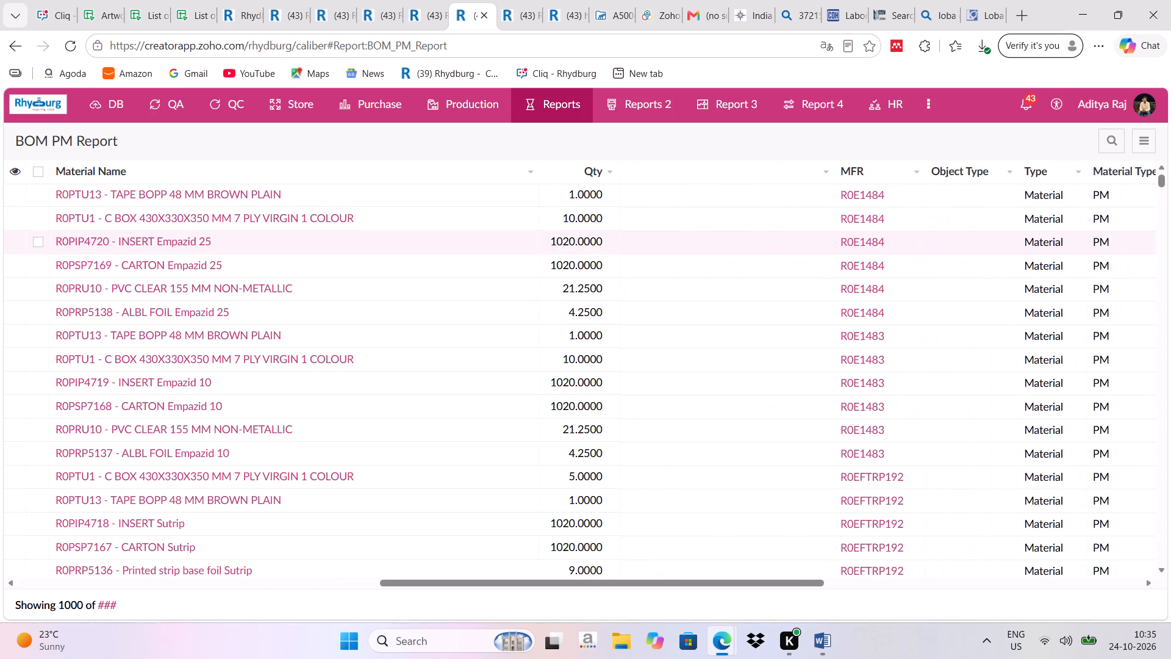
{"action": "scroll", "coordinate": [884, 237], "scroll_direction": "left", "scroll_amount": 1}
{"action": "left_click", "coordinate": [812, 164]}
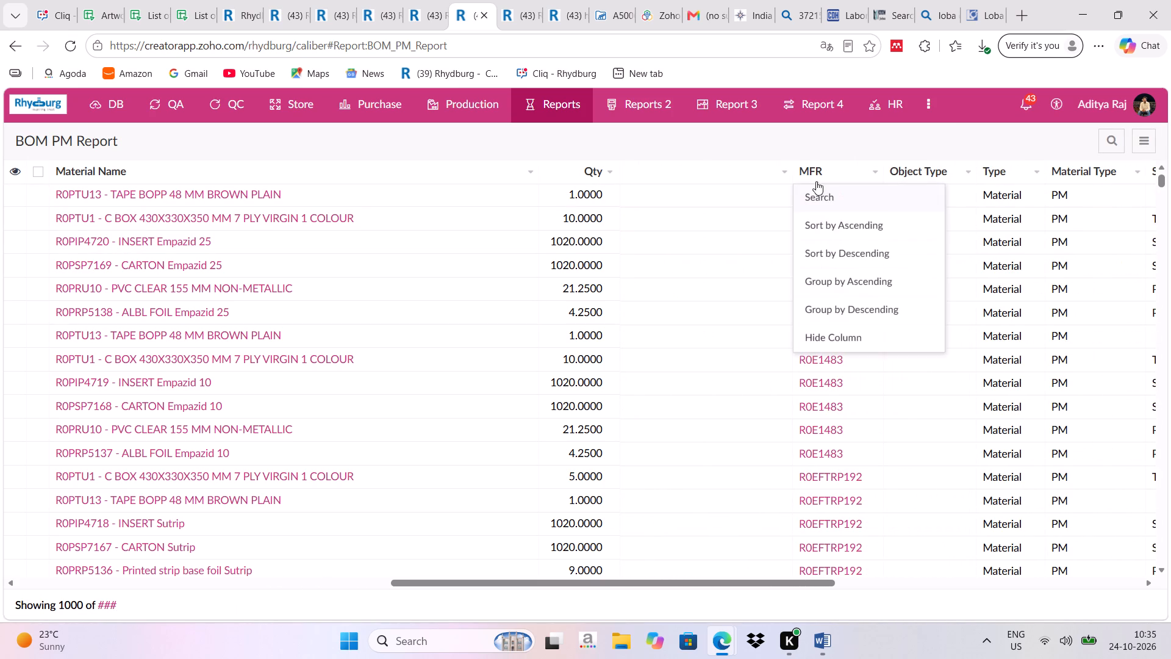
{"action": "left_click", "coordinate": [821, 190]}
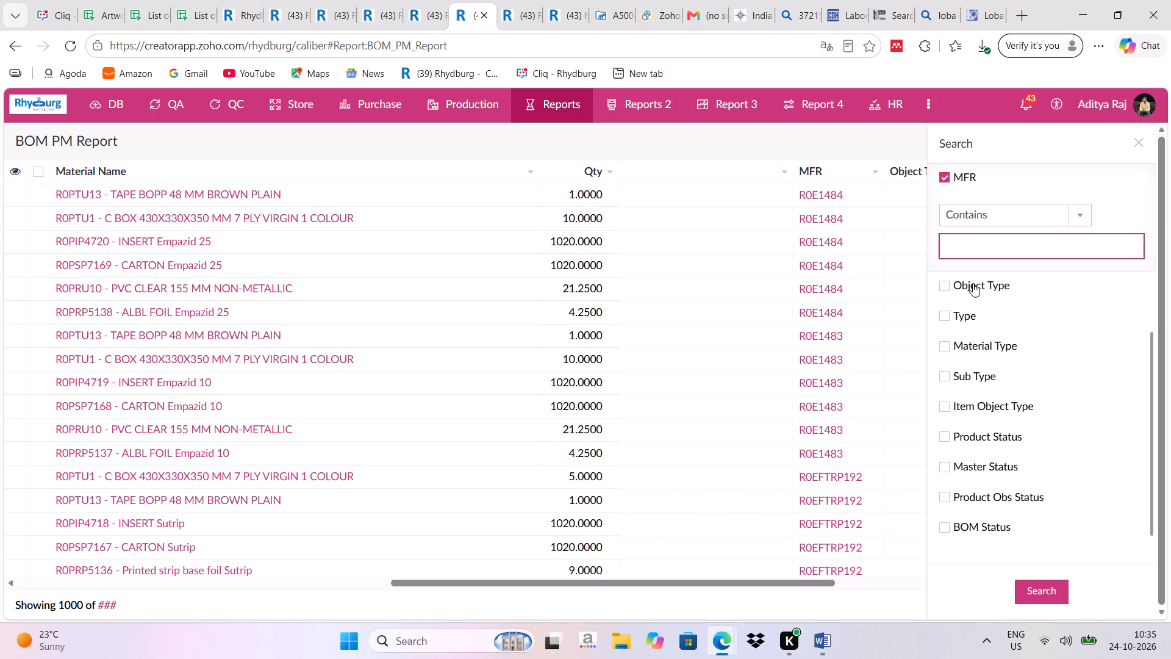
{"action": "key", "text": "ctrl+v"}
{"action": "key", "text": "Return"}
{"action": "key", "text": "Return"}
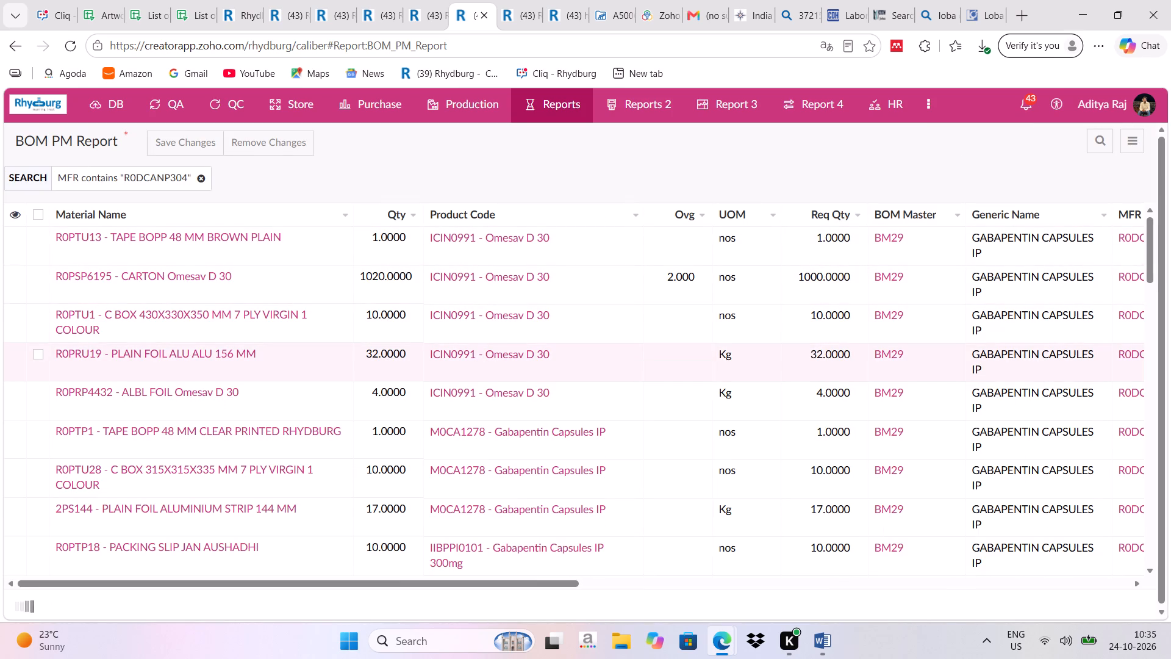
Examine the materials and product codes listed for R0DCANP304 in the BOM PM Report, comparing with the Gabapentin rows in the sheet.
{"action": "scroll", "coordinate": [533, 390], "scroll_direction": "down", "scroll_amount": 2}
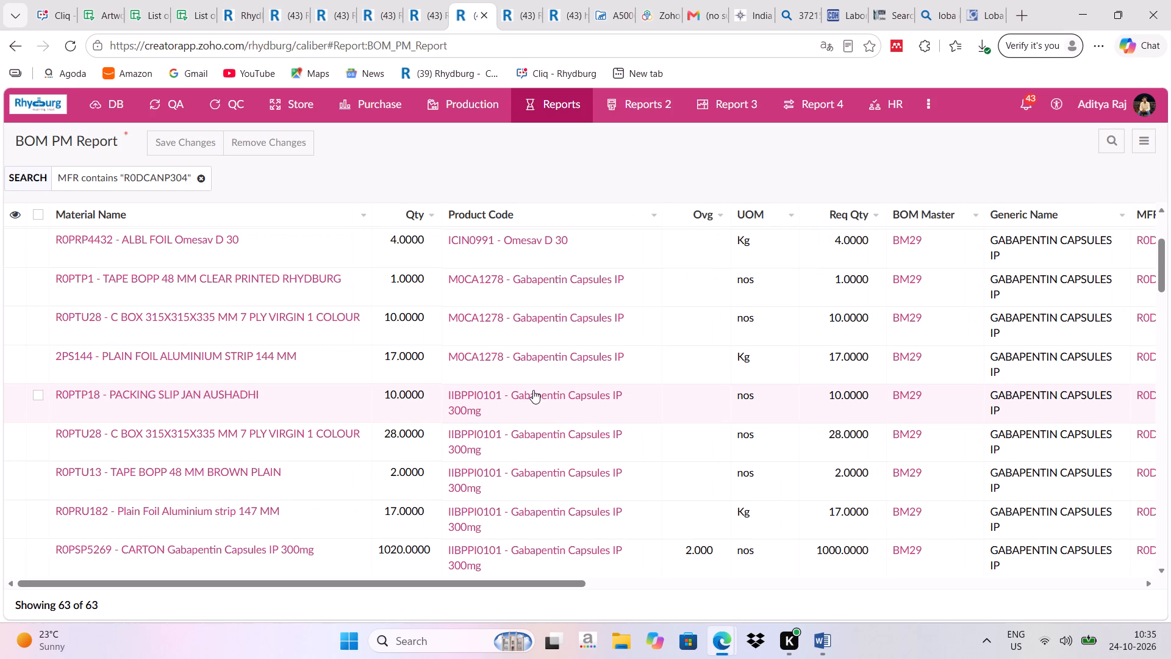
{"action": "scroll", "coordinate": [533, 390], "scroll_direction": "right", "scroll_amount": 1}
{"action": "left_click", "coordinate": [137, 13]}
{"action": "left_click", "coordinate": [487, 474]}
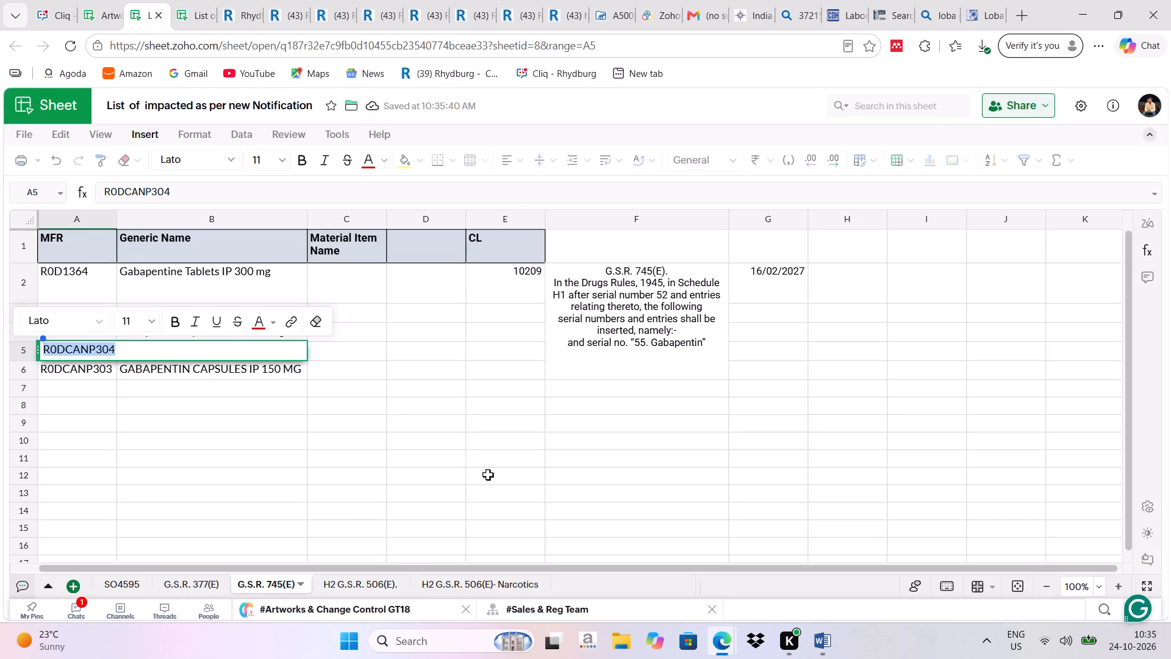
{"action": "left_click", "coordinate": [381, 411]}
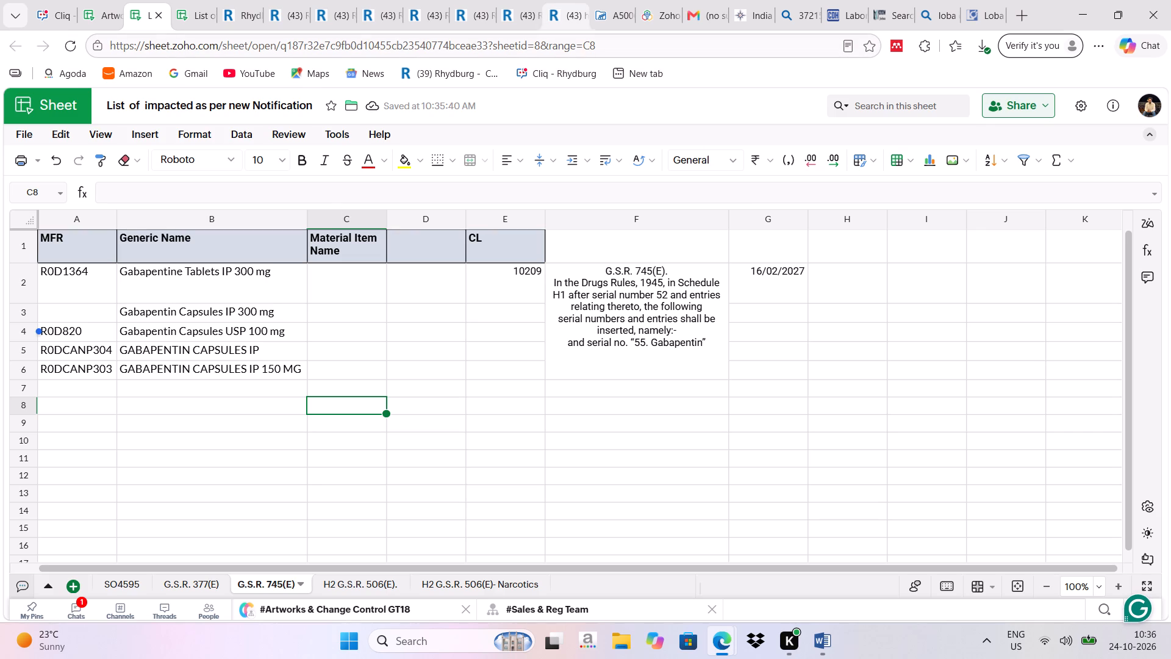
{"action": "left_click", "coordinate": [569, 15]}
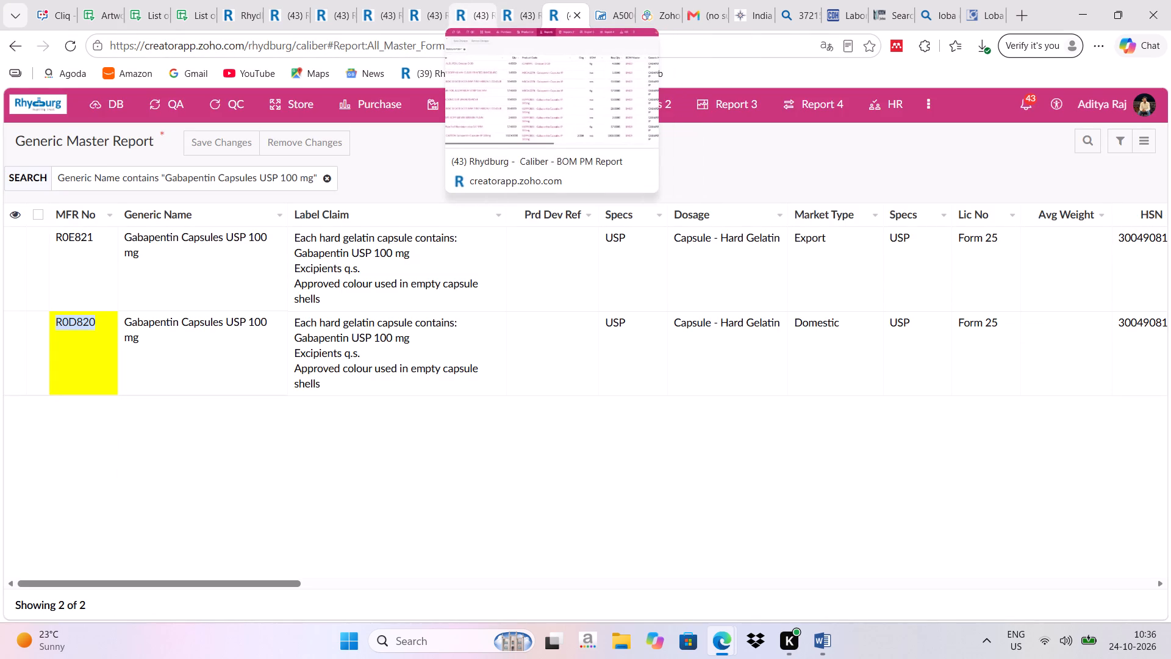
{"action": "left_click", "coordinate": [515, 8]}
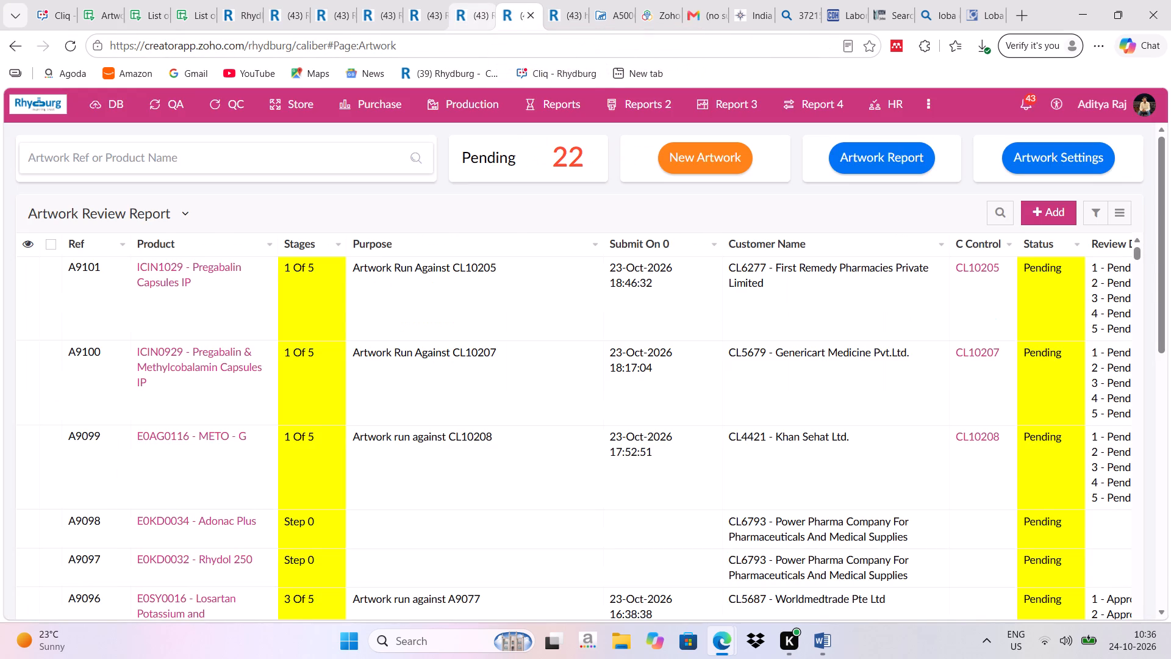
{"action": "left_click", "coordinate": [475, 11]}
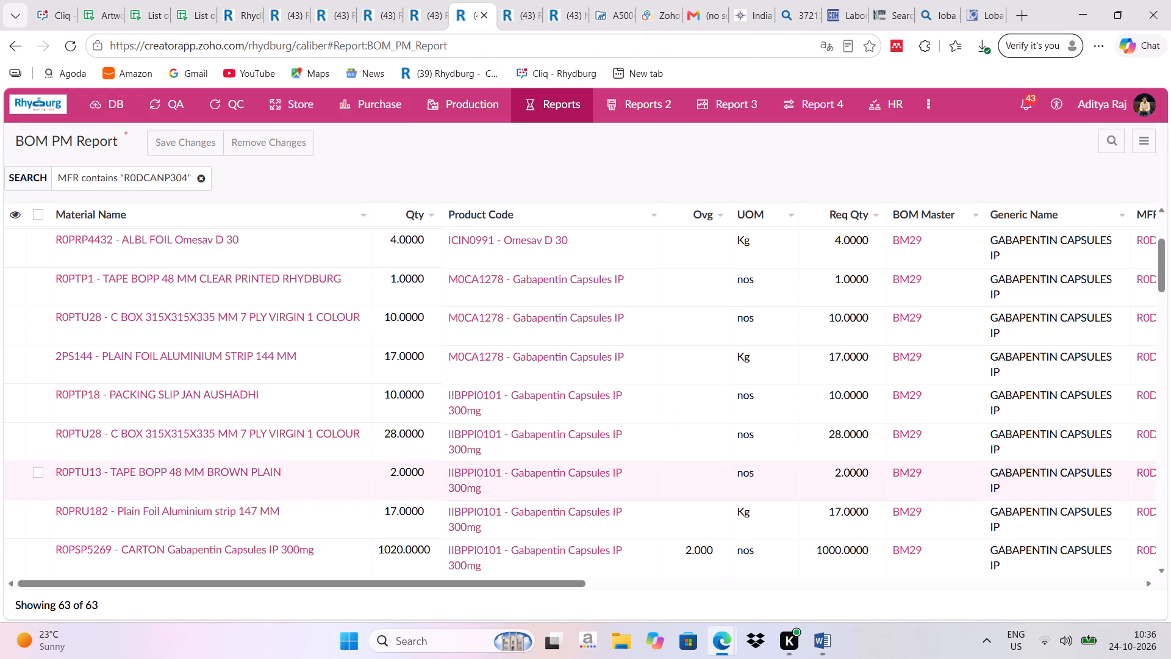
{"action": "scroll", "coordinate": [526, 456], "scroll_direction": "down", "scroll_amount": 4}
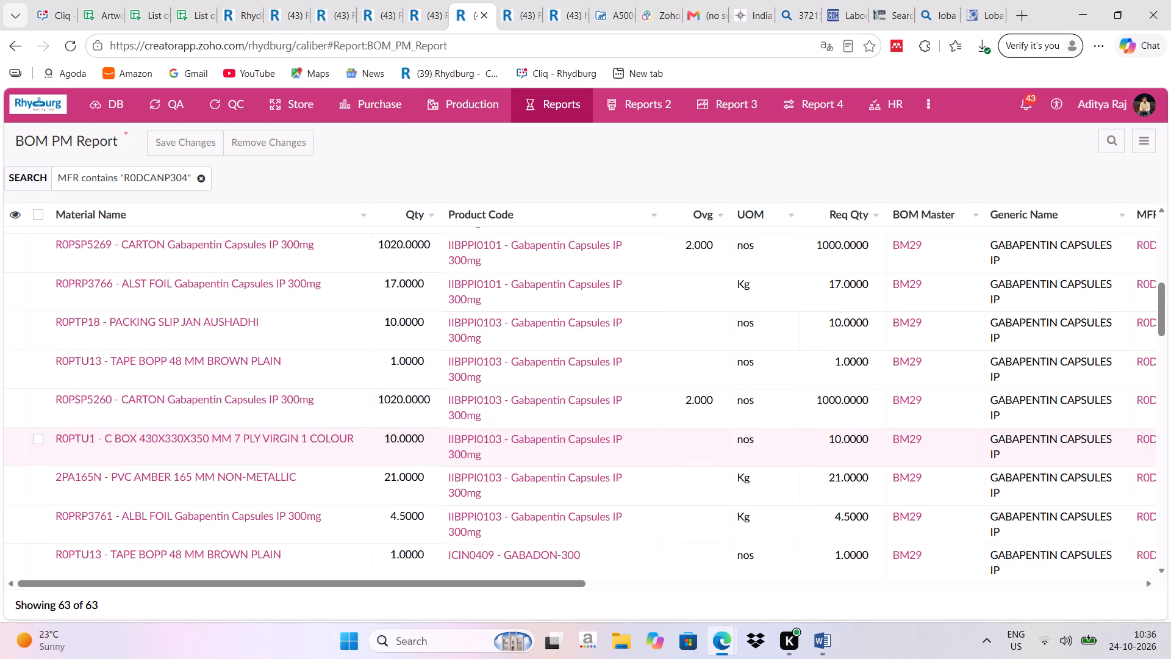
{"action": "scroll", "coordinate": [525, 455], "scroll_direction": "down", "scroll_amount": 6}
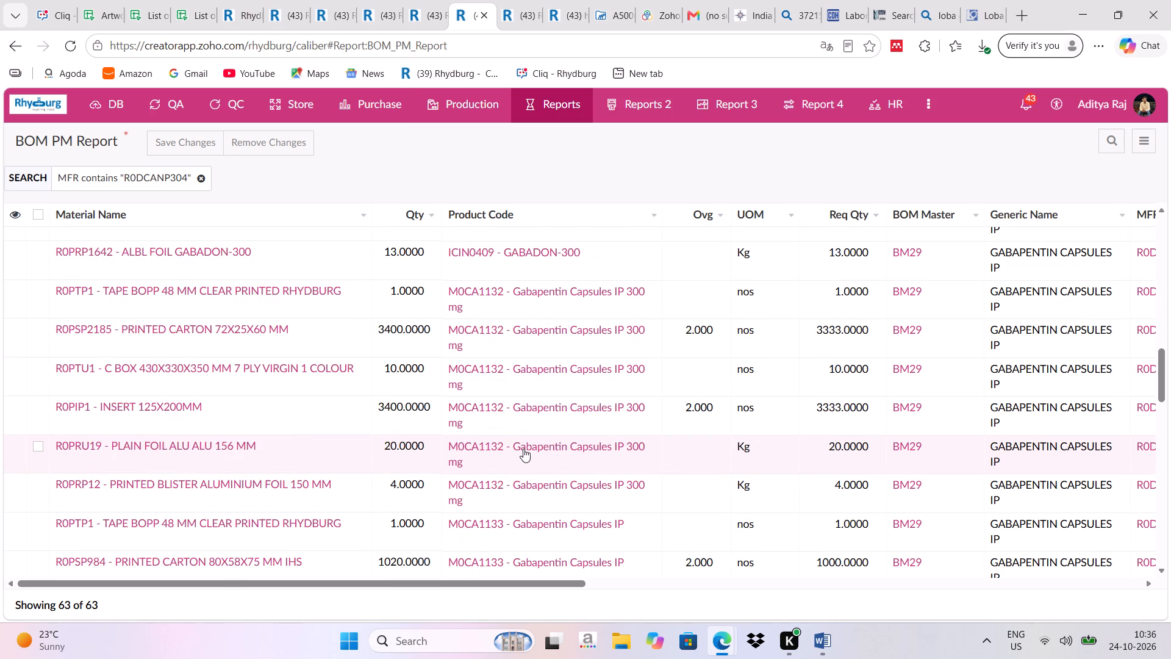
{"action": "scroll", "coordinate": [523, 448], "scroll_direction": "down", "scroll_amount": 4}
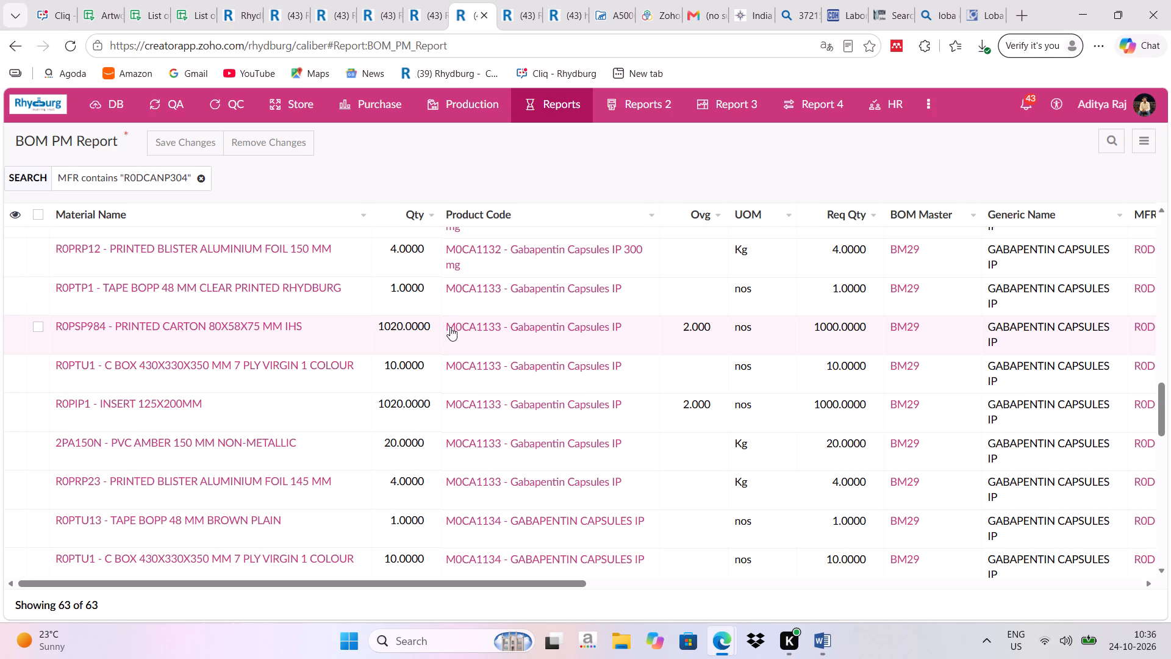
{"action": "scroll", "coordinate": [467, 323], "scroll_direction": "up", "scroll_amount": 1}
{"action": "scroll", "coordinate": [468, 325], "scroll_direction": "down", "scroll_amount": 1}
Highlight the product code M0CA1133 in the printed carton 80X58X75 MM IHS row.
{"action": "left_click_drag", "start_coordinate": [443, 326], "coordinate": [480, 327]}
{"action": "left_click_drag", "start_coordinate": [480, 327], "coordinate": [500, 330]}
{"action": "left_click_drag", "start_coordinate": [447, 326], "coordinate": [506, 330]}
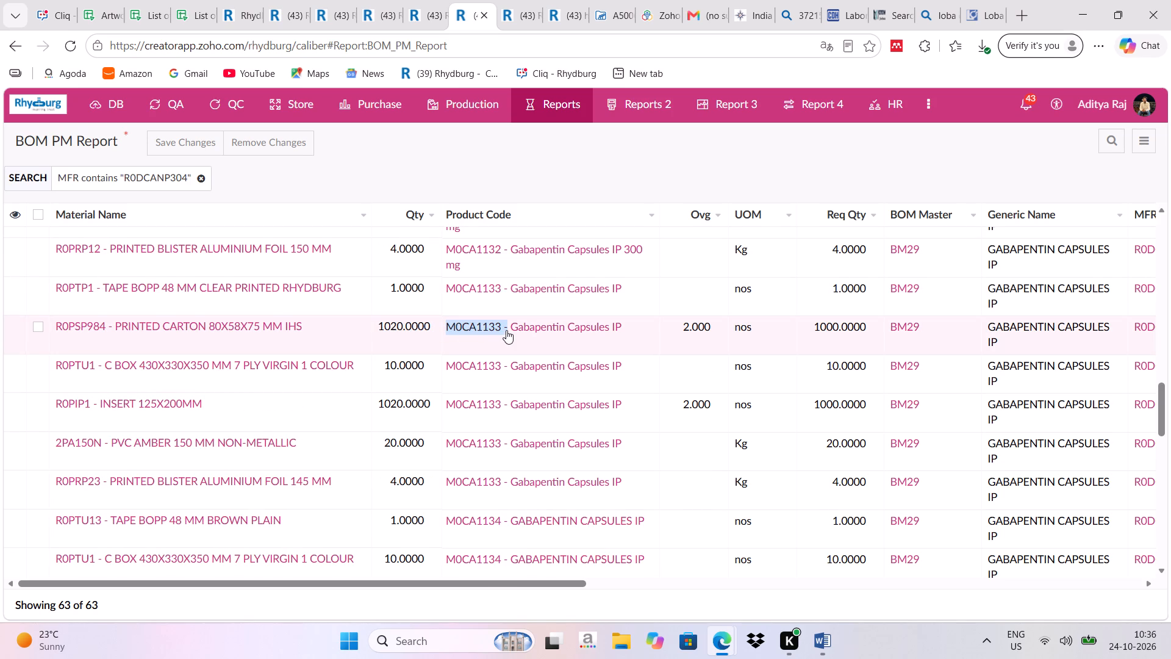
{"action": "left_click_drag", "start_coordinate": [506, 330], "coordinate": [501, 334]}
{"action": "left_click", "coordinate": [533, 276]}
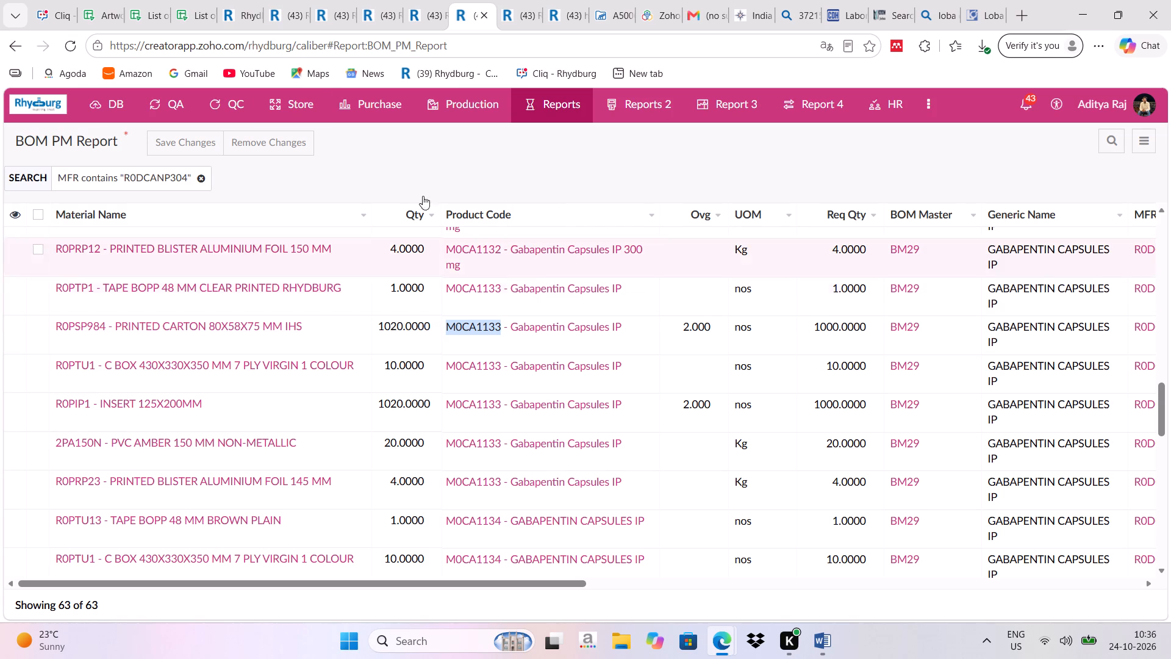
Check the Gabapentin Capsules IP entry in the impacted list, and search the Artwork Review Report for products containing M0CA1133.
{"action": "left_click", "coordinate": [152, 5]}
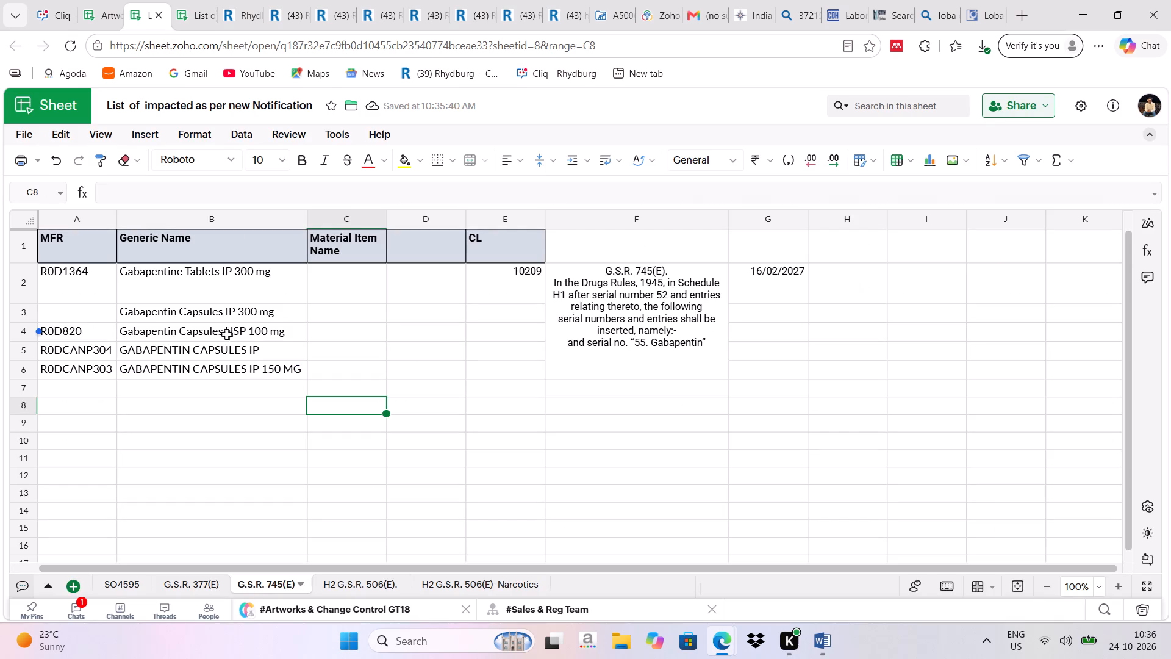
{"action": "left_click", "coordinate": [221, 355]}
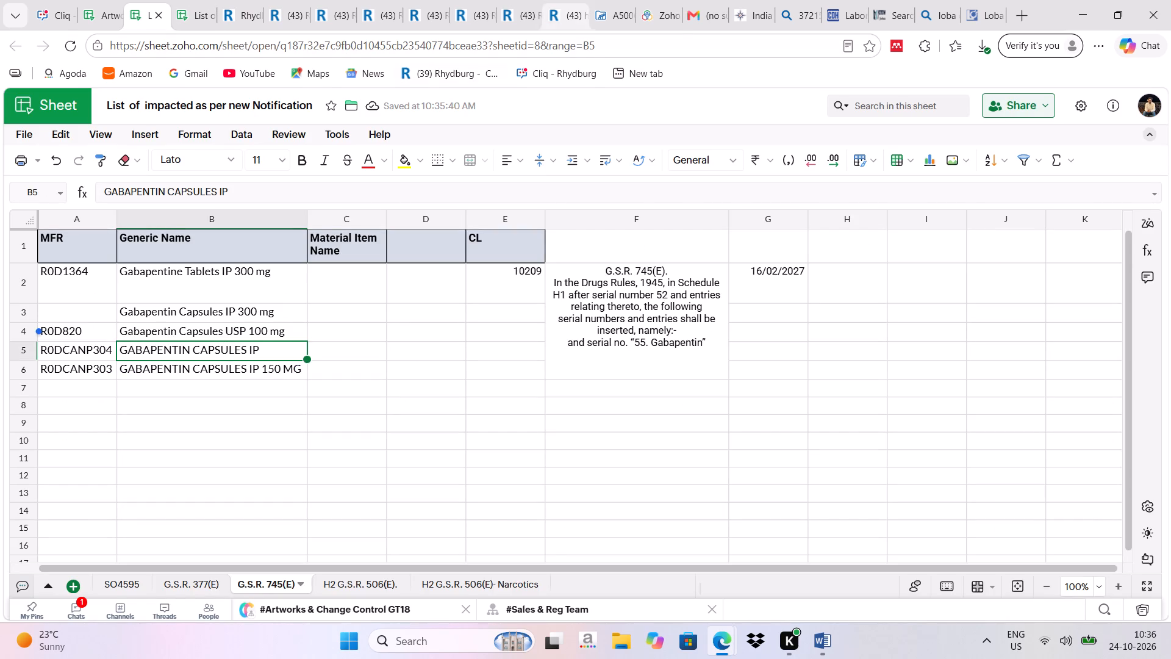
{"action": "left_click", "coordinate": [566, 5]}
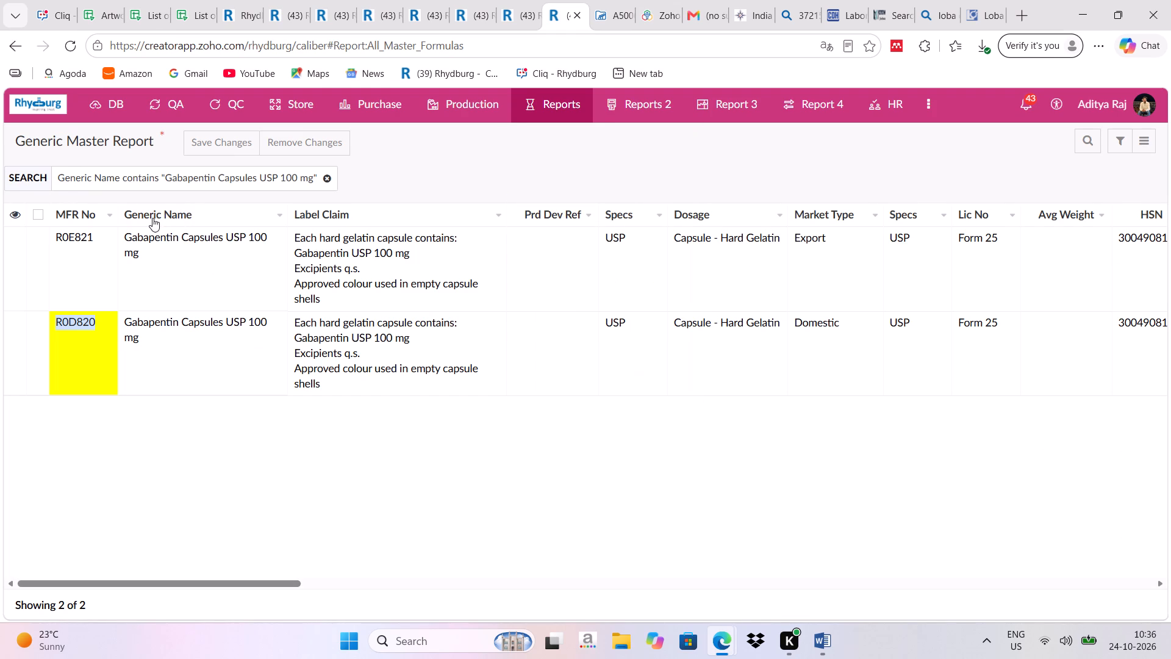
{"action": "left_click", "coordinate": [601, 13]}
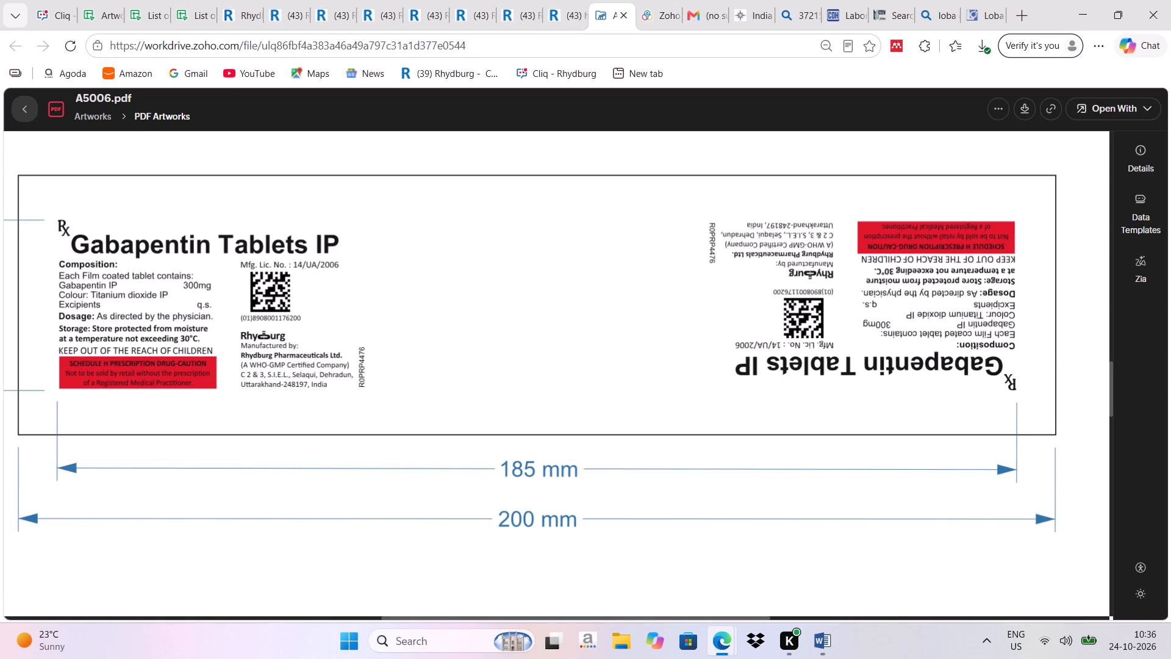
{"action": "left_click", "coordinate": [517, 10]}
{"action": "left_click", "coordinate": [160, 243]}
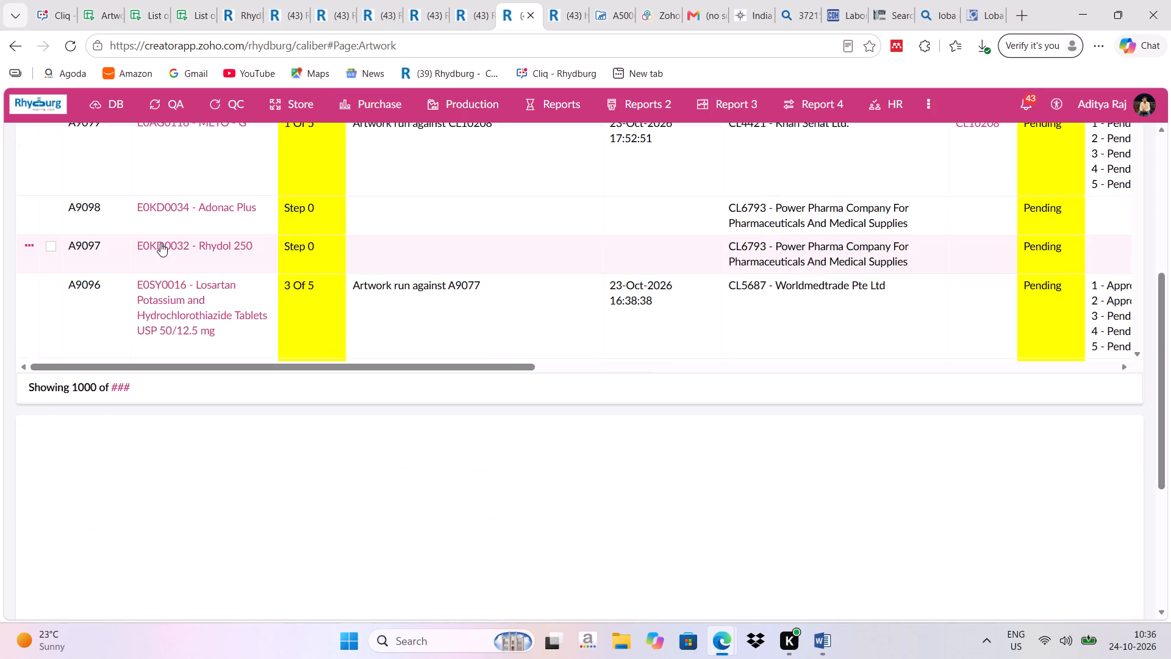
{"action": "scroll", "coordinate": [224, 247], "scroll_direction": "up", "scroll_amount": 7}
{"action": "left_click", "coordinate": [146, 273]}
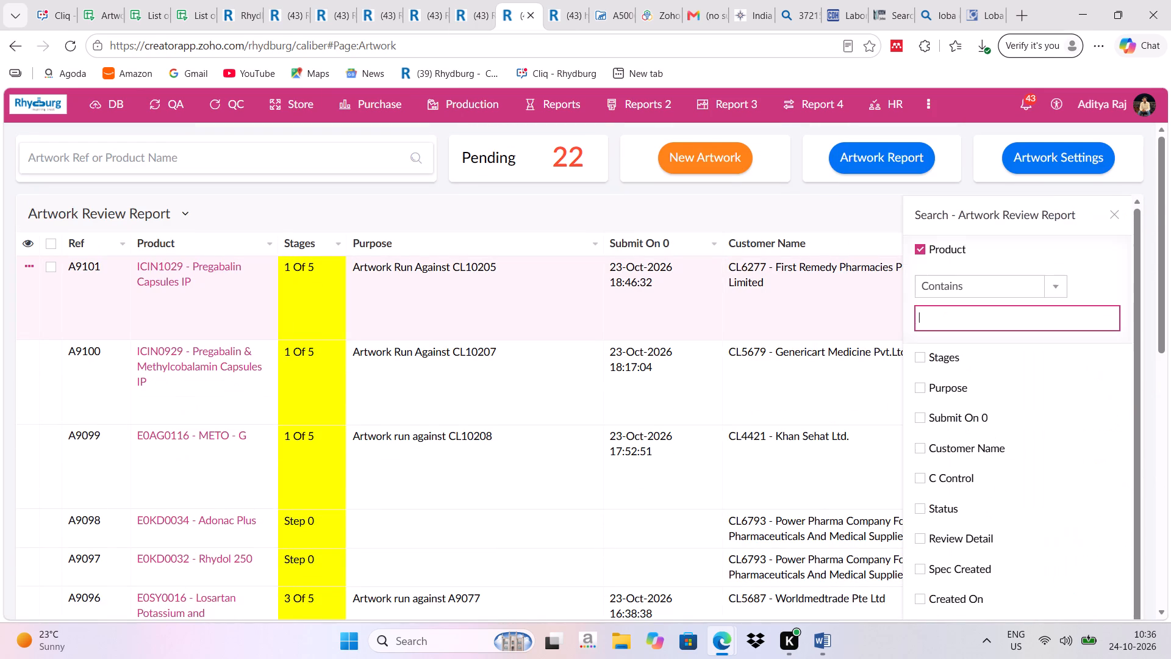
{"action": "key", "text": "ctrl+v"}
{"action": "key", "text": "Return"}
{"action": "key", "text": "Return"}
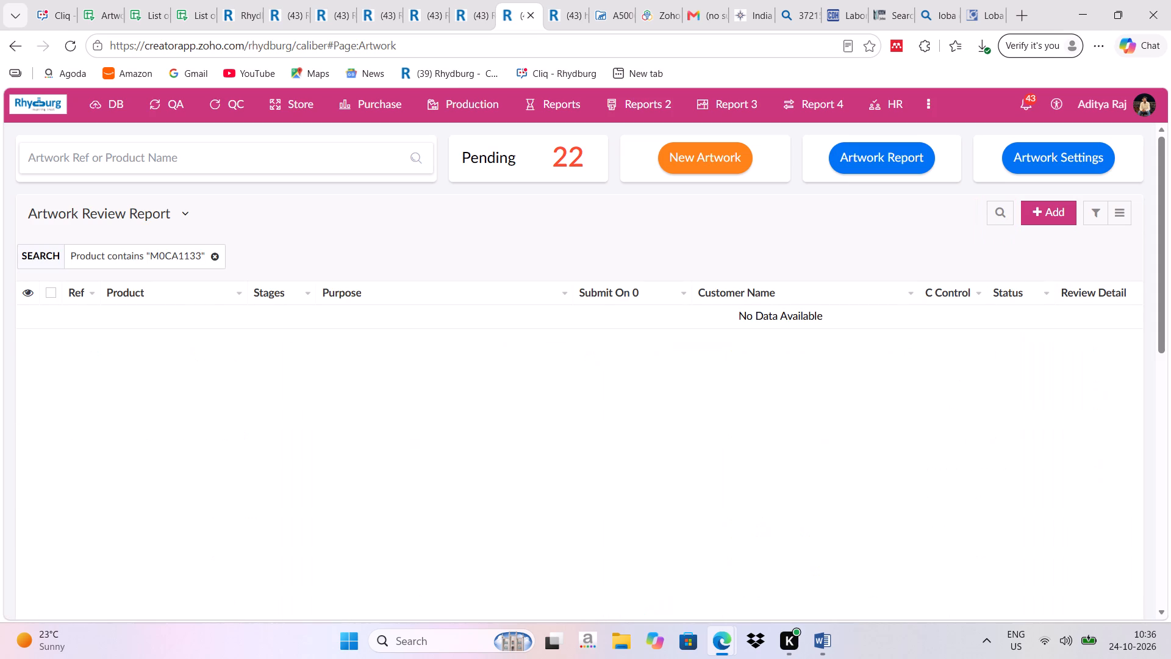
Copy the product code M0CA1134 from the PLAIN FOIL ALU ALU 156 MM row of the BOM PM Report.
{"action": "left_click", "coordinate": [468, 20]}
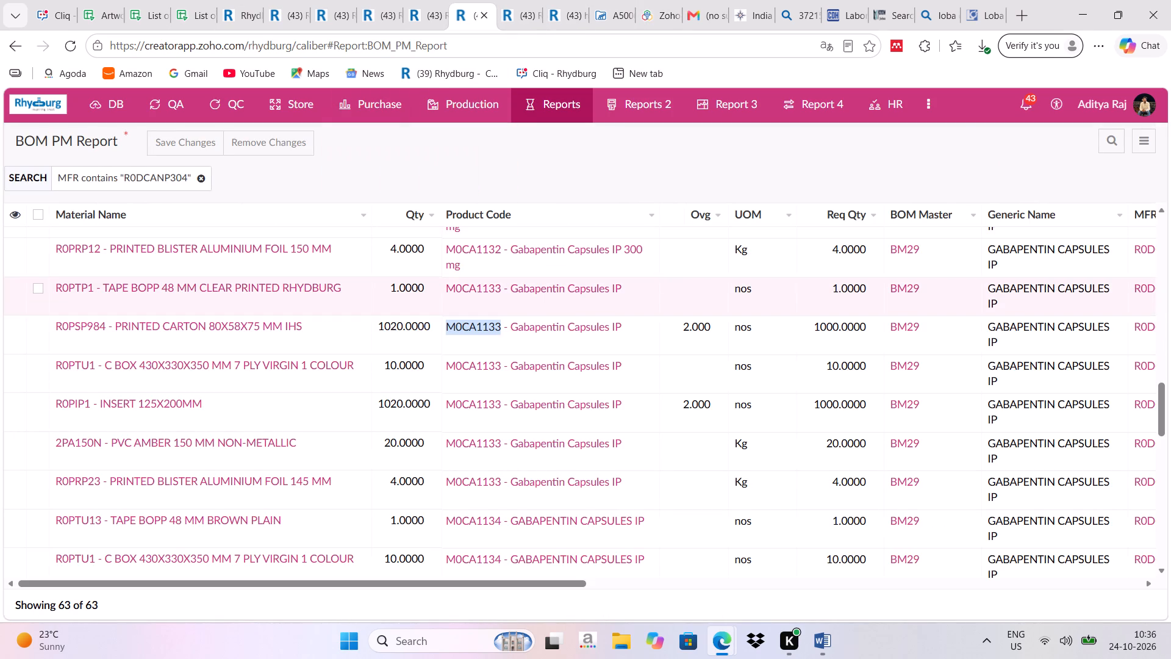
{"action": "scroll", "coordinate": [497, 455], "scroll_direction": "down", "scroll_amount": 3}
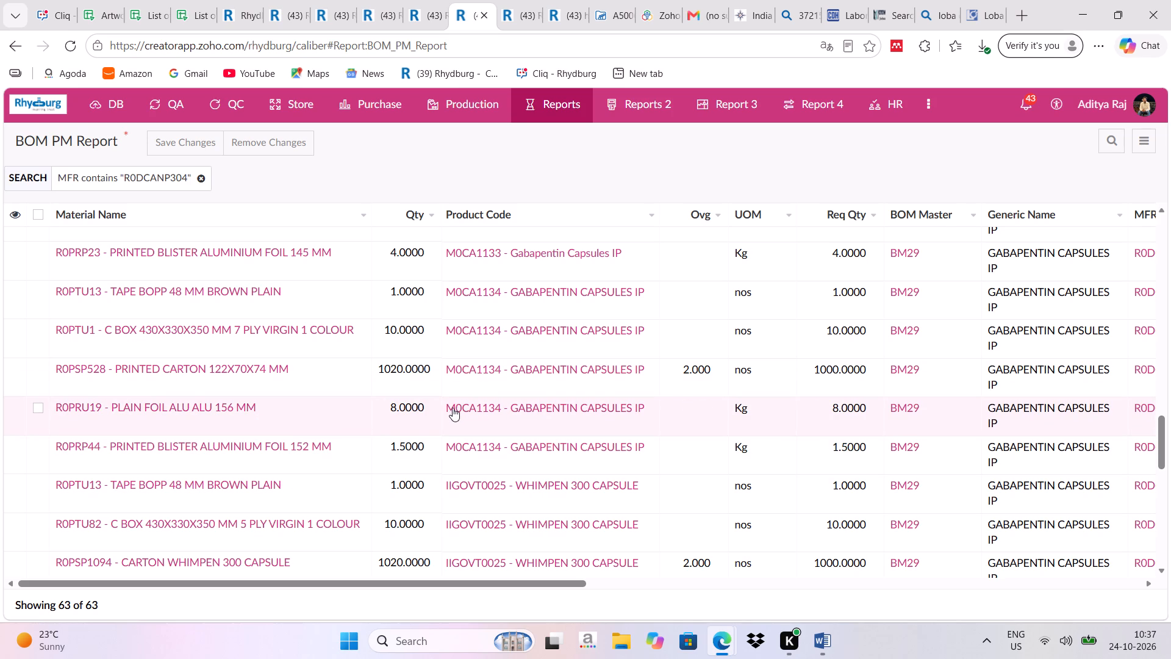
{"action": "left_click_drag", "start_coordinate": [445, 405], "coordinate": [500, 408]}
{"action": "left_click", "coordinate": [525, 352]}
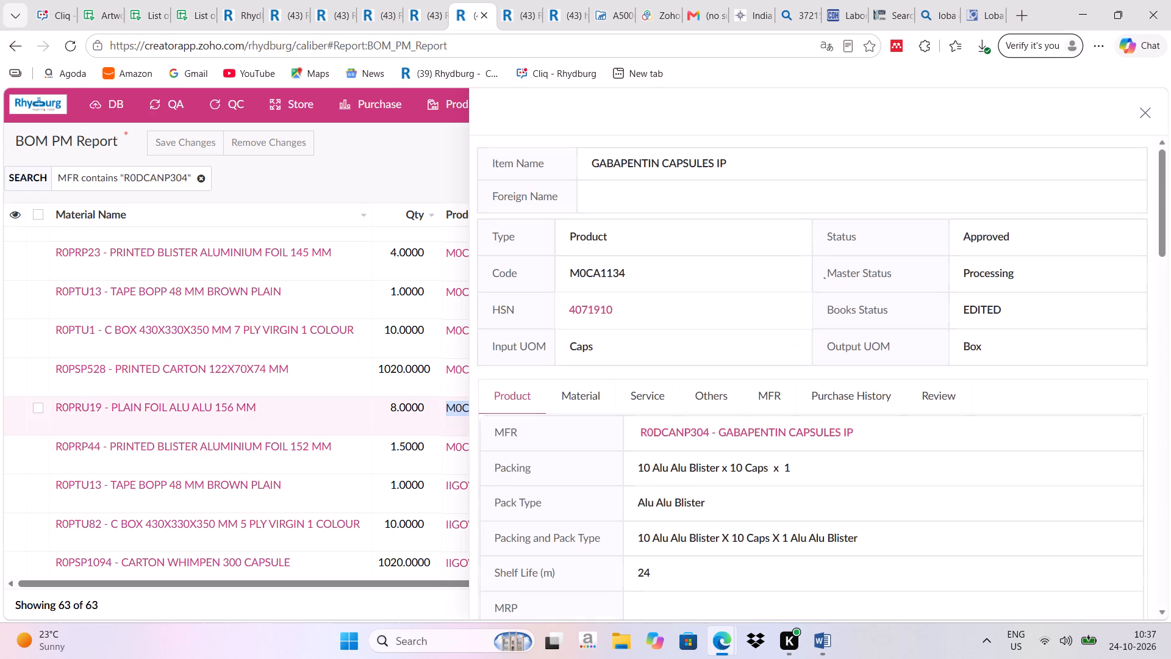
{"action": "left_click", "coordinate": [1143, 114]}
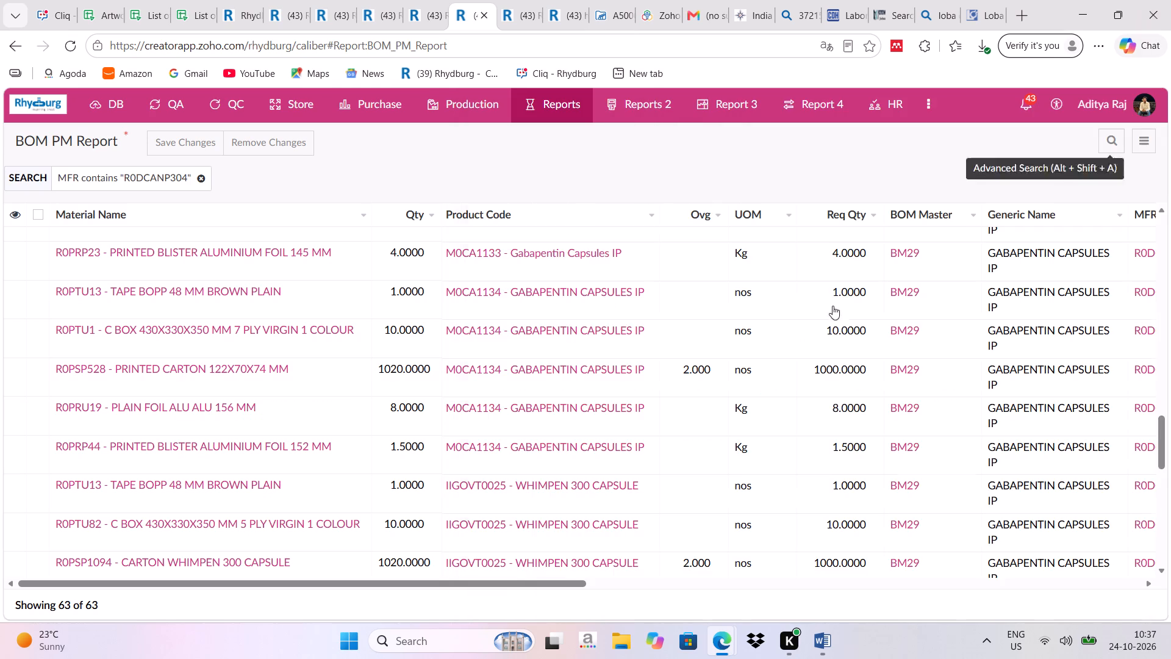
{"action": "scroll", "coordinate": [653, 428], "scroll_direction": "down", "scroll_amount": 4}
{"action": "scroll", "coordinate": [583, 477], "scroll_direction": "down", "scroll_amount": 4}
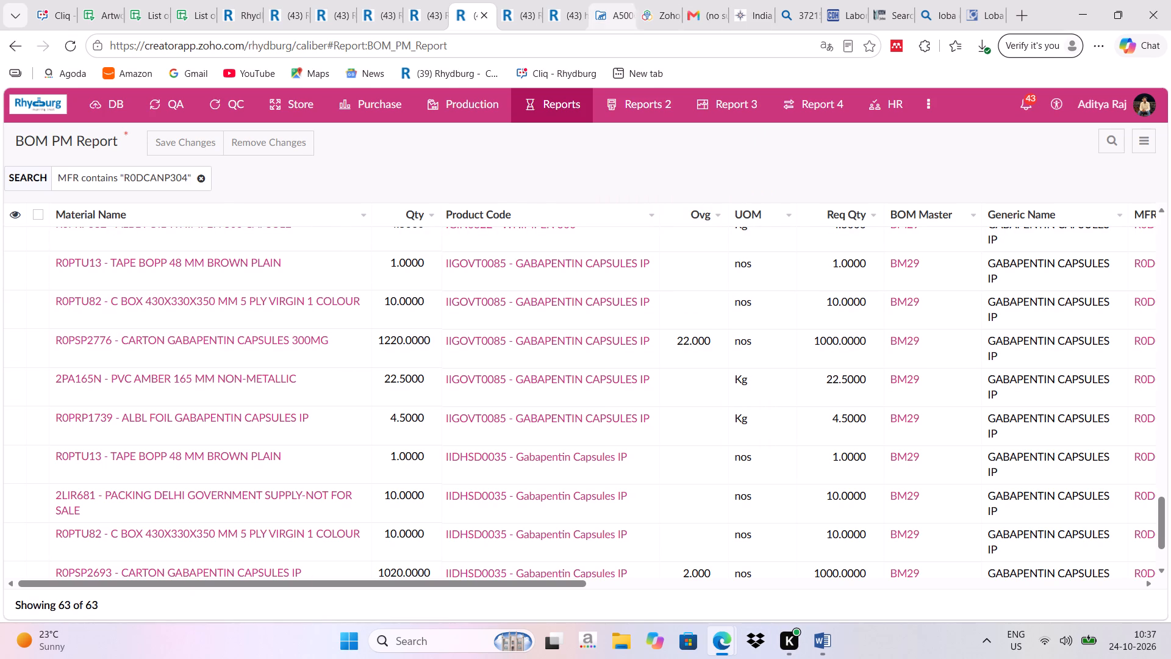
Search the Artwork Review Report for products containing M0CA1134, replacing the previous product filter.
{"action": "left_click", "coordinate": [568, 16]}
{"action": "left_click", "coordinate": [515, 21]}
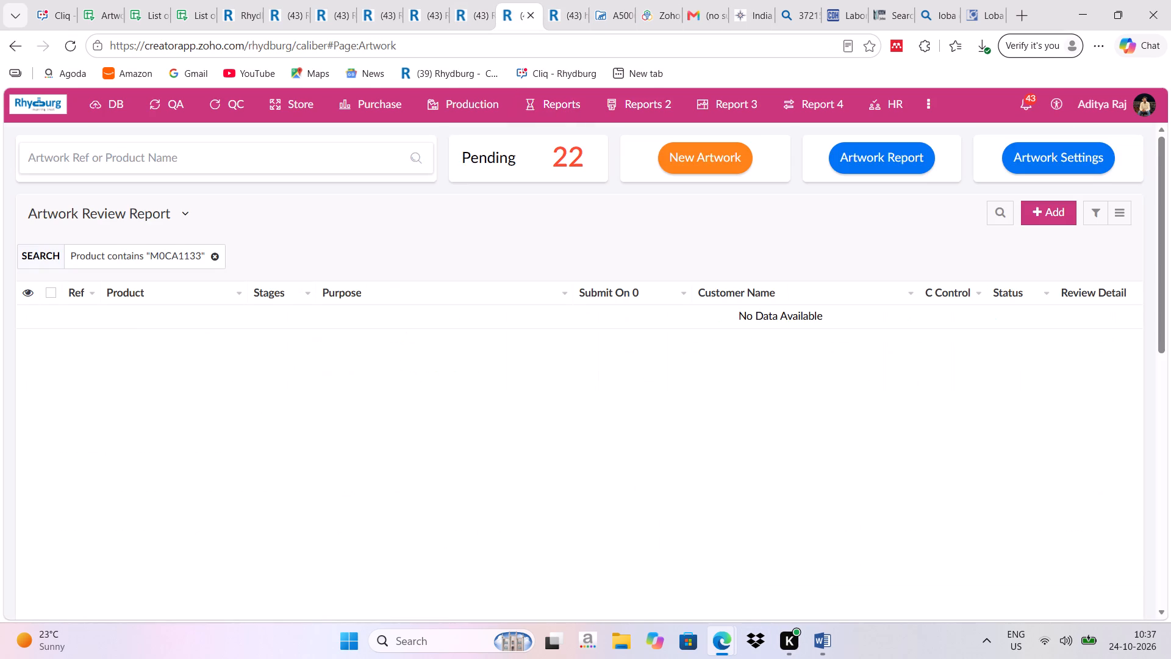
{"action": "left_click", "coordinate": [134, 289]}
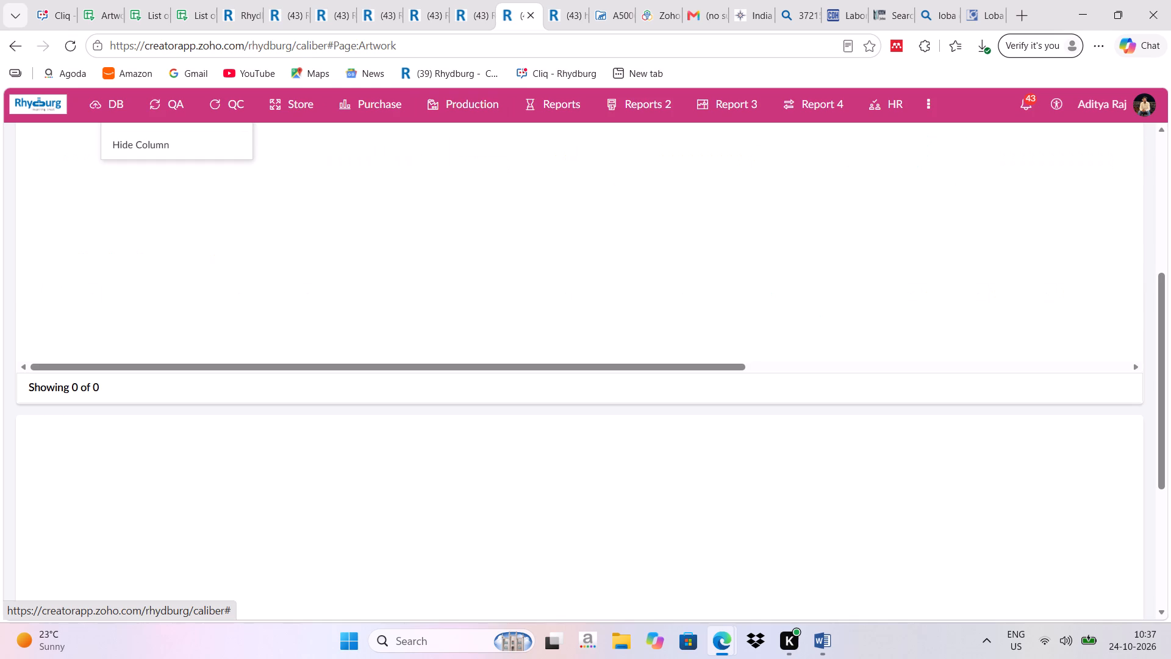
{"action": "scroll", "coordinate": [185, 245], "scroll_direction": "up", "scroll_amount": 7}
{"action": "left_click", "coordinate": [145, 317]}
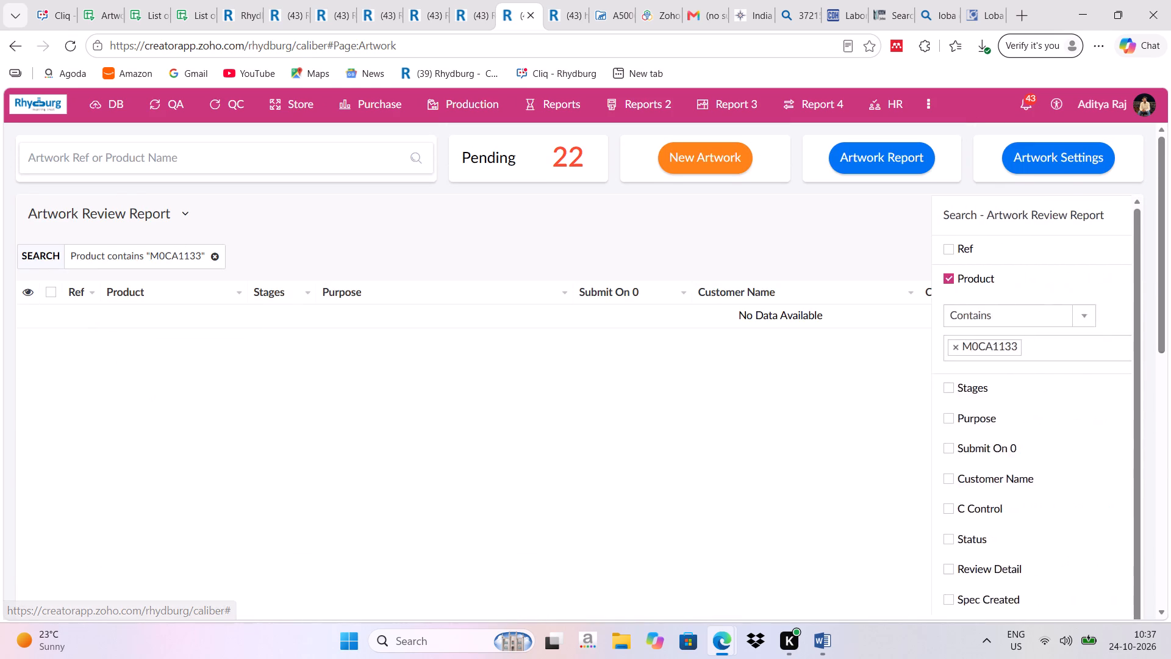
{"action": "left_click", "coordinate": [925, 319]}
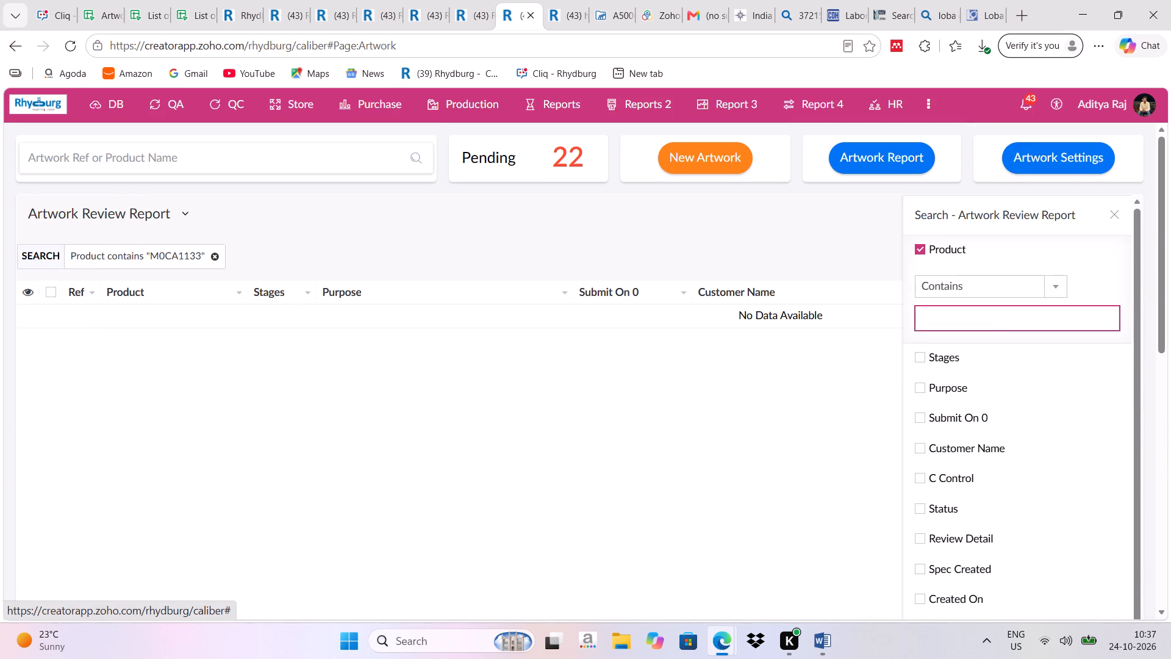
{"action": "key", "text": "ctrl+v"}
{"action": "key", "text": "Return"}
{"action": "key", "text": "Return"}
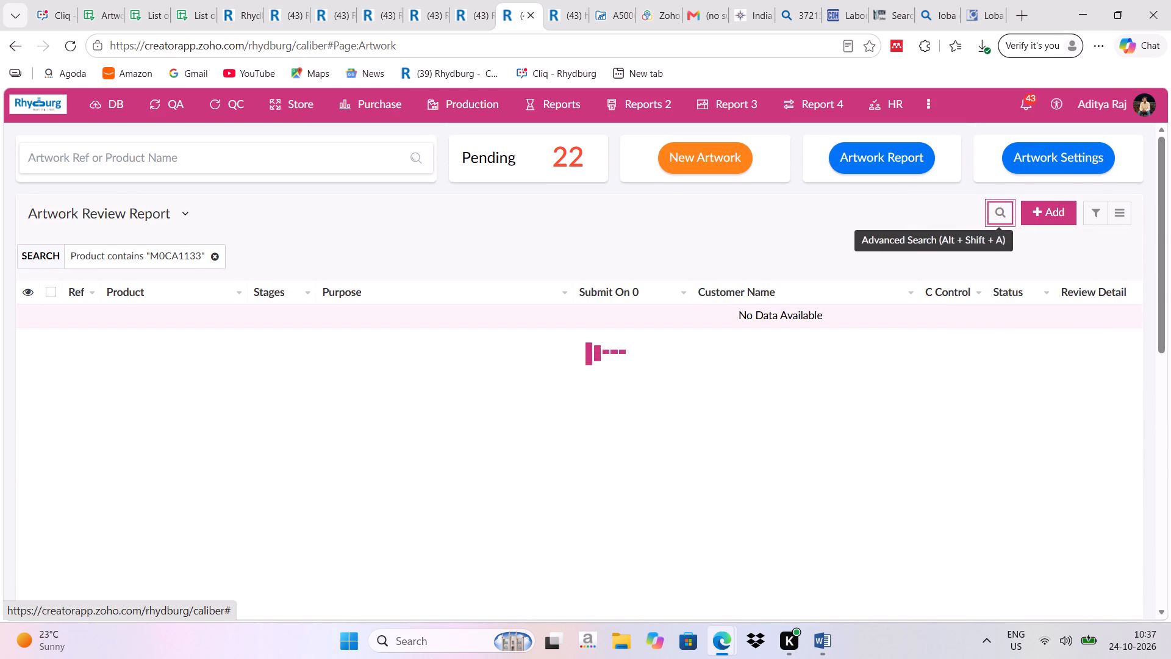
Copy the product code IIGOVT0085 from the 5 ply virgin C BOX 430X330X350 MM row of the BOM PM Report.
{"action": "left_click", "coordinate": [473, 11]}
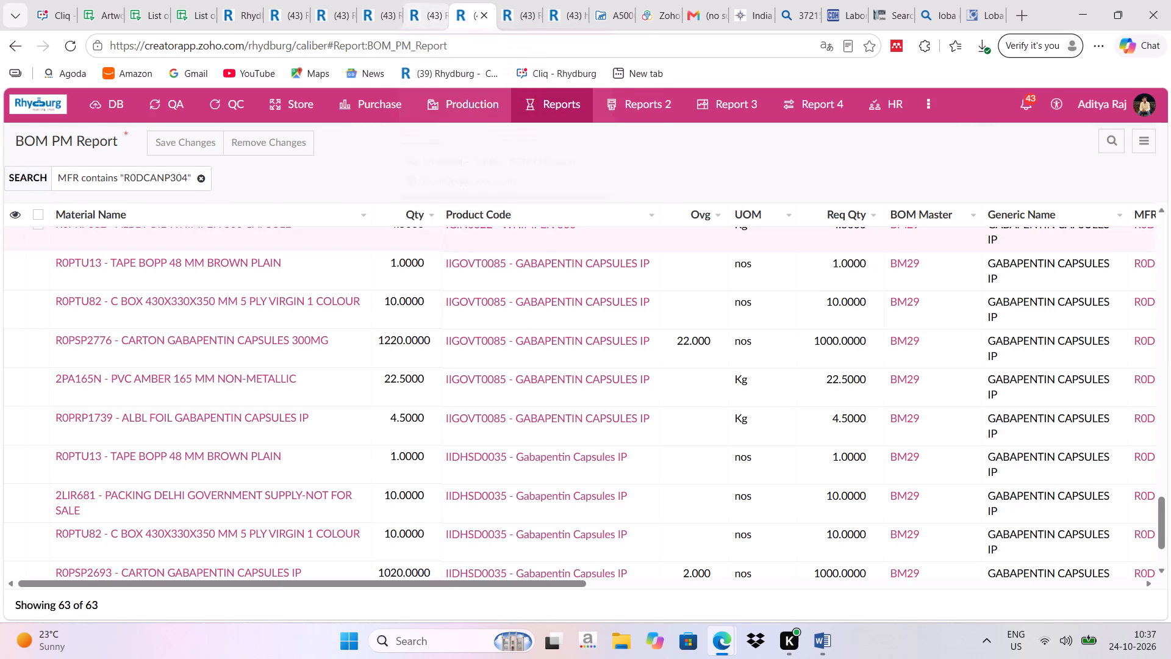
{"action": "left_click_drag", "start_coordinate": [447, 300], "coordinate": [501, 307]}
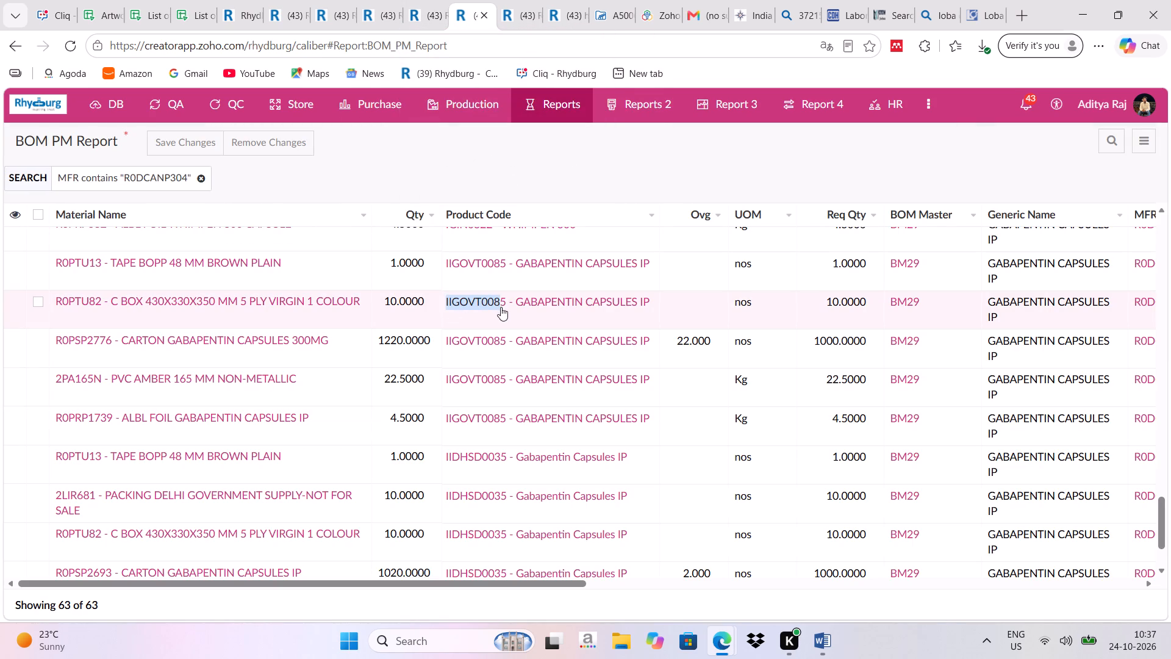
{"action": "left_click_drag", "start_coordinate": [501, 307], "coordinate": [504, 308]}
{"action": "left_click", "coordinate": [532, 253]}
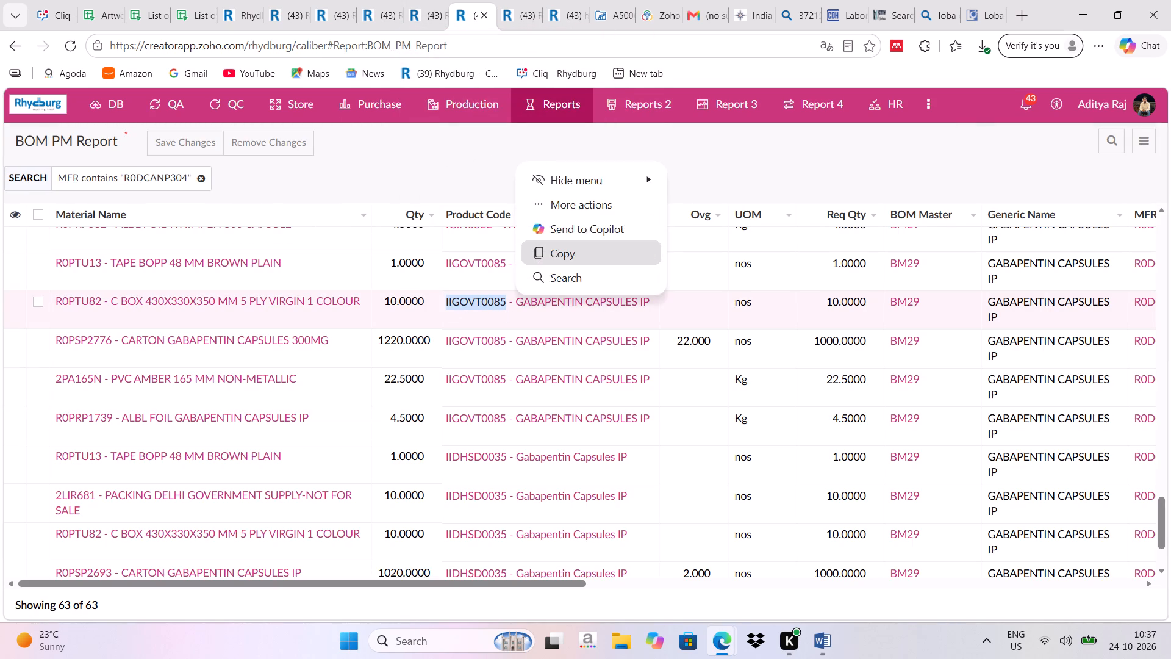
Clear the M0CA1134 filter in the Artwork Review Report and search for products containing IIGOVT0085.
{"action": "left_click", "coordinate": [582, 19]}
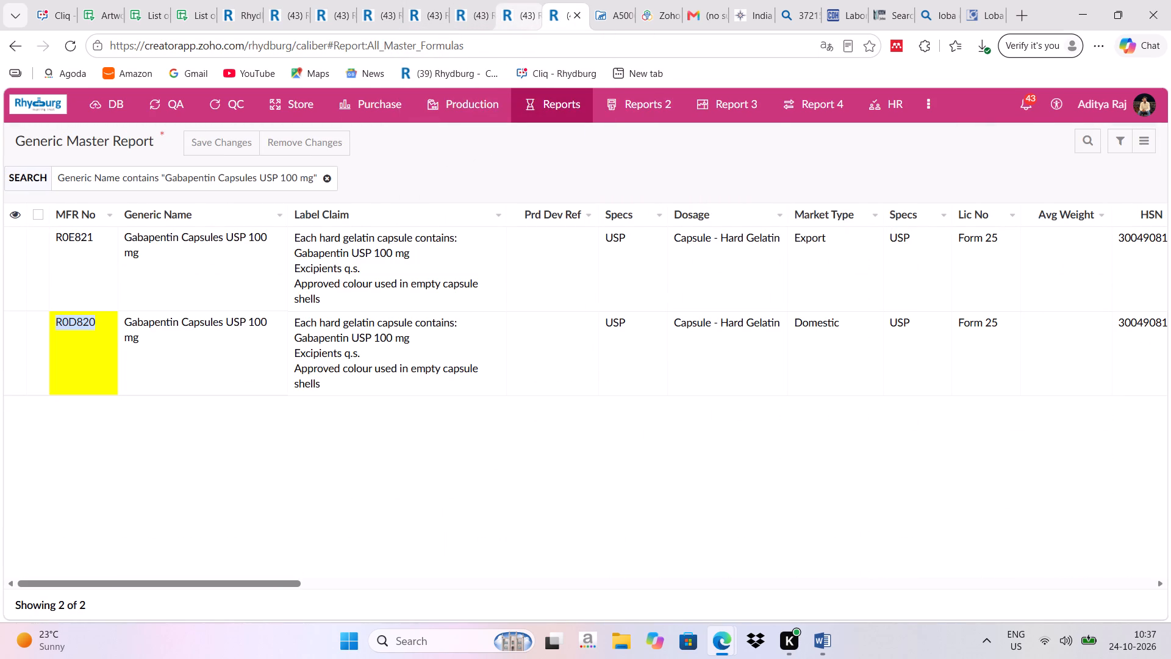
{"action": "left_click", "coordinate": [522, 16]}
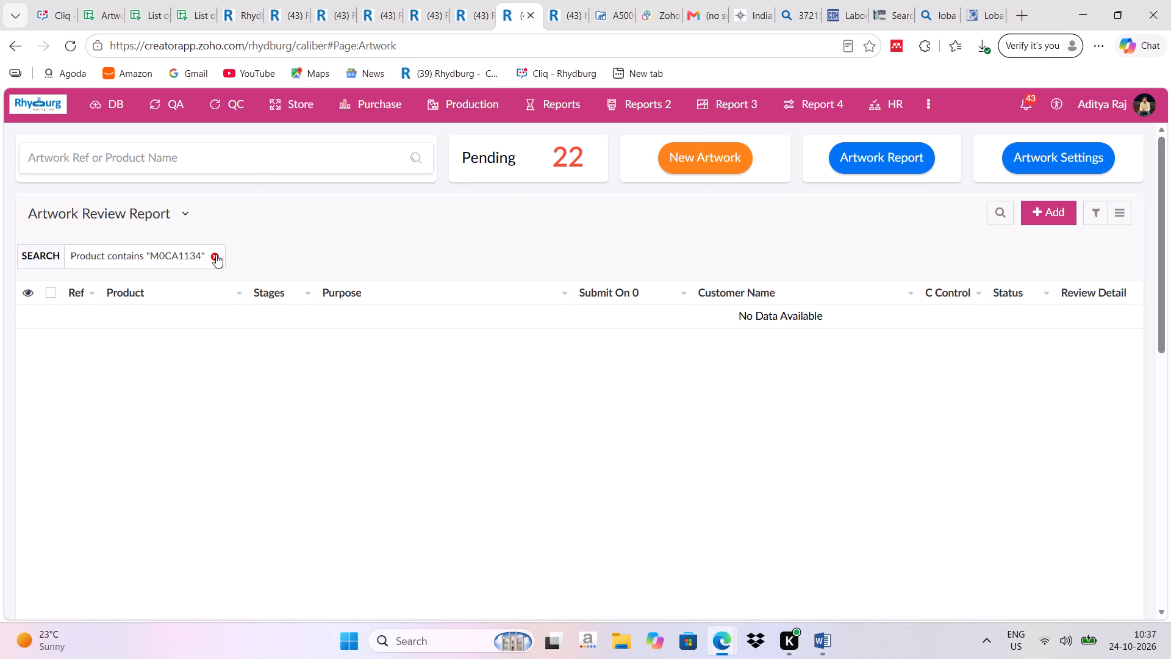
{"action": "left_click", "coordinate": [216, 254]}
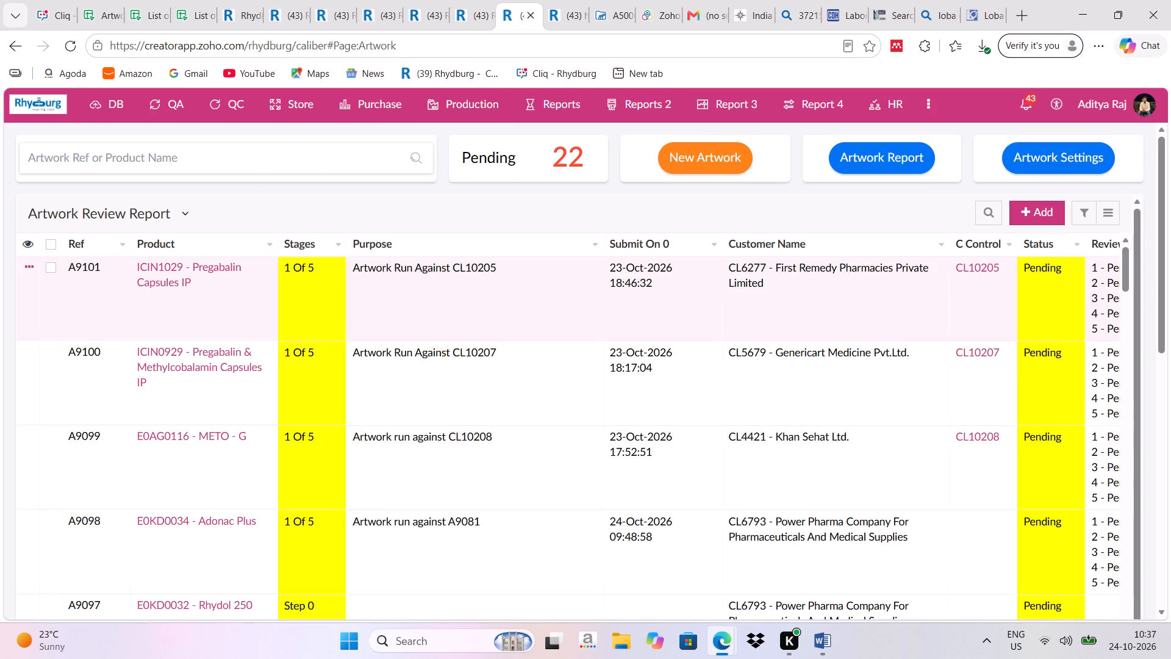
{"action": "left_click", "coordinate": [144, 250]}
{"action": "scroll", "coordinate": [148, 251], "scroll_direction": "up", "scroll_amount": 5}
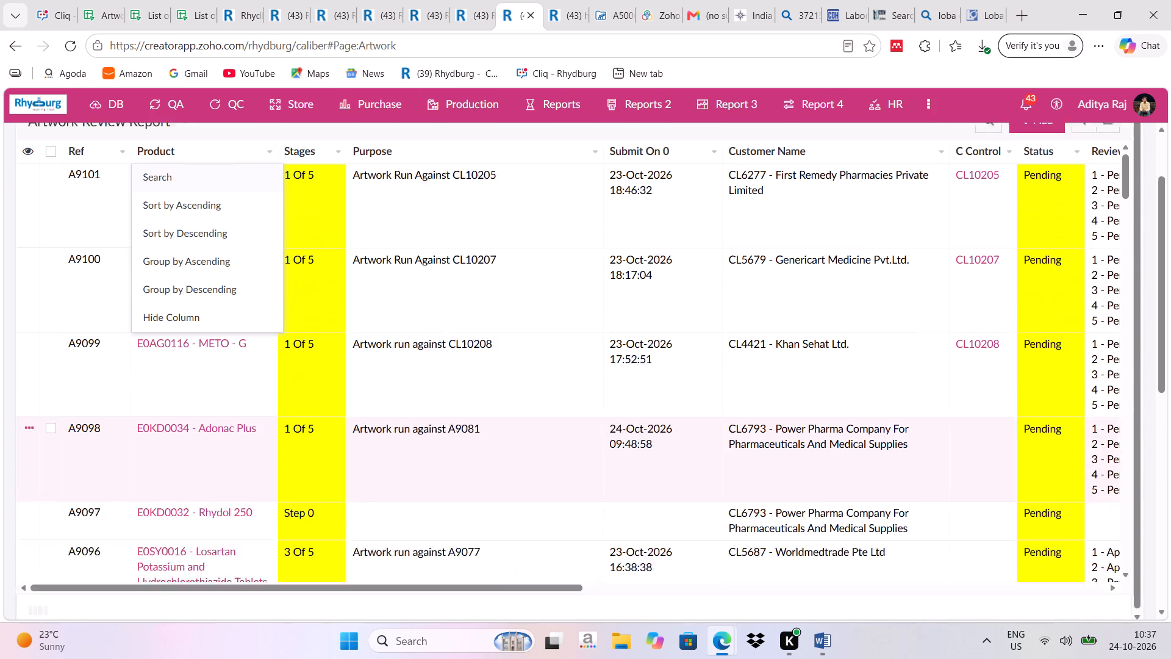
{"action": "left_click", "coordinate": [152, 268]}
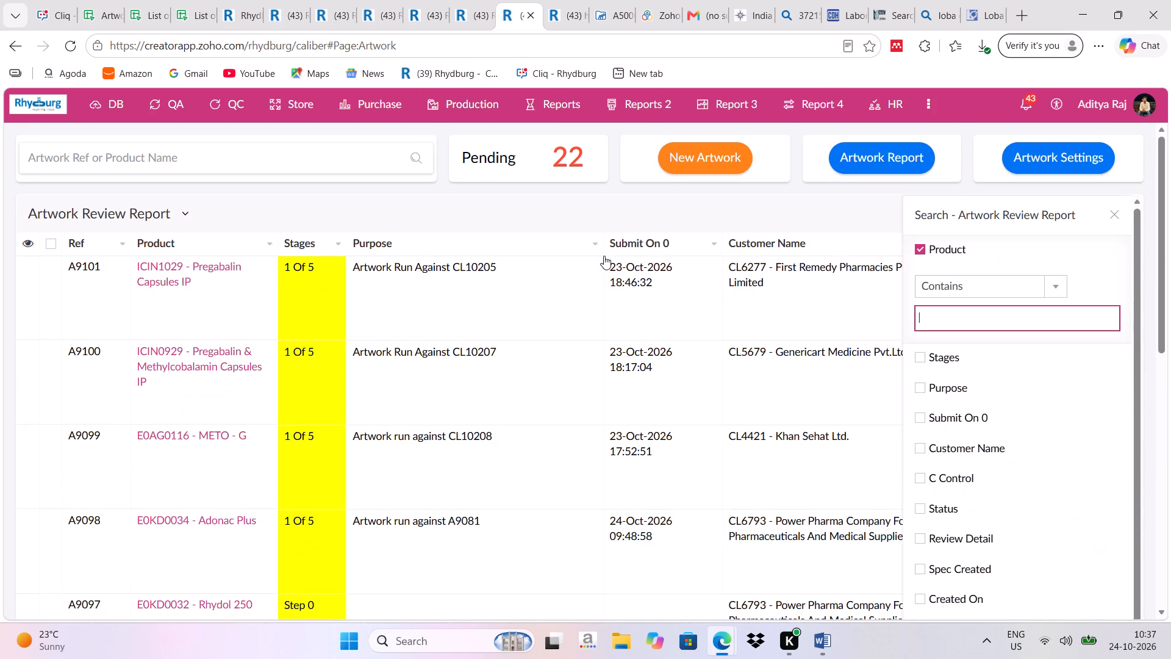
{"action": "key", "text": "ctrl+v"}
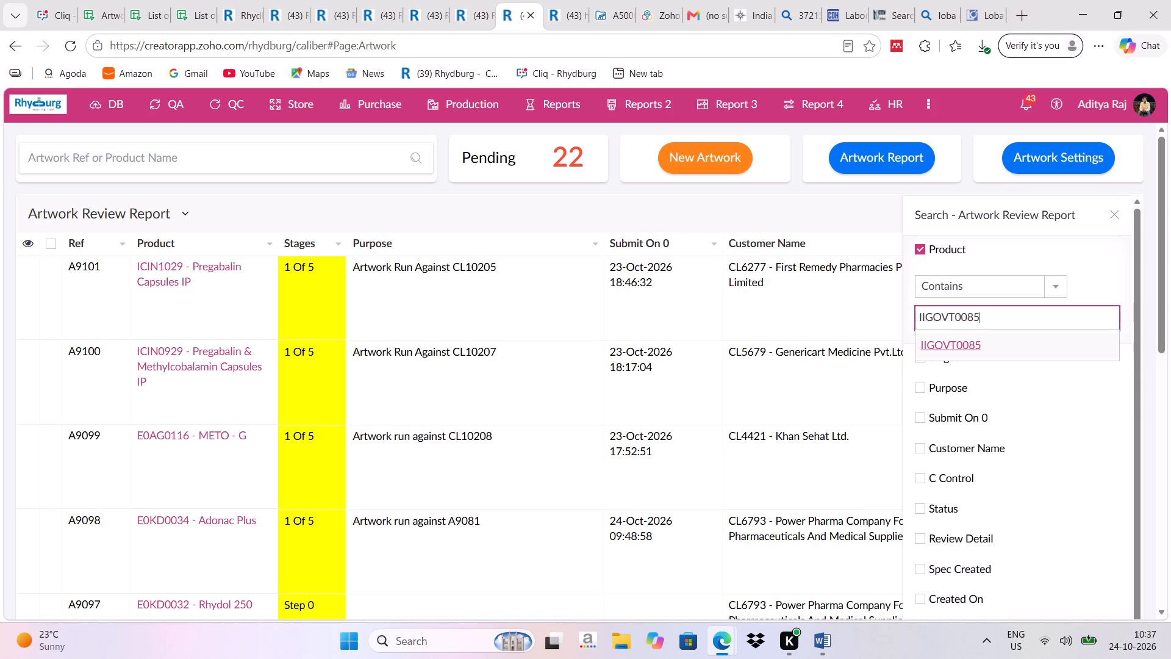
{"action": "key", "text": "Return"}
{"action": "key", "text": "Return"}
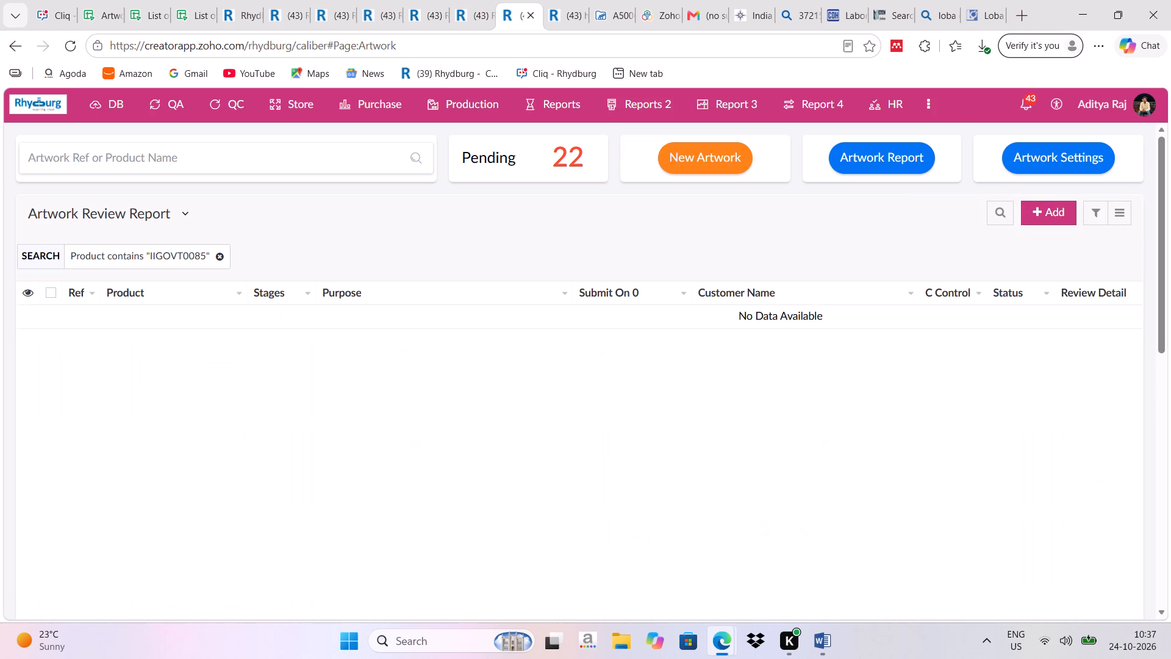
Copy the product code IIDHSD0035 from the TAPE BOPP 48 MM BROWN PLAIN row of the BOM PM Report.
{"action": "left_click", "coordinate": [466, 13]}
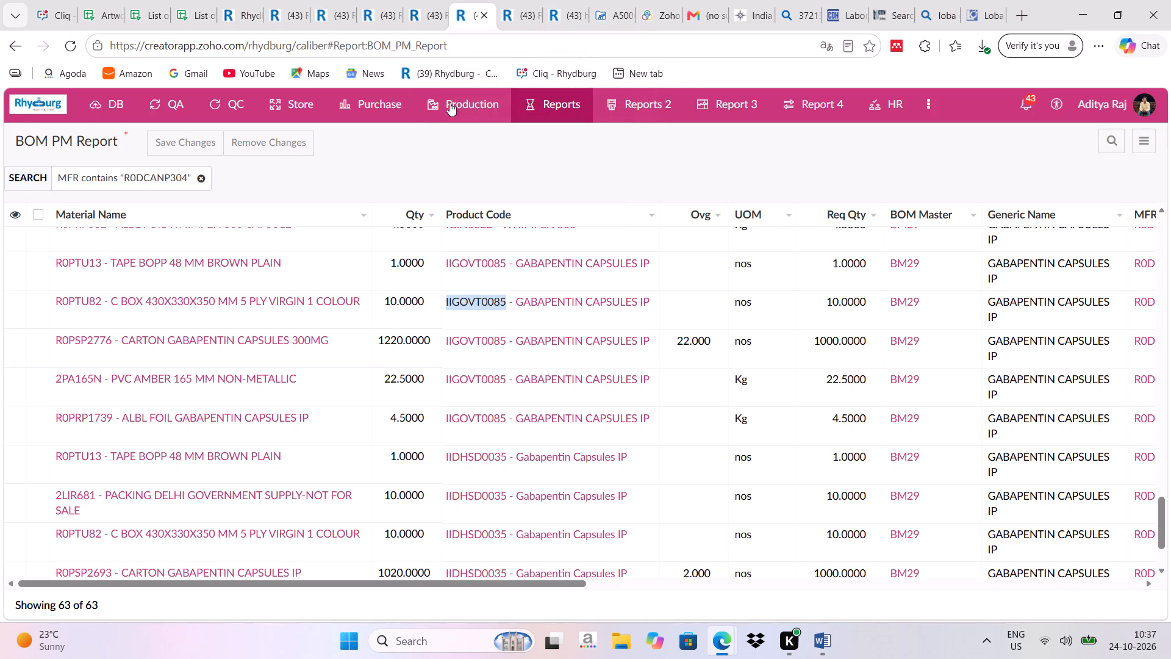
{"action": "scroll", "coordinate": [494, 457], "scroll_direction": "down", "scroll_amount": 1}
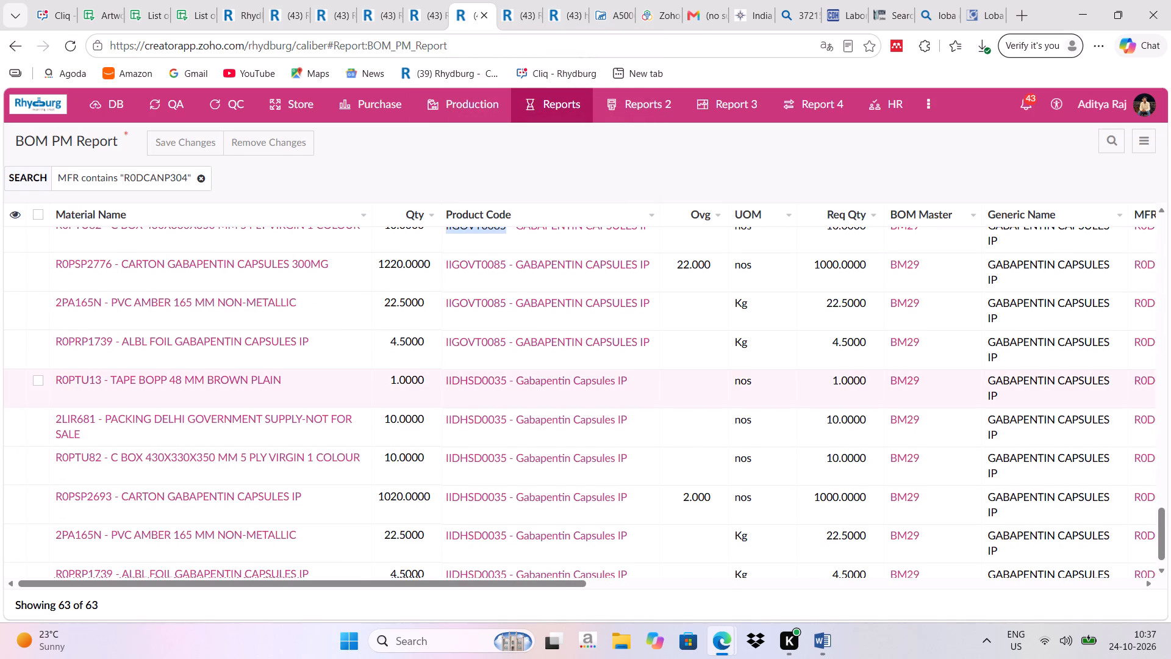
{"action": "left_click_drag", "start_coordinate": [445, 379], "coordinate": [468, 384]}
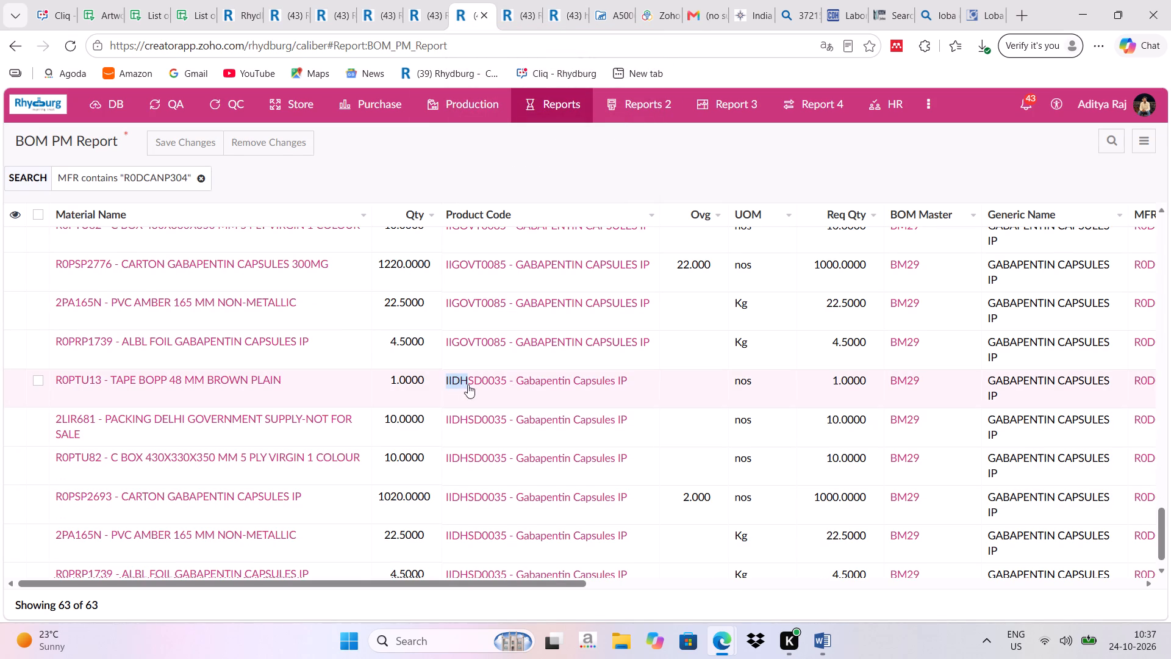
{"action": "left_click_drag", "start_coordinate": [468, 384], "coordinate": [507, 386]}
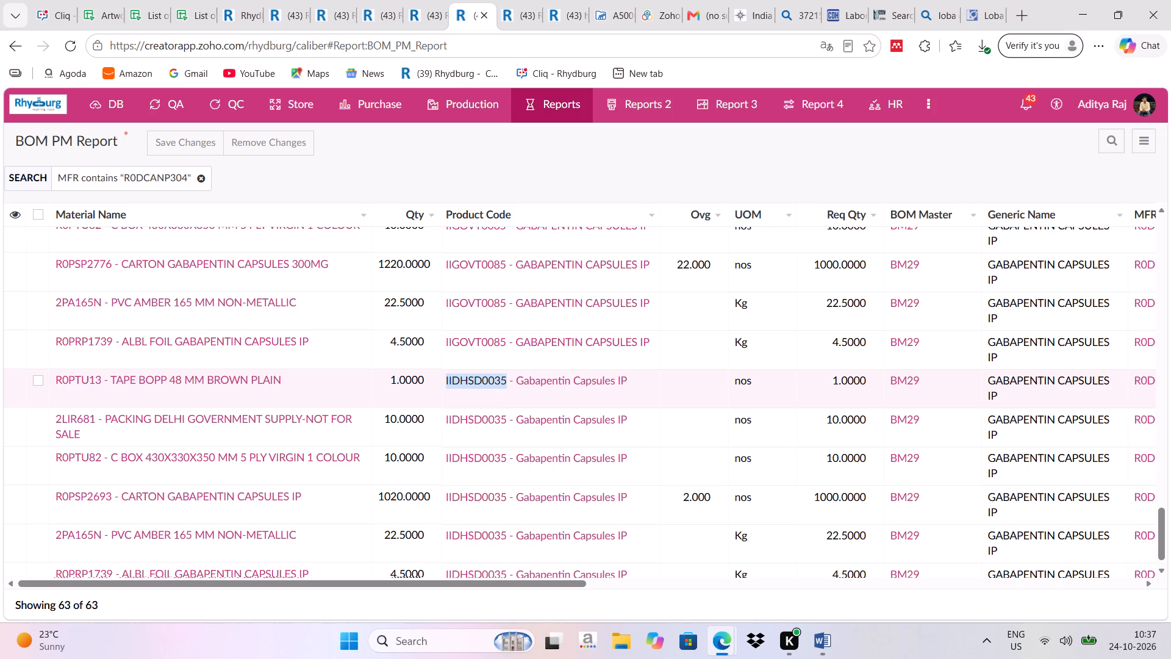
{"action": "left_click_drag", "start_coordinate": [507, 386], "coordinate": [508, 386]}
{"action": "left_click", "coordinate": [534, 329]}
{"action": "scroll", "coordinate": [517, 364], "scroll_direction": "down", "scroll_amount": 7}
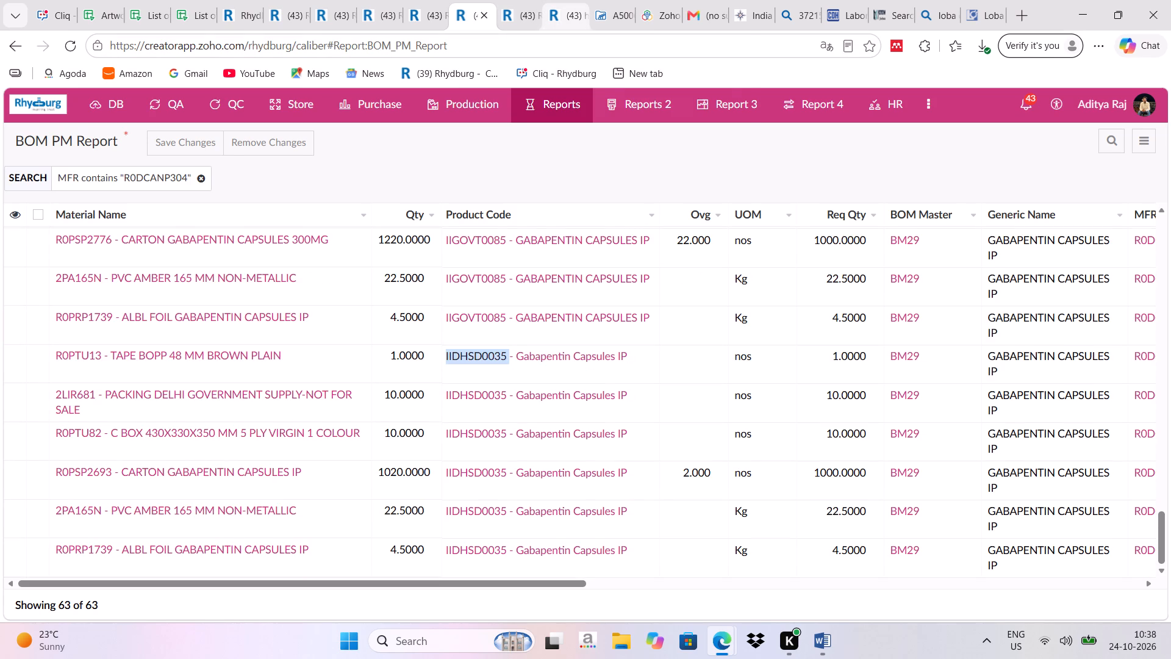
Search the Artwork Review Report for products containing IIDHSD0035, replacing the IIGOVT0085 filter.
{"action": "left_click", "coordinate": [525, 12]}
{"action": "left_click", "coordinate": [132, 289]}
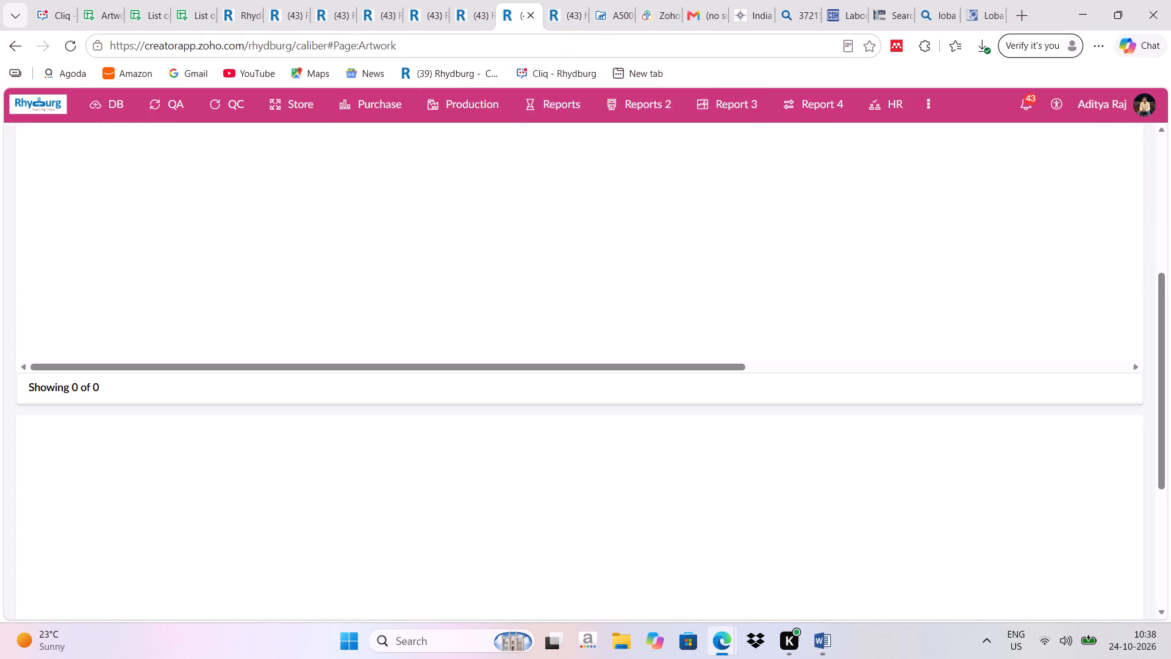
{"action": "scroll", "coordinate": [138, 274], "scroll_direction": "up", "scroll_amount": 5}
{"action": "left_click", "coordinate": [157, 318]}
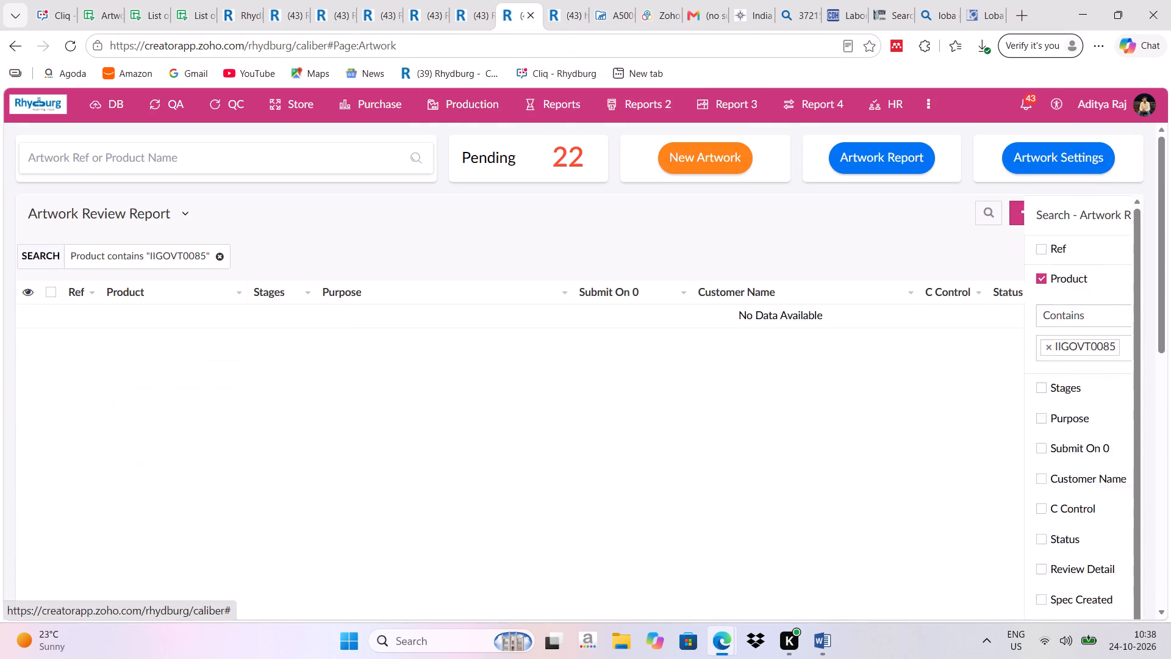
{"action": "left_click", "coordinate": [926, 317]}
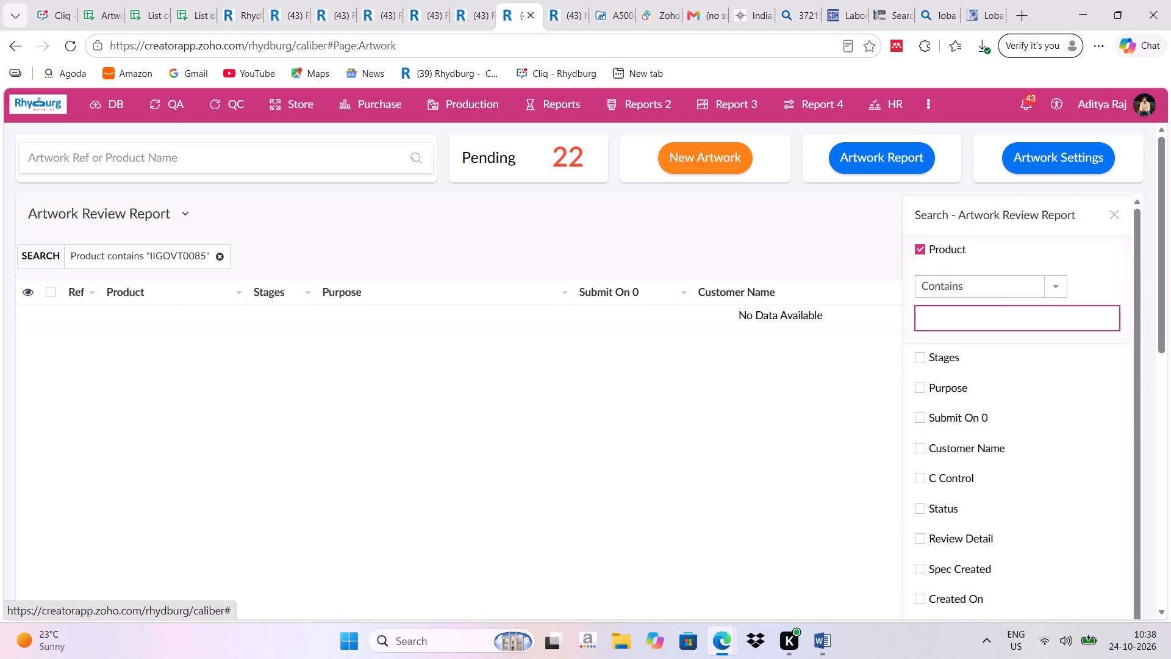
{"action": "key", "text": "ctrl+v"}
{"action": "key", "text": "Return"}
{"action": "key", "text": "Return"}
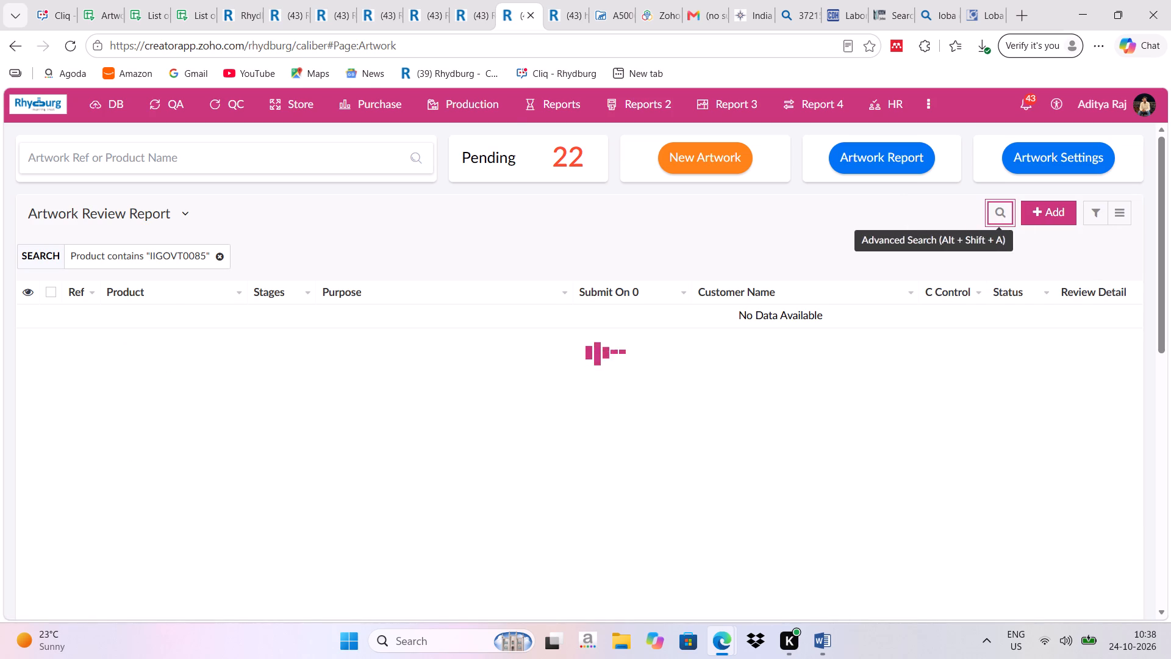
Copy the generic name GABAPENTIN CAPSULES IP from the R0DCANP304 row of the G.S.R. 745(E) sheet.
{"action": "left_click", "coordinate": [141, 4]}
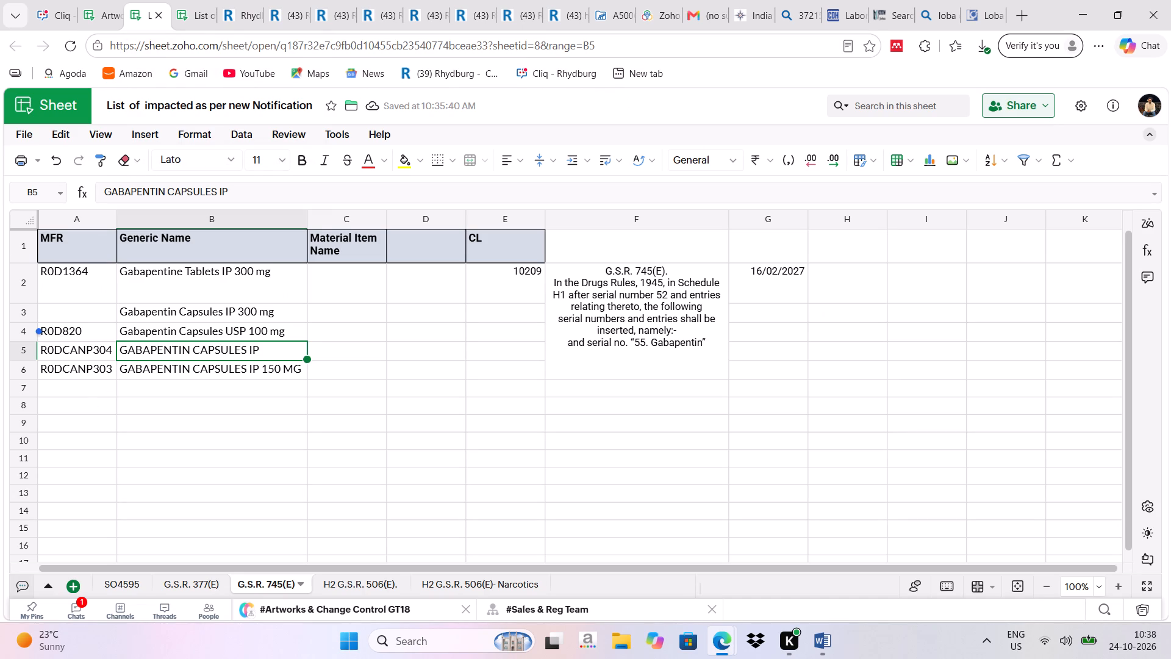
{"action": "left_click", "coordinate": [130, 358]}
{"action": "double_click", "coordinate": [127, 353]}
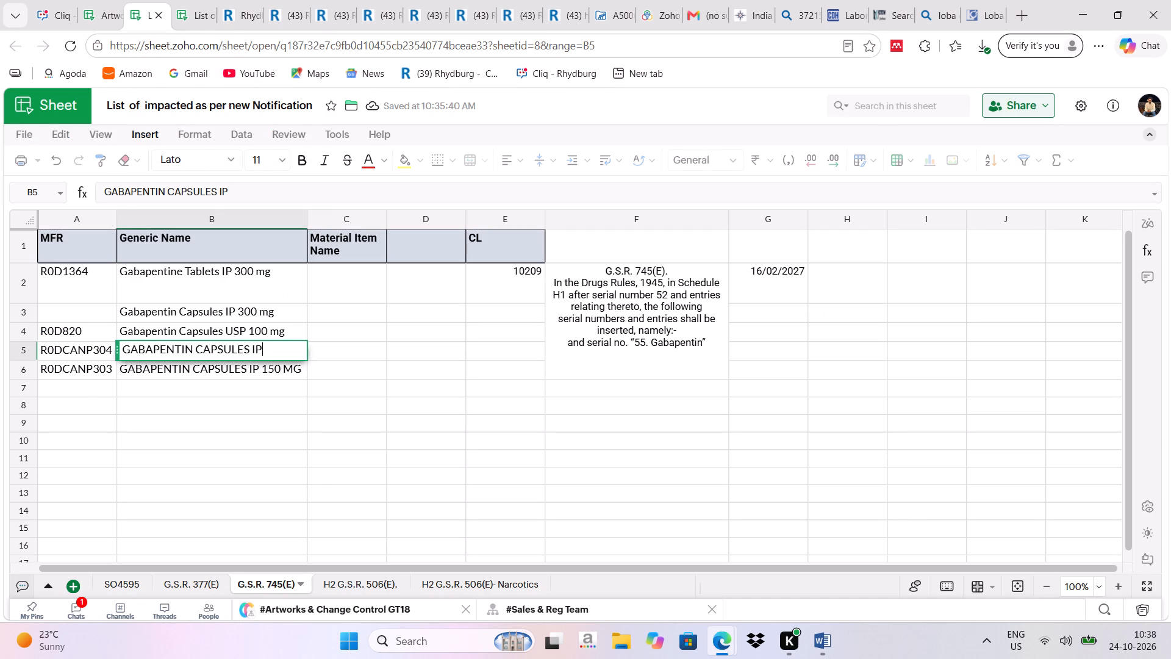
{"action": "left_click", "coordinate": [127, 315]}
{"action": "left_click", "coordinate": [133, 352]}
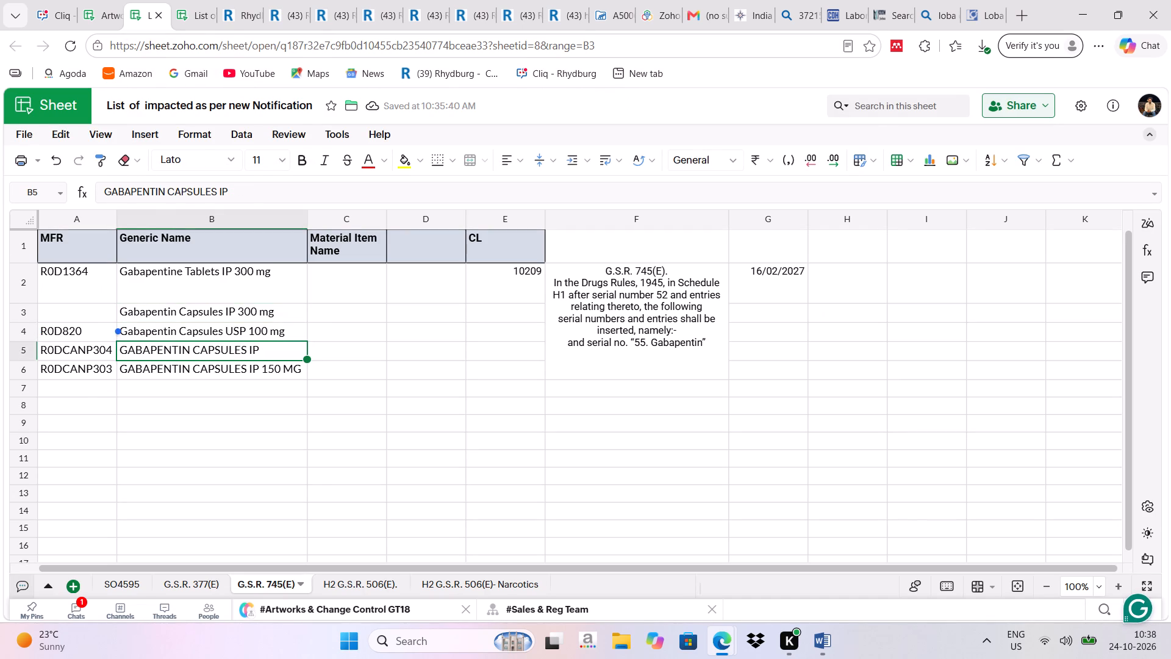
{"action": "left_click_drag", "start_coordinate": [119, 348], "coordinate": [194, 351]}
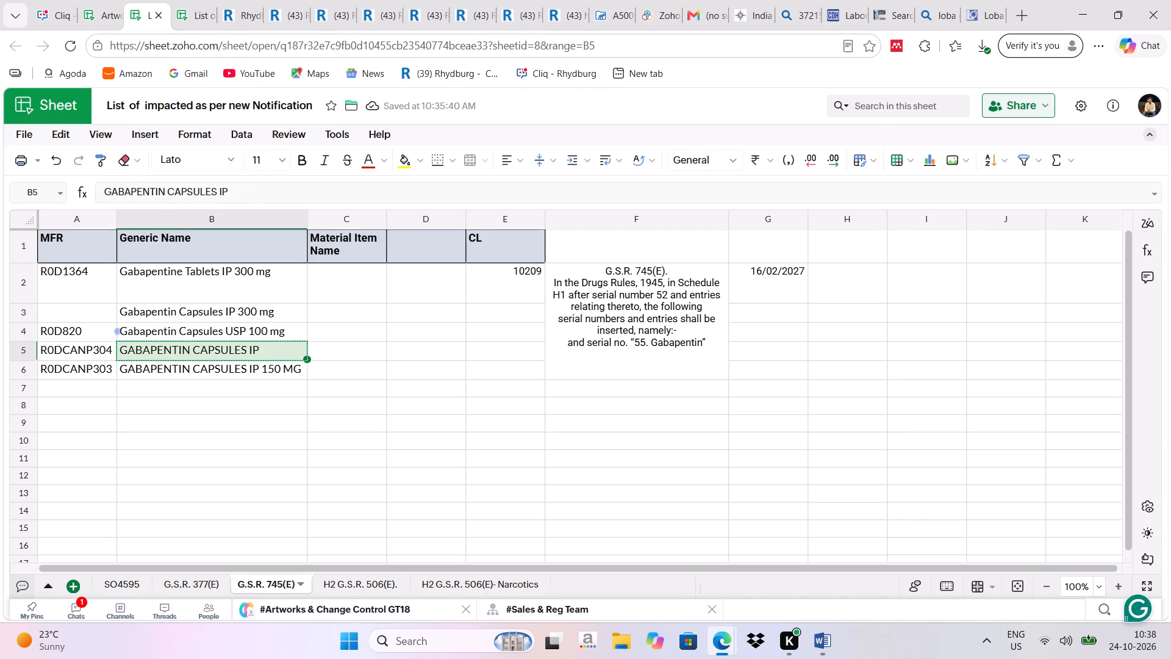
{"action": "double_click", "coordinate": [120, 351]}
{"action": "left_click_drag", "start_coordinate": [121, 348], "coordinate": [217, 348]}
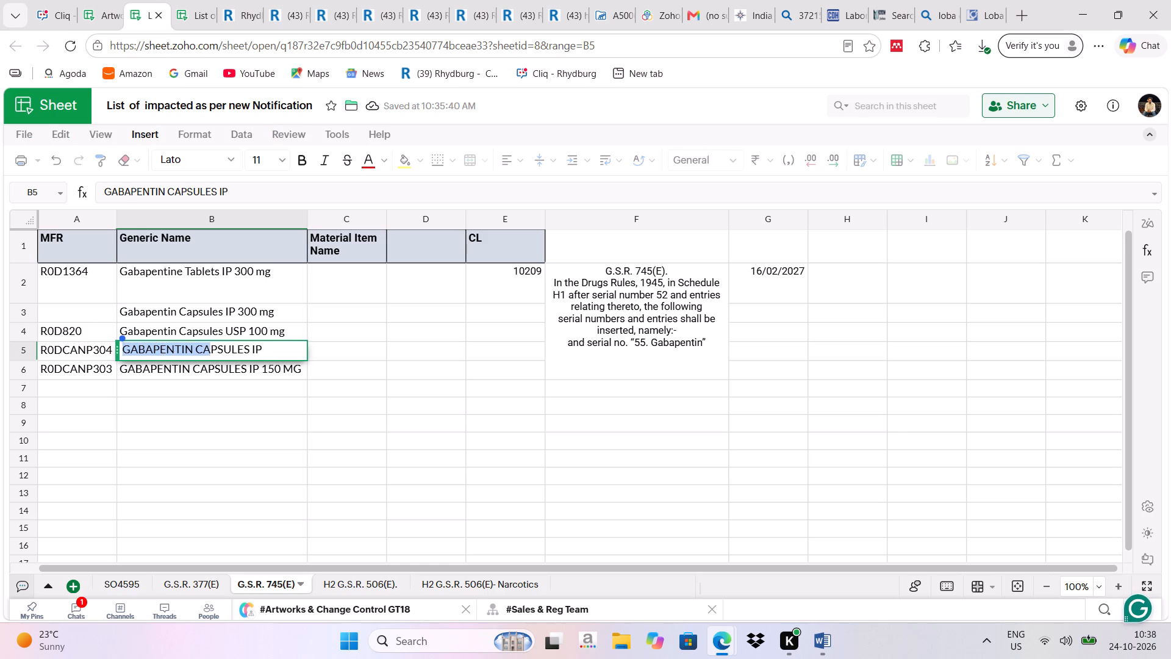
{"action": "left_click_drag", "start_coordinate": [217, 348], "coordinate": [263, 350]}
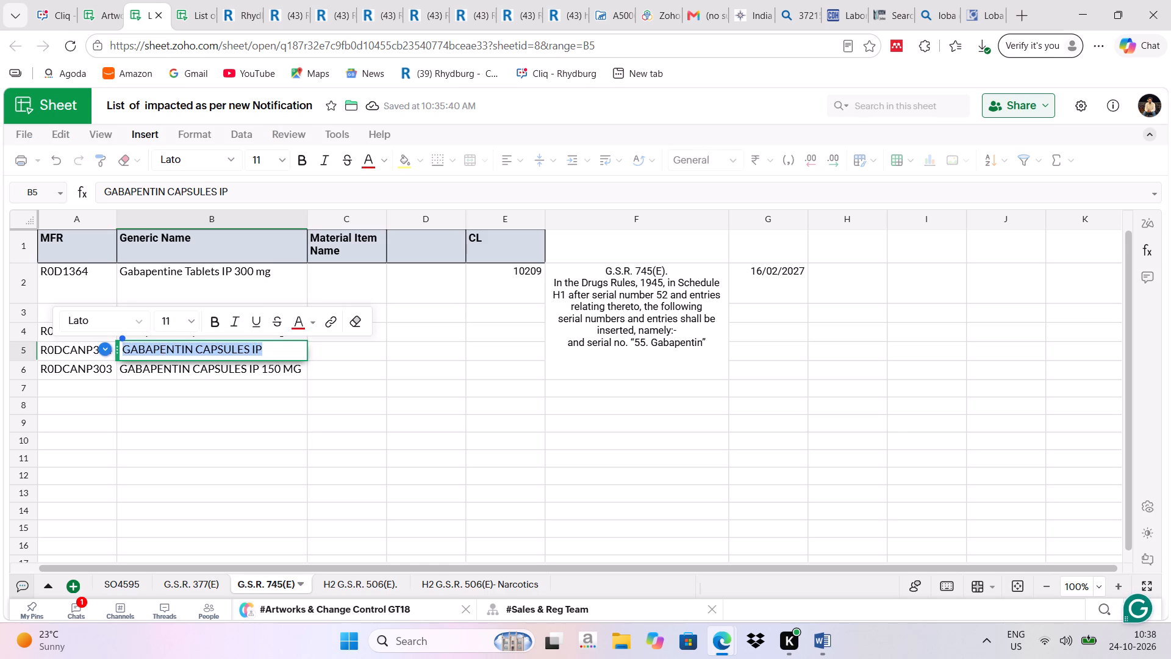
{"action": "right_click", "coordinate": [233, 351]}
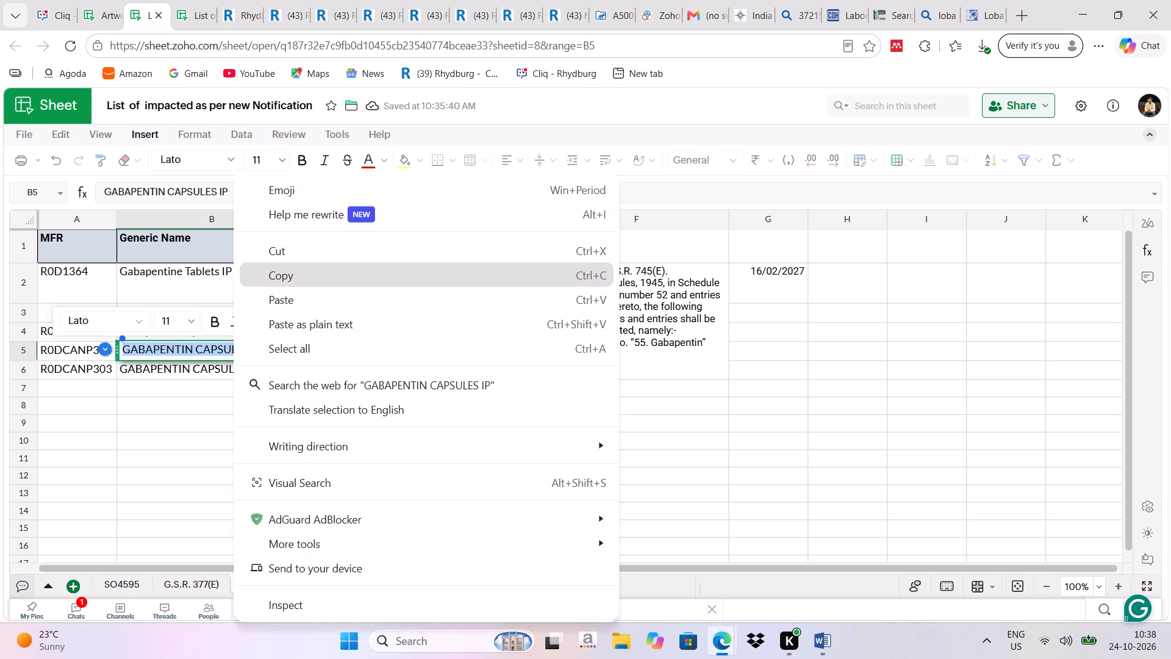
{"action": "left_click", "coordinate": [275, 278]}
Search the Artwork Review Report for products containing GABAPENTIN CAPSULES IP, replacing the IIDHSD0035 filter.
{"action": "left_click", "coordinate": [563, 21]}
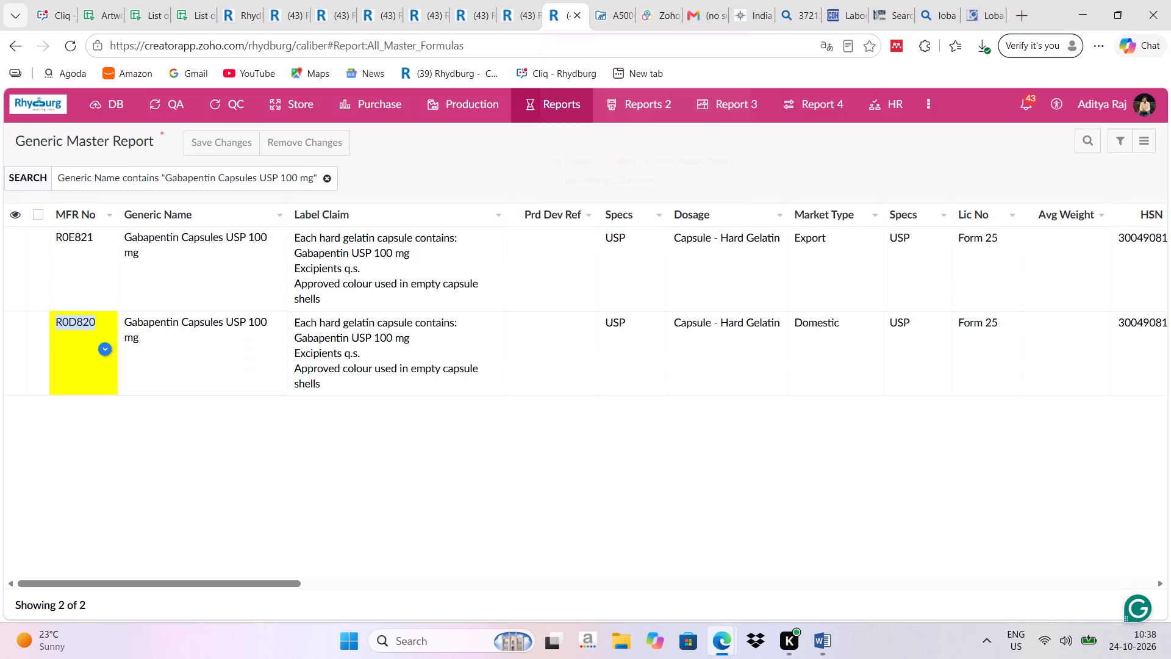
{"action": "left_click", "coordinate": [529, 15]}
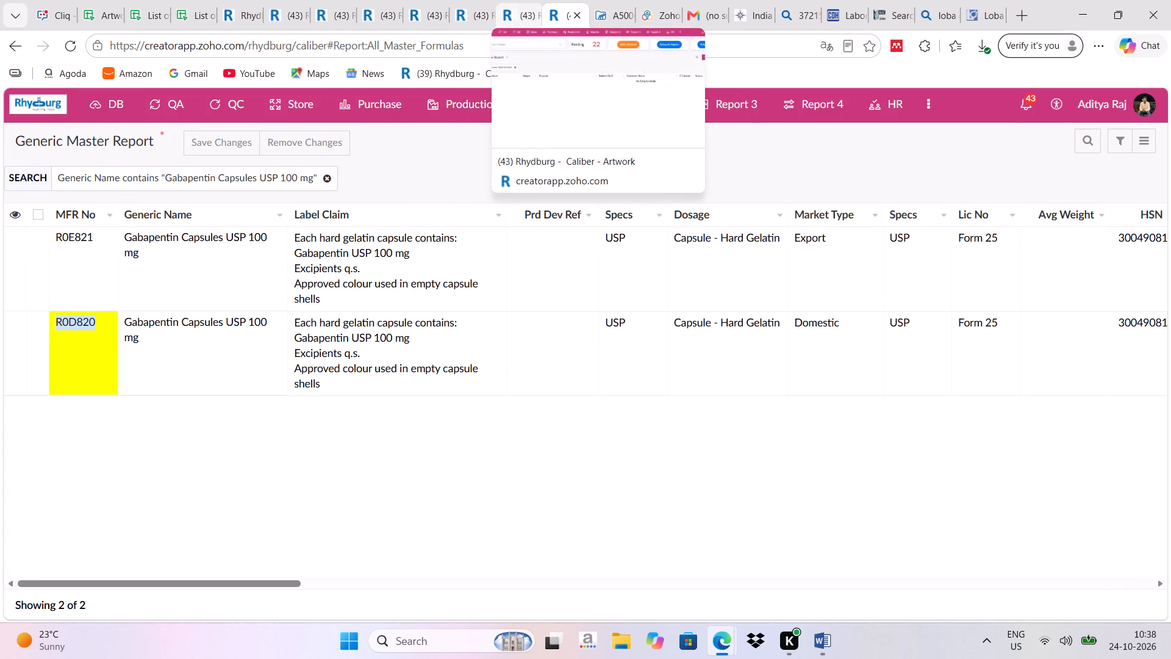
{"action": "left_click", "coordinate": [125, 295]}
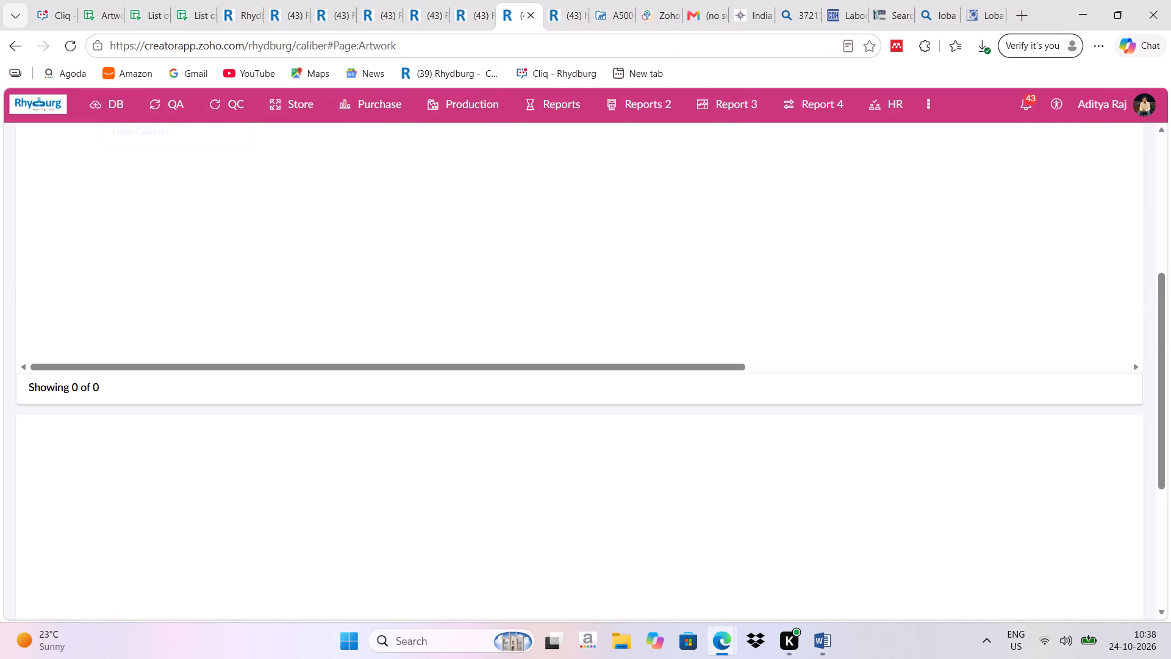
{"action": "scroll", "coordinate": [141, 292], "scroll_direction": "up", "scroll_amount": 6}
{"action": "left_click", "coordinate": [151, 308]}
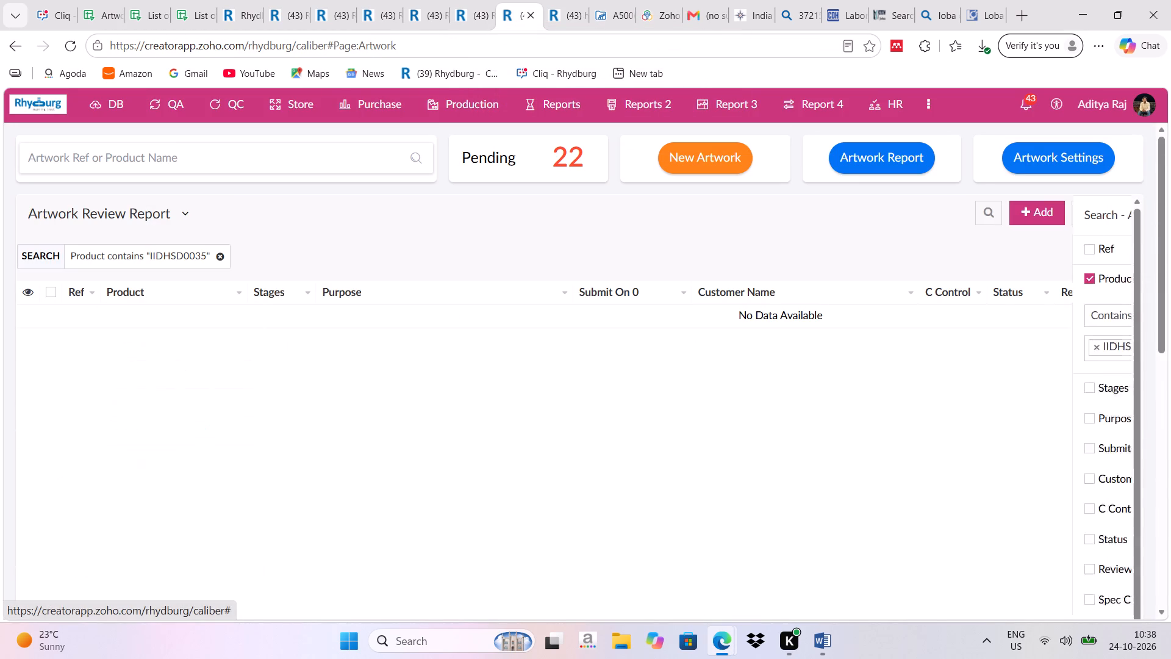
{"action": "left_click", "coordinate": [926, 315]}
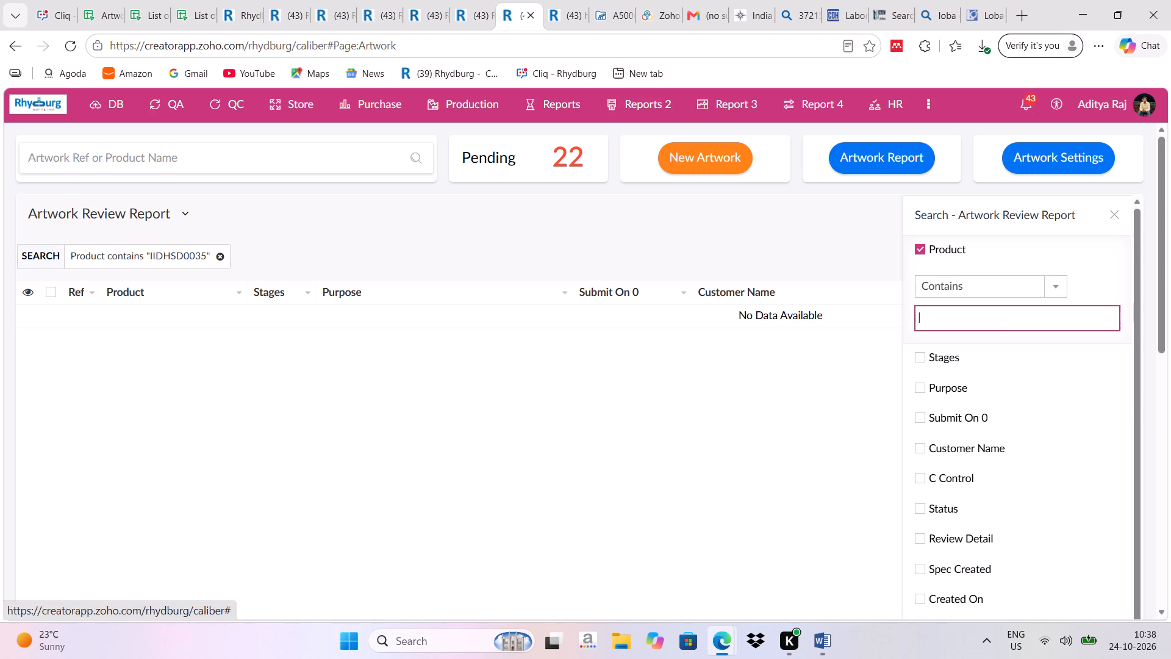
{"action": "key", "text": "ctrl+v"}
{"action": "key", "text": "Return"}
{"action": "key", "text": "Return"}
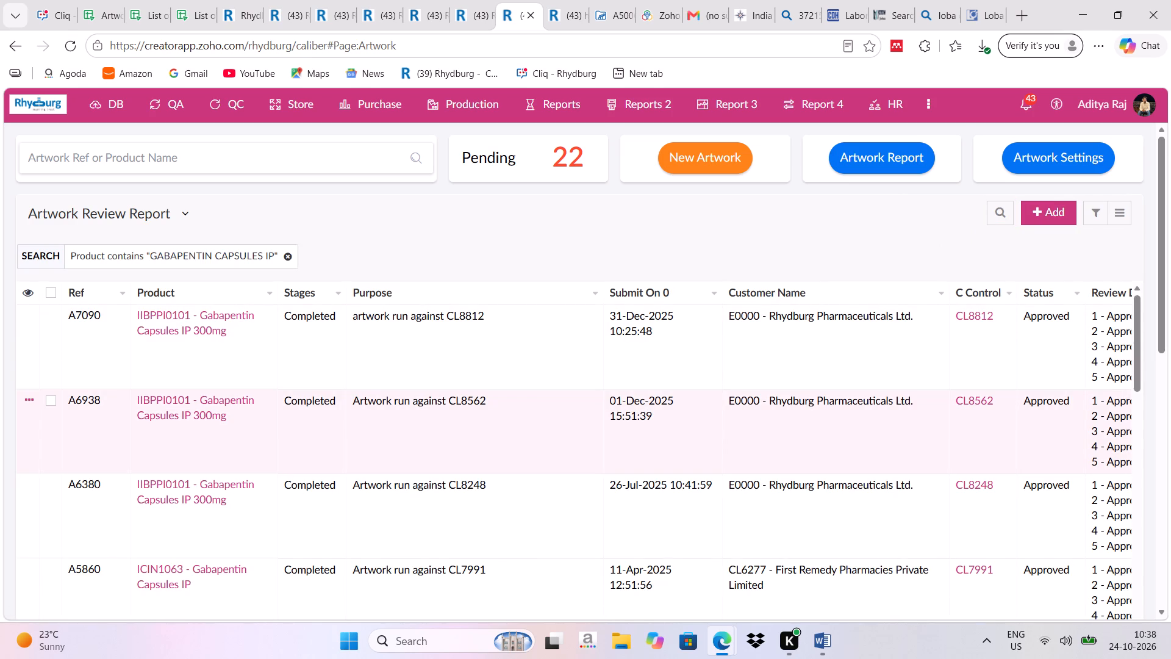
Compare the filtered artwork entries with the generic names in the G.S.R. 745(E) sheet and the product codes in the BOM PM Report.
{"action": "scroll", "coordinate": [345, 438], "scroll_direction": "down", "scroll_amount": 6}
{"action": "scroll", "coordinate": [345, 438], "scroll_direction": "up", "scroll_amount": 1}
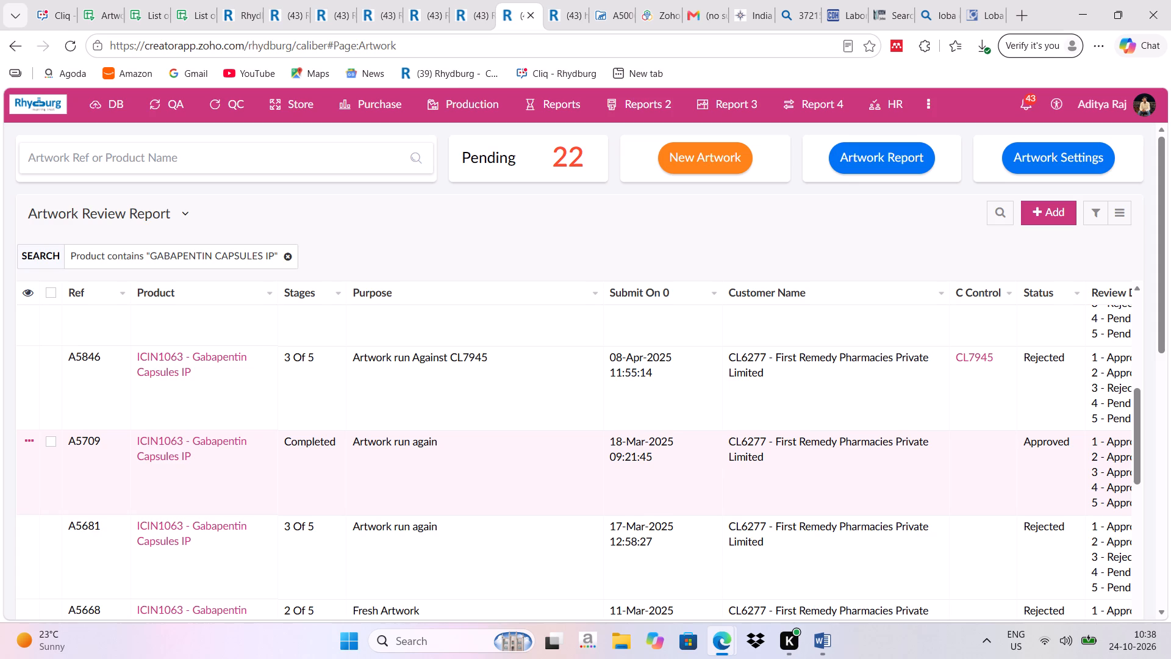
{"action": "left_click", "coordinate": [156, 11]}
{"action": "left_click", "coordinate": [407, 385]}
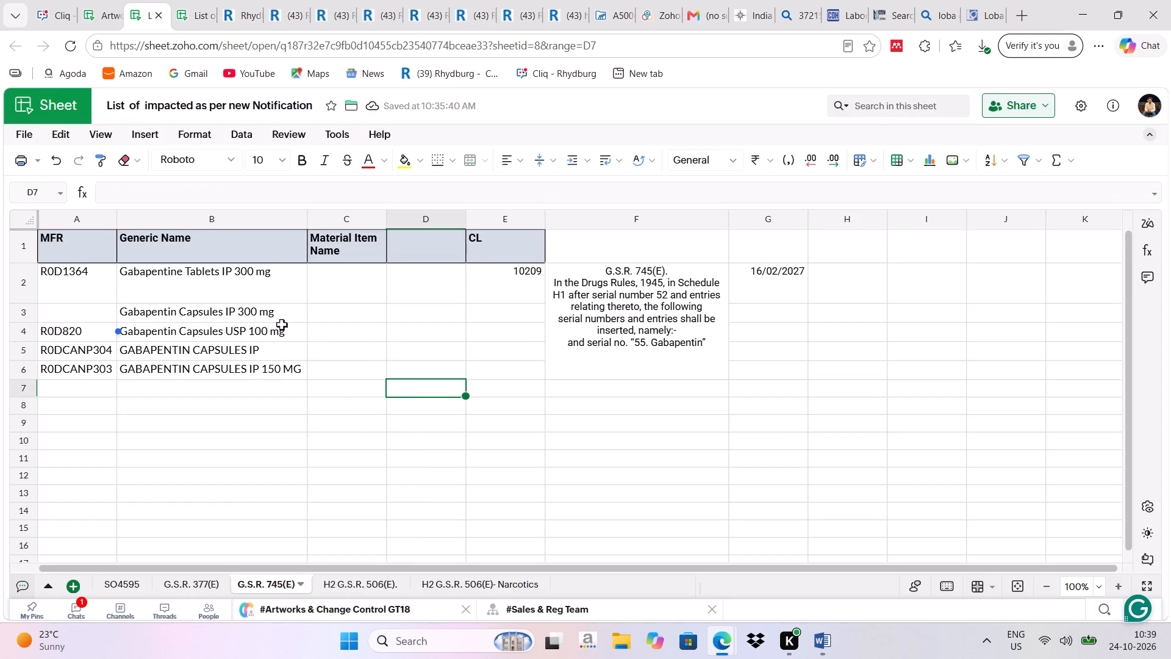
{"action": "left_click", "coordinate": [473, 7]}
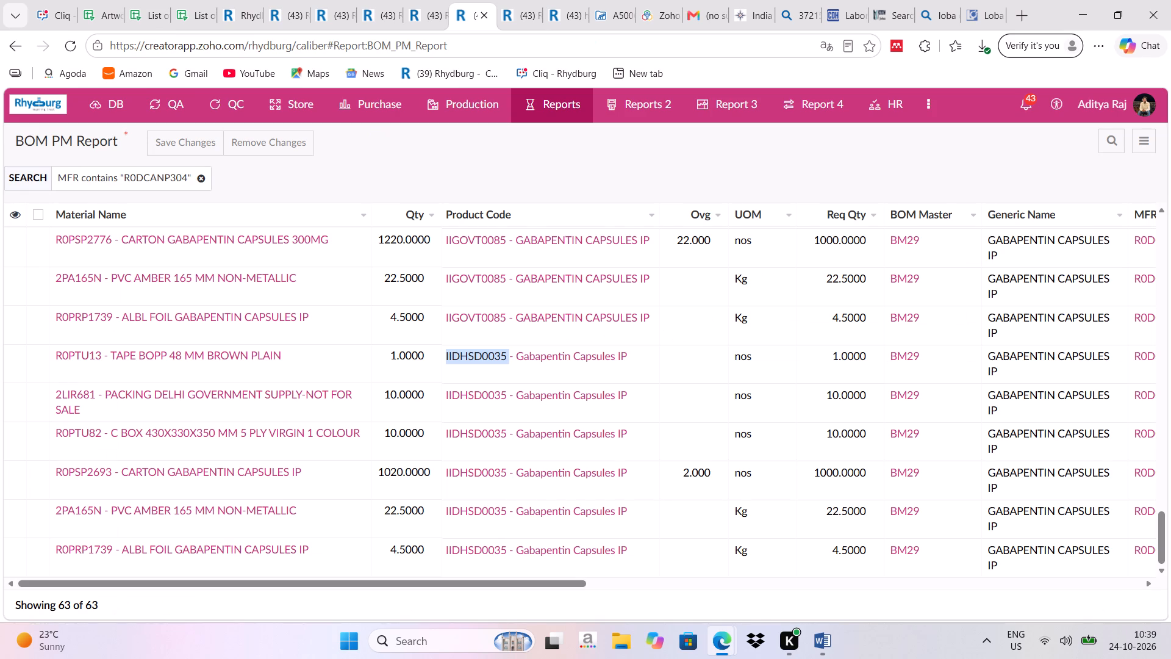
{"action": "left_click", "coordinate": [528, 11]}
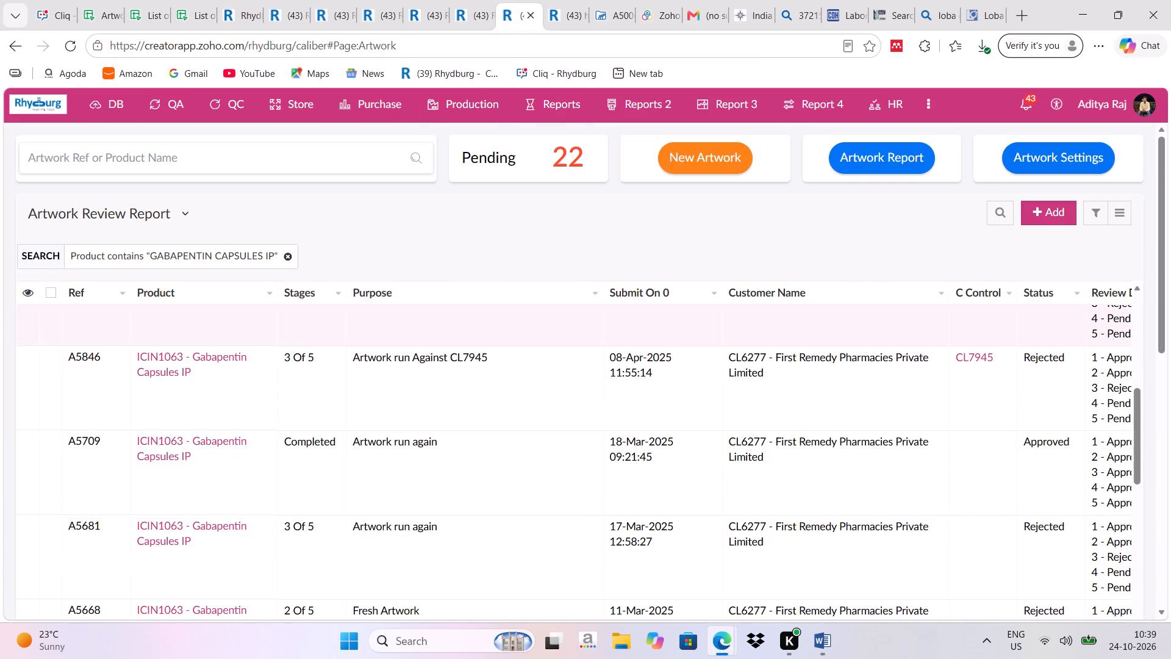
Examine the MFR and FORD details of product ICIN1063 from artwork A5709, checking them against the impacted list and BOM PM Report.
{"action": "left_click", "coordinate": [245, 442]}
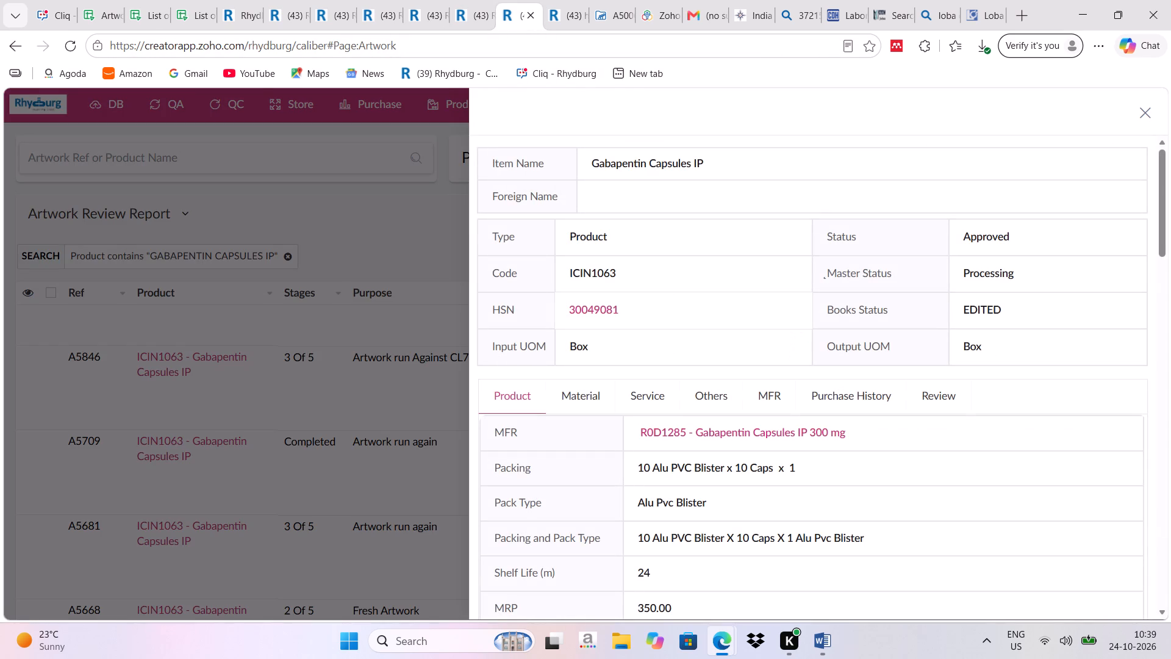
{"action": "left_click", "coordinate": [764, 398]}
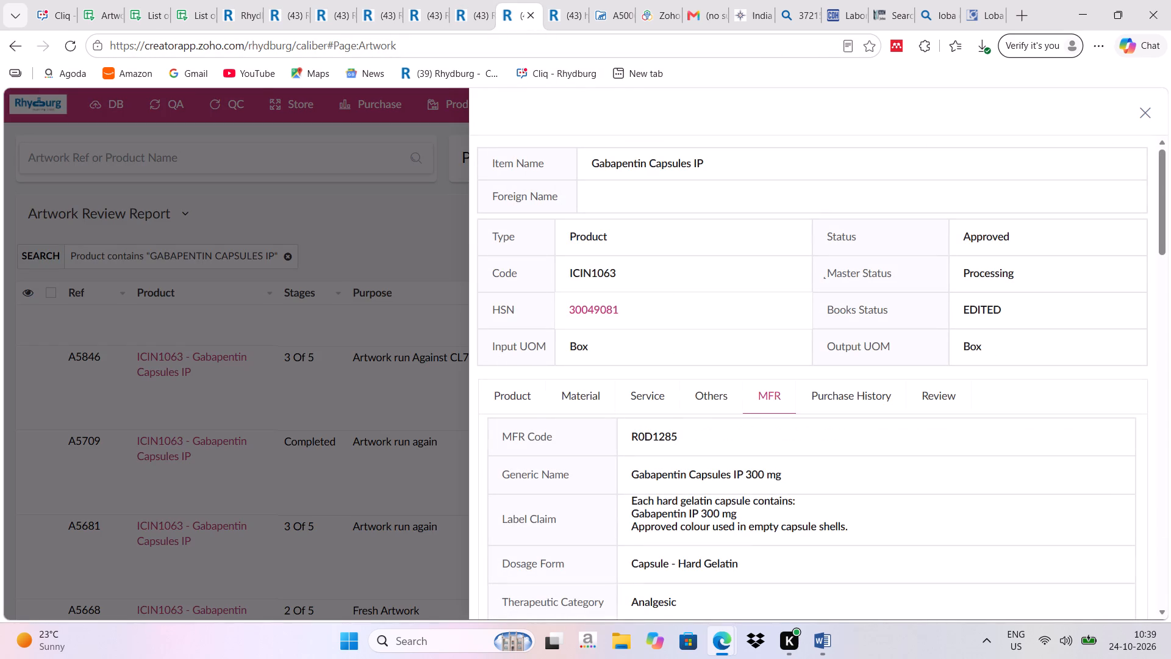
{"action": "scroll", "coordinate": [659, 444], "scroll_direction": "down", "scroll_amount": 1}
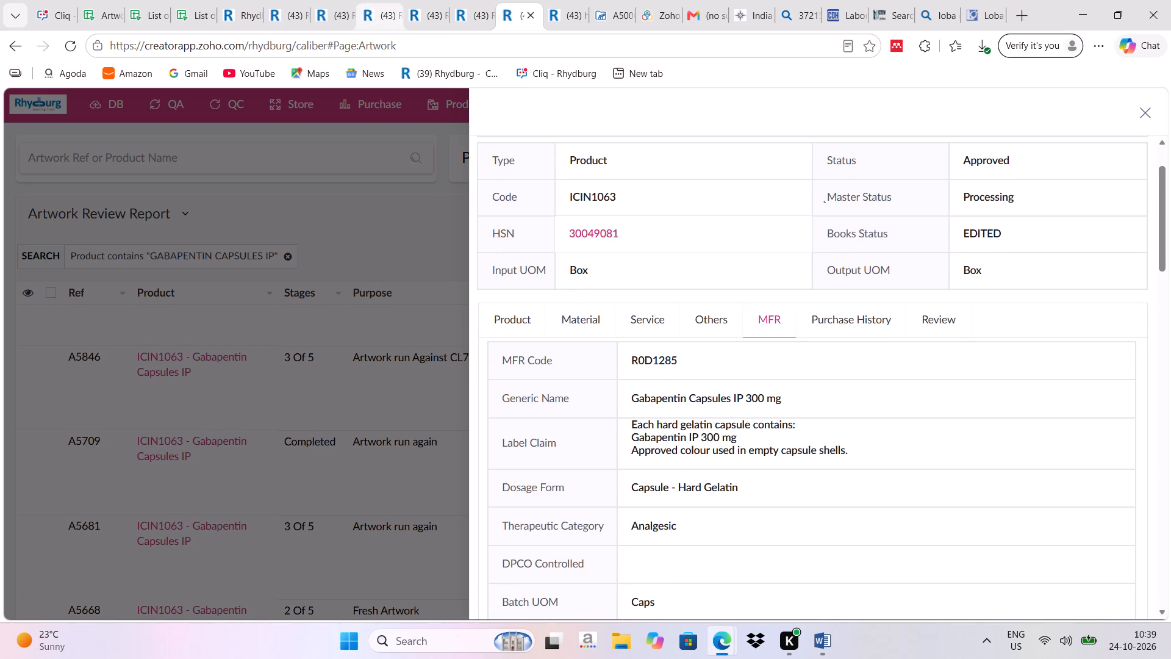
{"action": "left_click", "coordinate": [150, 7]}
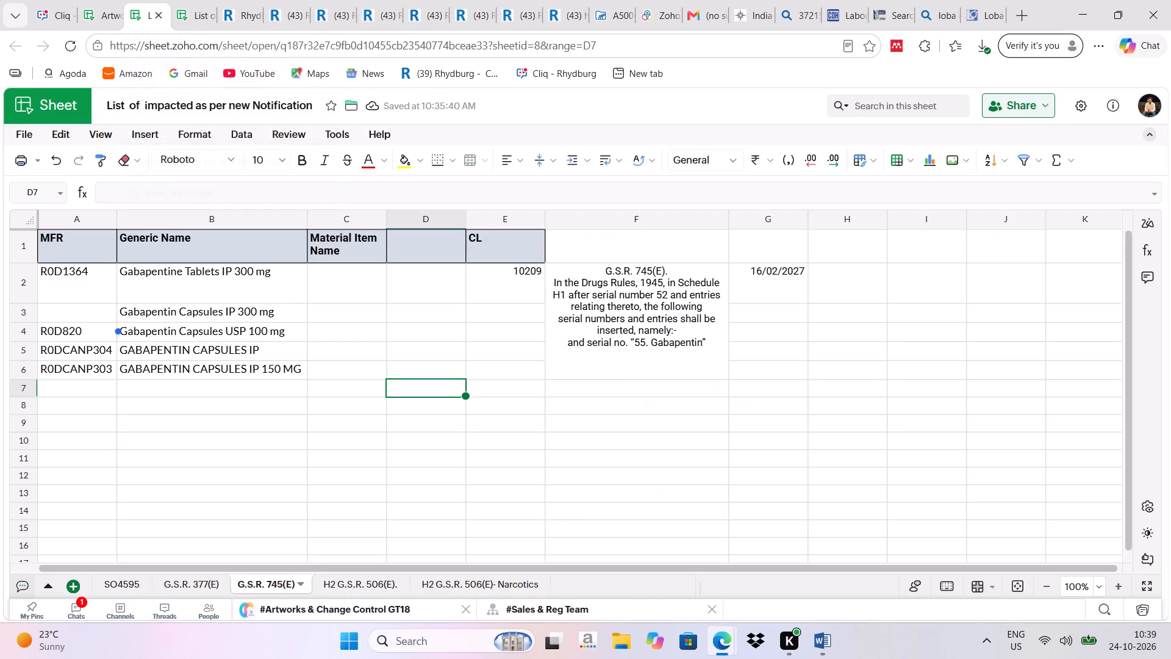
{"action": "left_click", "coordinate": [476, 8]}
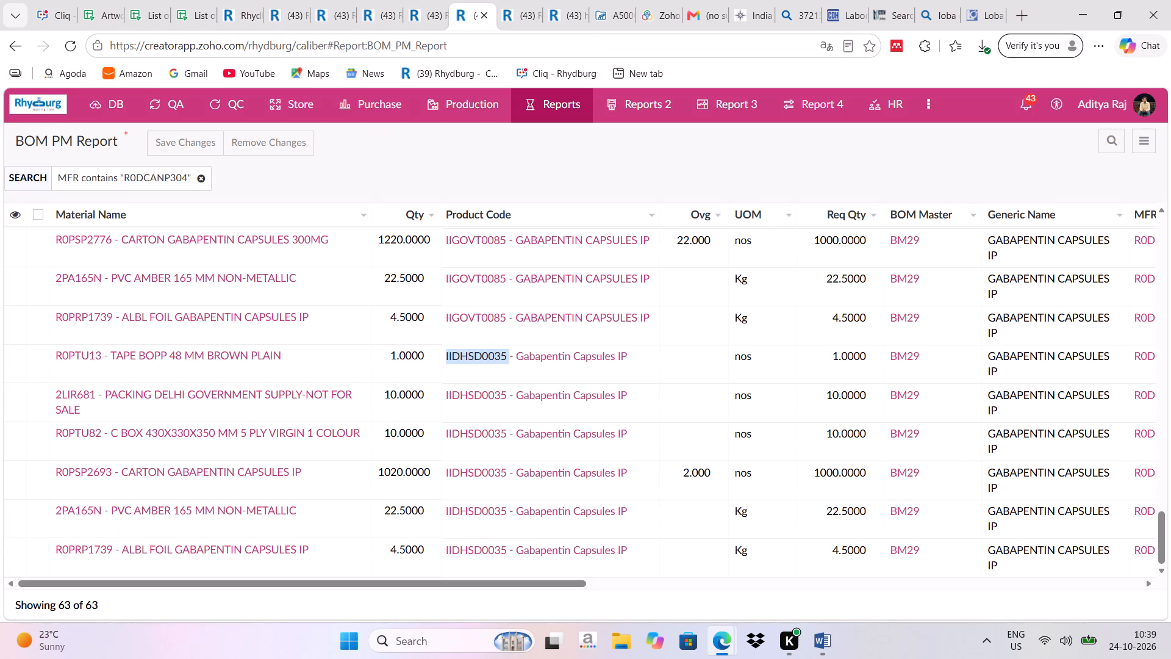
{"action": "left_click", "coordinate": [517, 8]}
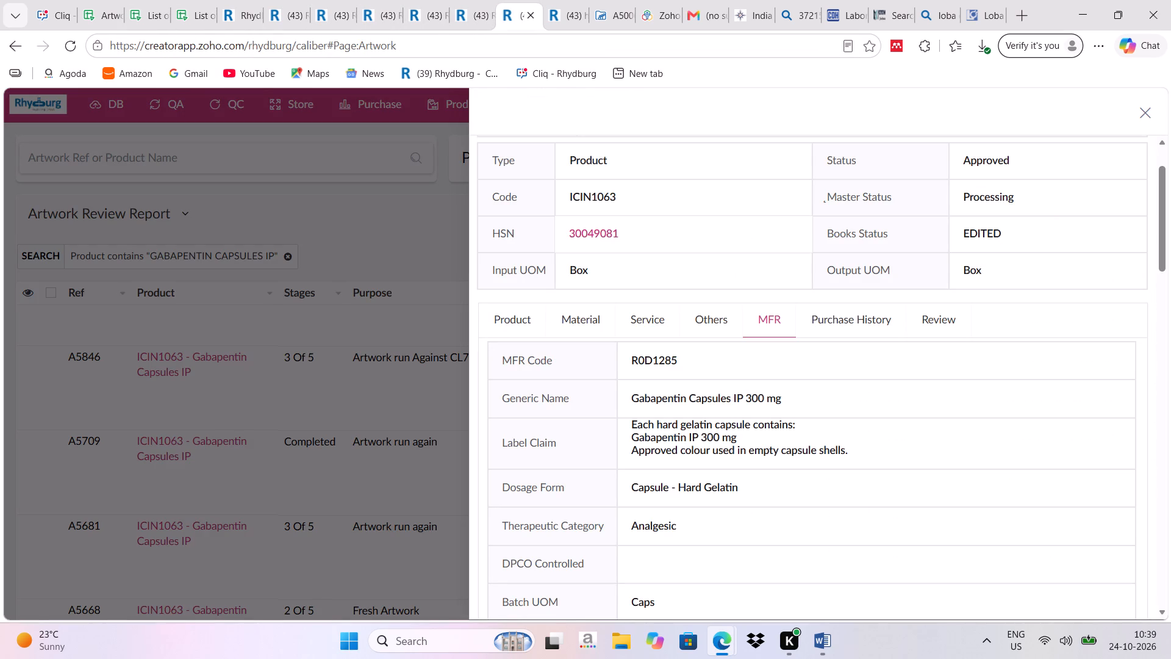
{"action": "scroll", "coordinate": [687, 451], "scroll_direction": "down", "scroll_amount": 4}
{"action": "scroll", "coordinate": [707, 387], "scroll_direction": "down", "scroll_amount": 3}
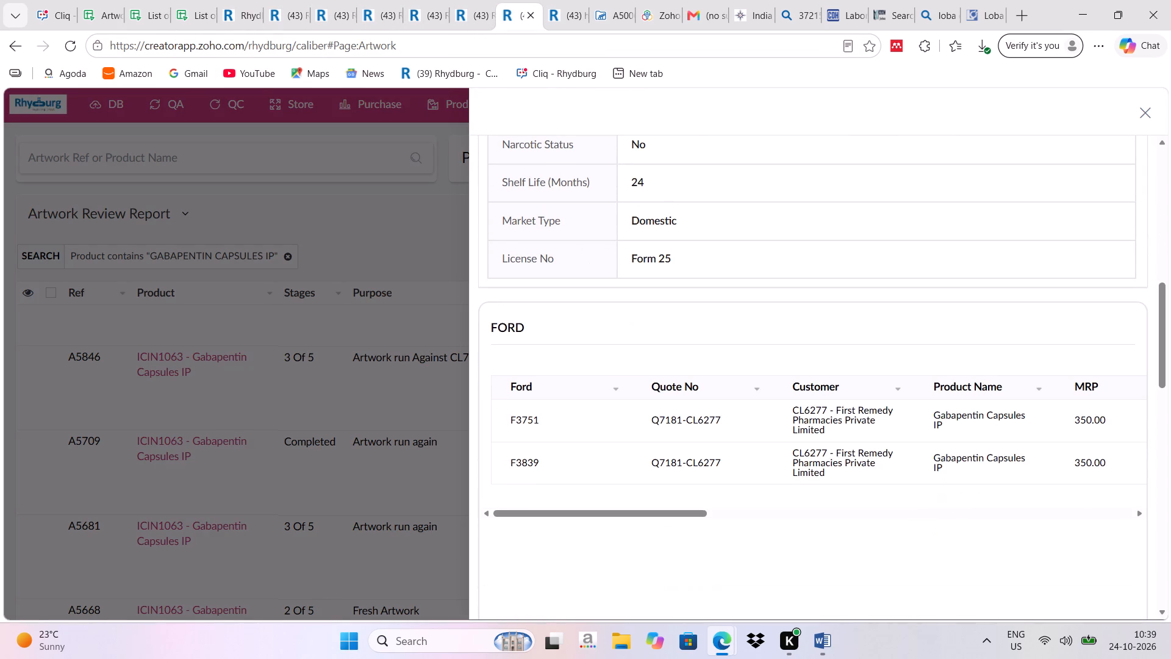
{"action": "scroll", "coordinate": [706, 389], "scroll_direction": "down", "scroll_amount": 1}
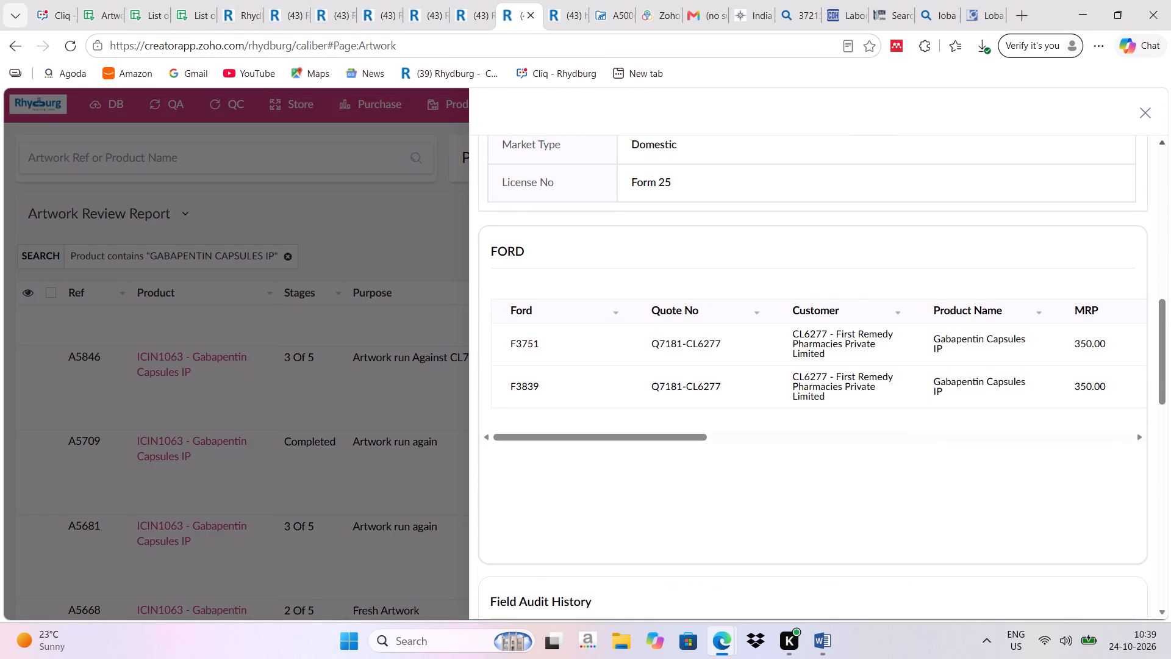
{"action": "left_click", "coordinate": [1144, 116]}
Review the product codes, customers and approval statuses of all artworks in the filtered Artwork Review Report.
{"action": "scroll", "coordinate": [297, 487], "scroll_direction": "down", "scroll_amount": 1}
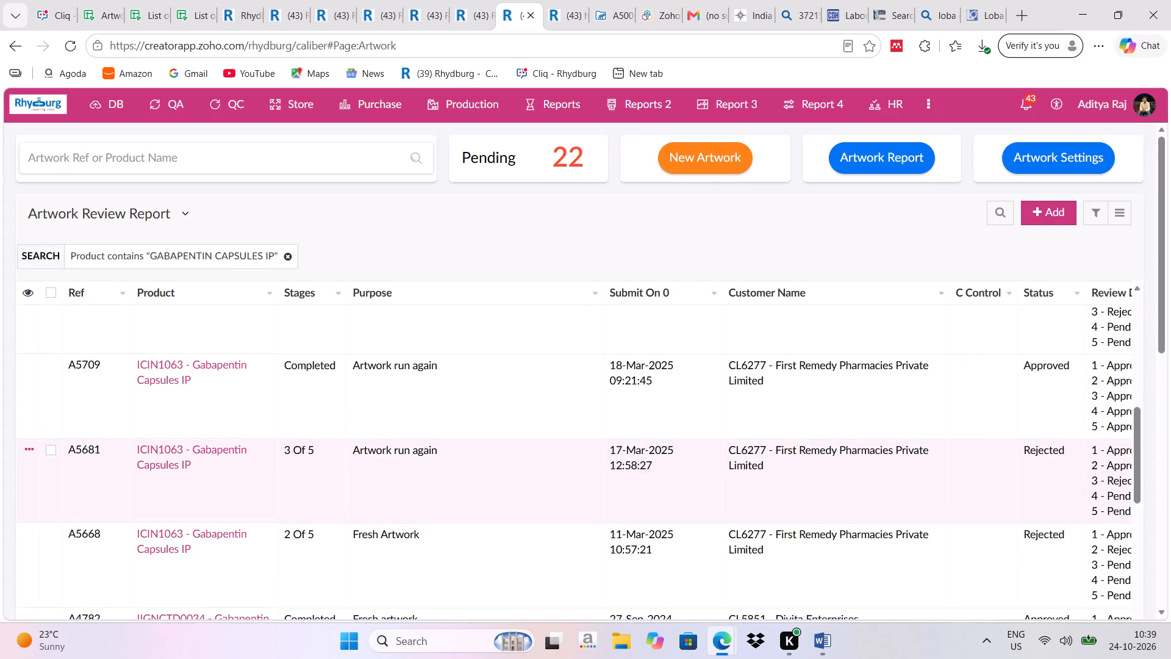
{"action": "scroll", "coordinate": [297, 487], "scroll_direction": "down", "scroll_amount": 5}
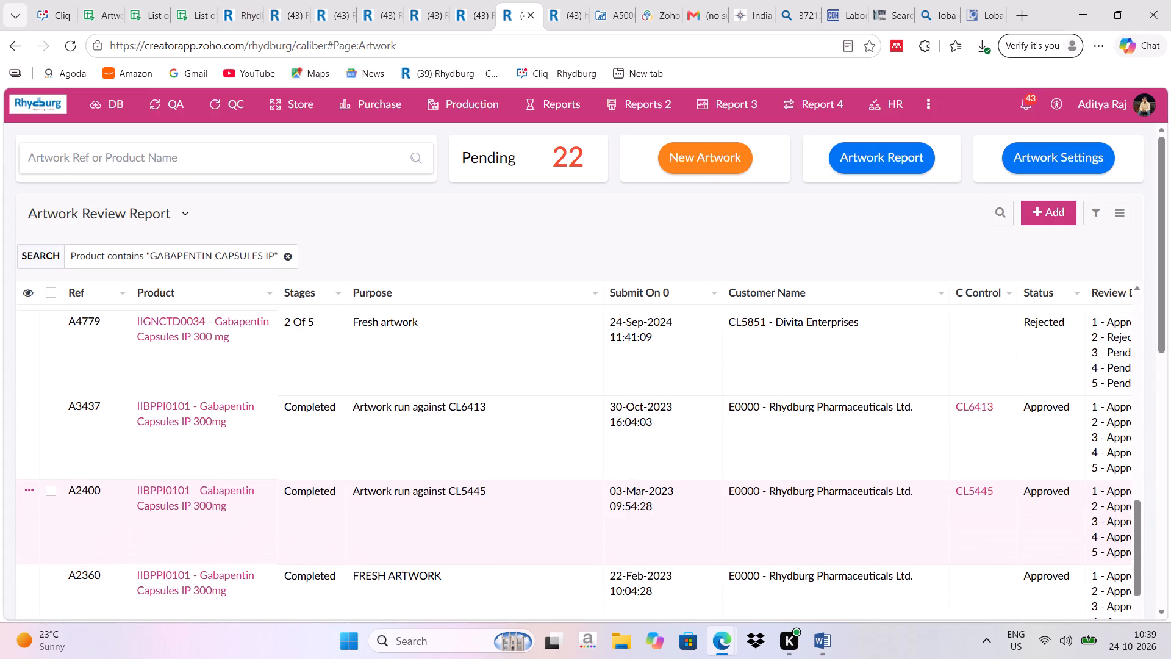
{"action": "scroll", "coordinate": [291, 500], "scroll_direction": "down", "scroll_amount": 2}
{"action": "scroll", "coordinate": [296, 390], "scroll_direction": "up", "scroll_amount": 1}
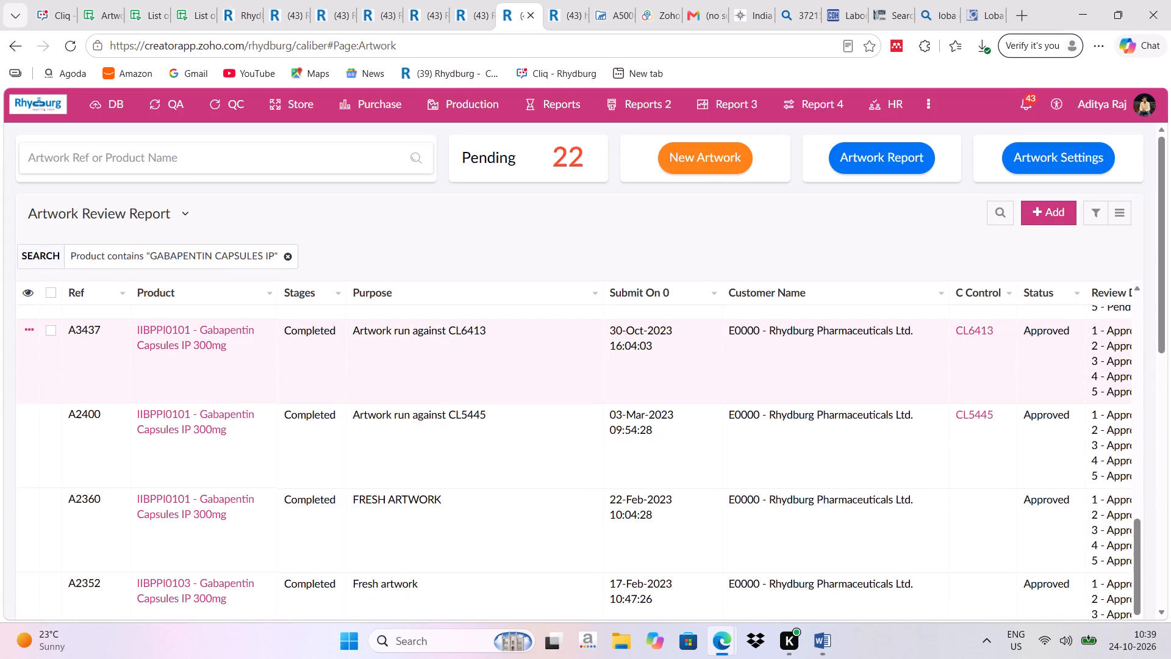
{"action": "scroll", "coordinate": [296, 390], "scroll_direction": "up", "scroll_amount": 5}
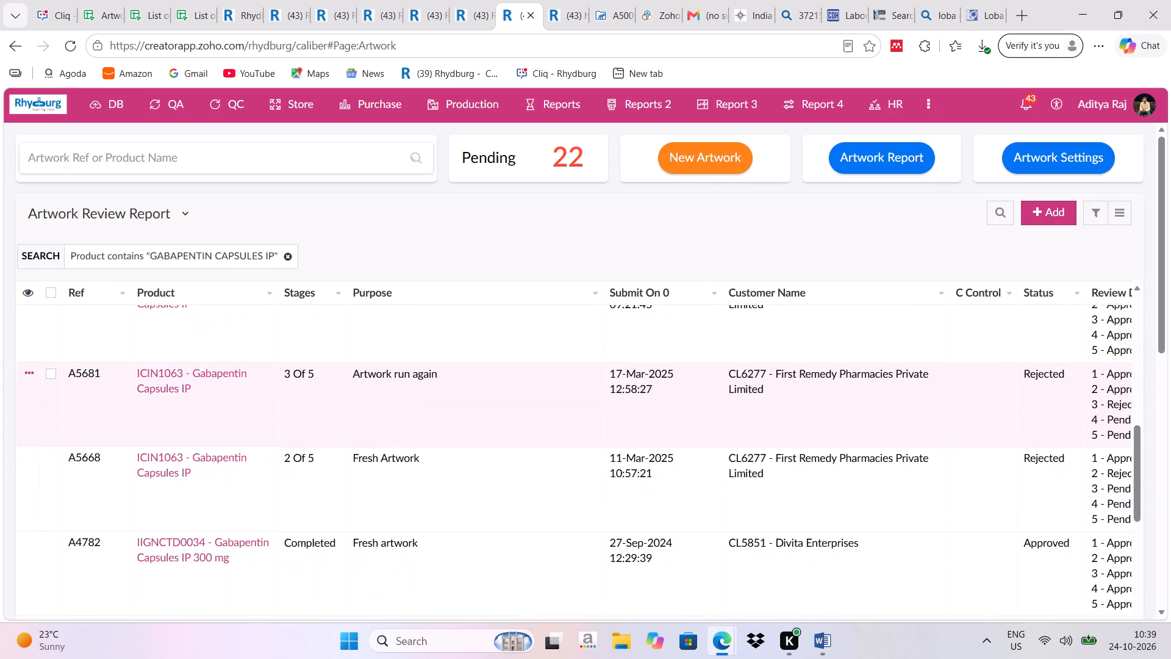
{"action": "scroll", "coordinate": [296, 390], "scroll_direction": "up", "scroll_amount": 5}
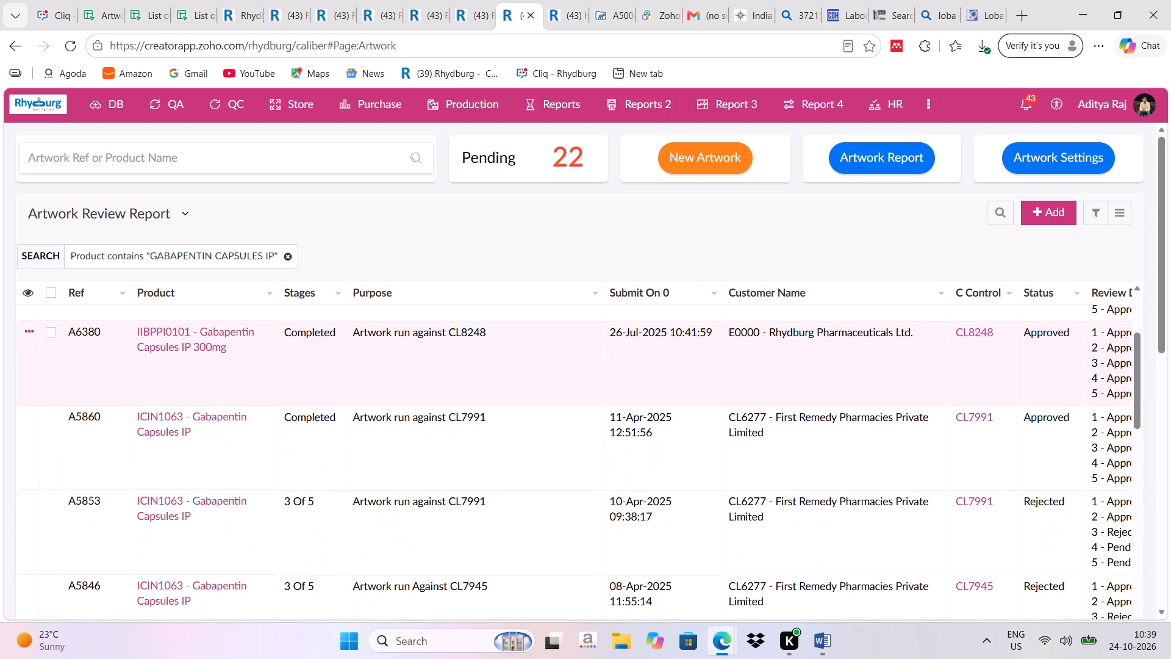
{"action": "scroll", "coordinate": [295, 377], "scroll_direction": "up", "scroll_amount": 5}
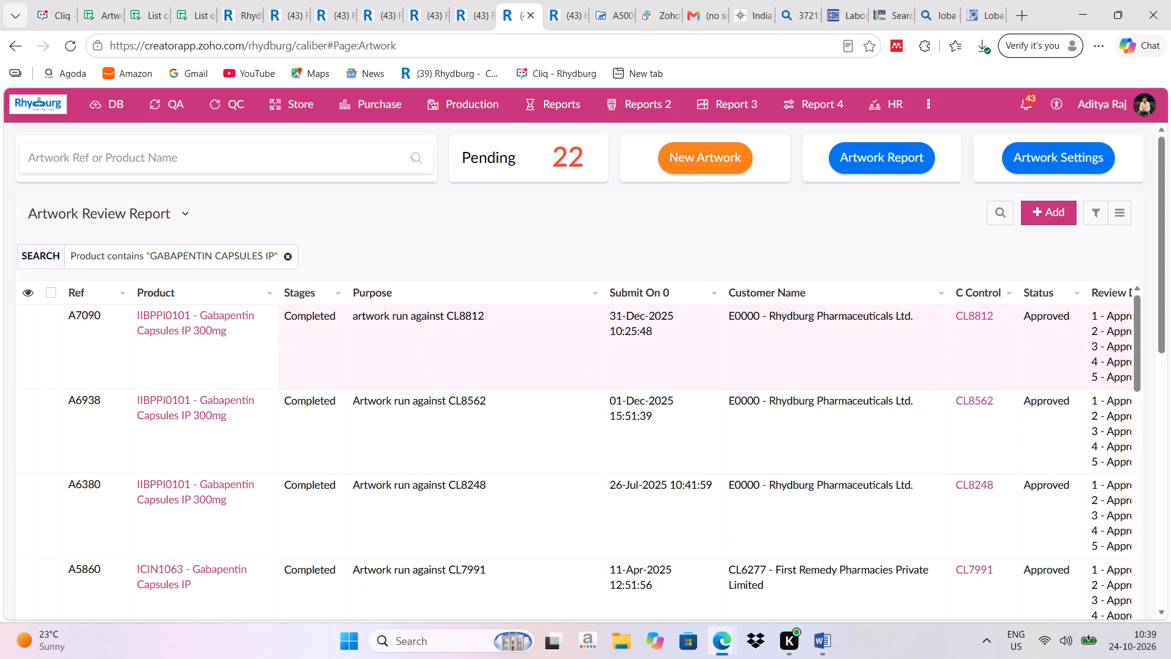
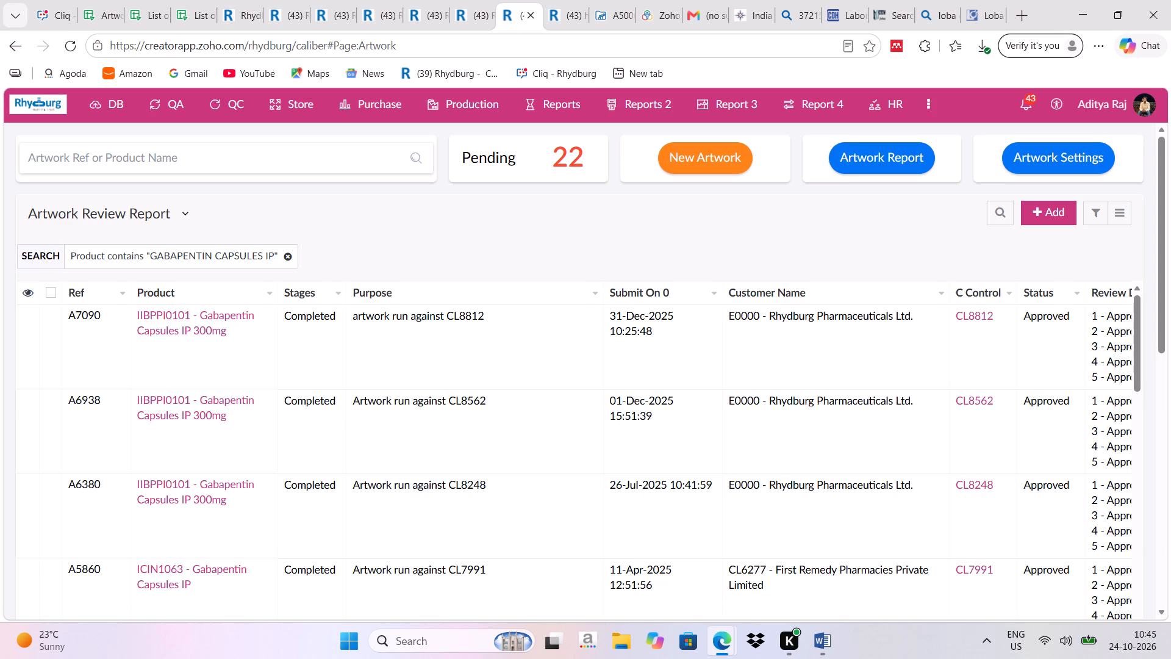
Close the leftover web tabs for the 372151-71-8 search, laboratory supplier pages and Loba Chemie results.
{"action": "left_click", "coordinate": [811, 10]}
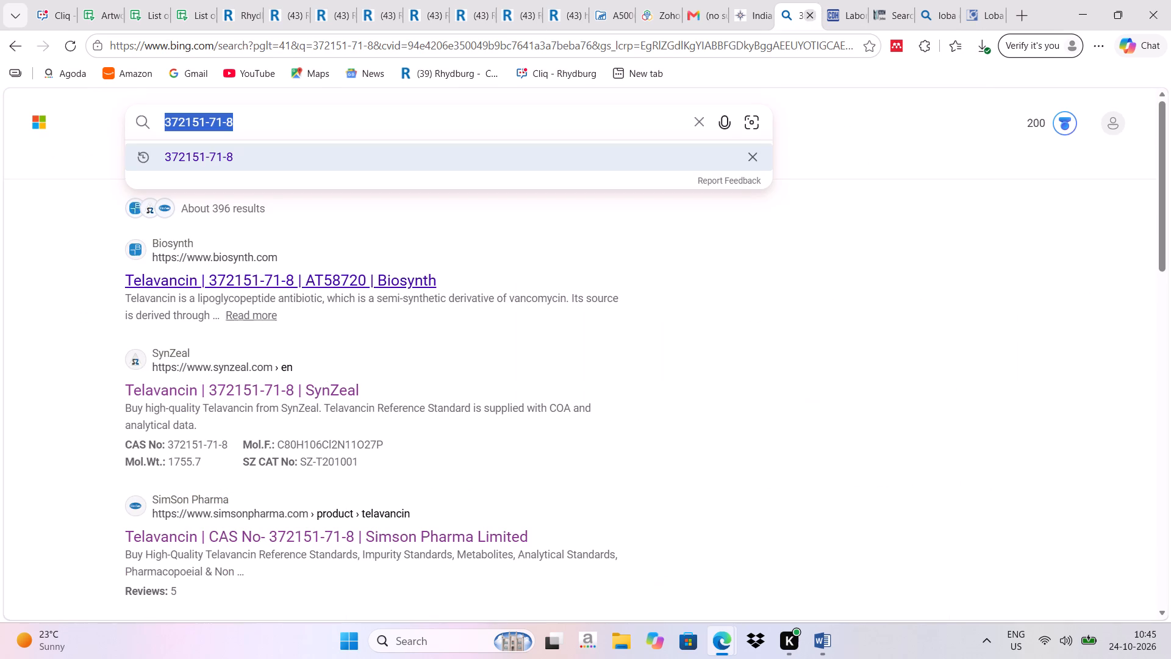
{"action": "triple_click", "coordinate": [809, 13]}
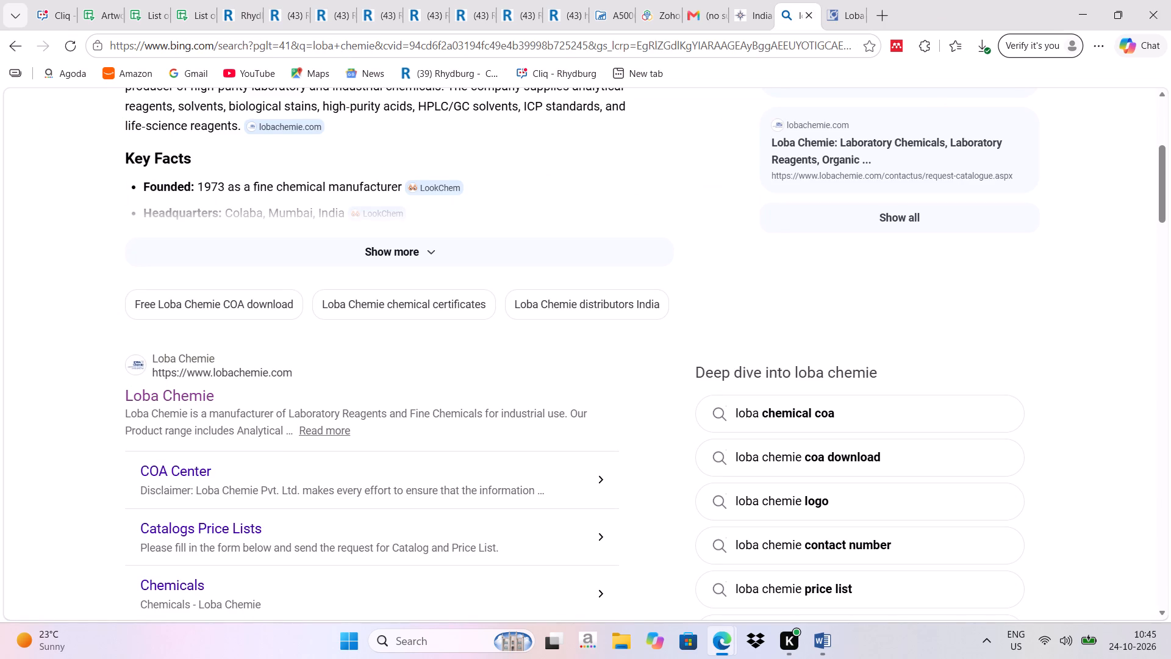
{"action": "left_click", "coordinate": [797, 16]}
{"action": "left_click", "coordinate": [806, 13]}
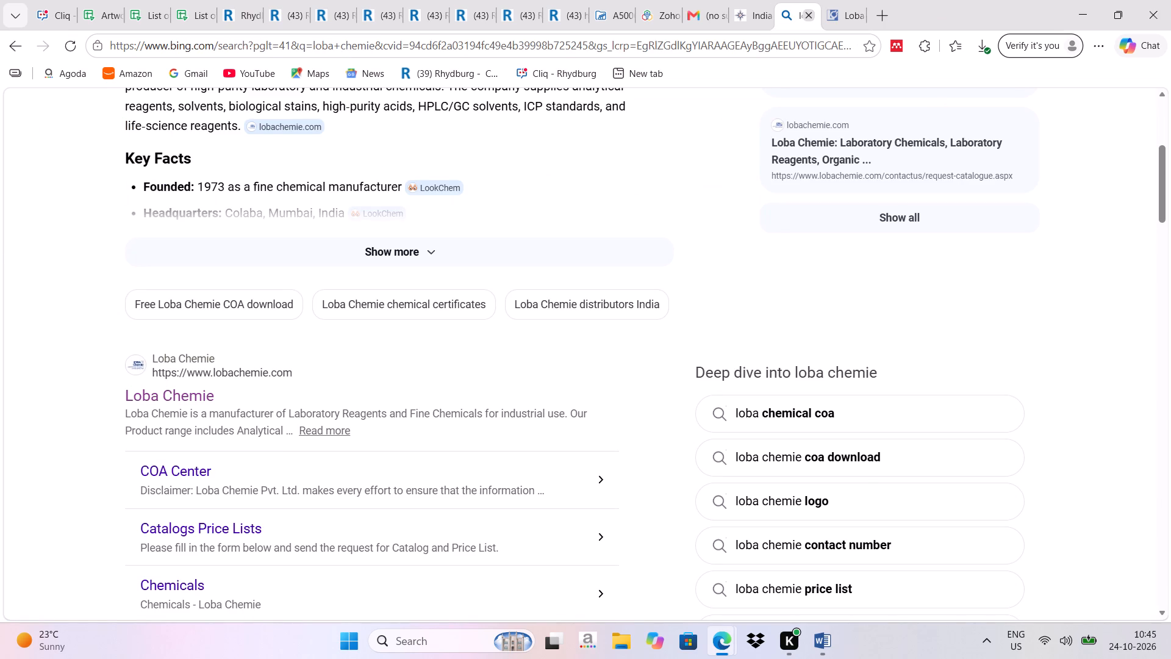
{"action": "left_click", "coordinate": [806, 13]}
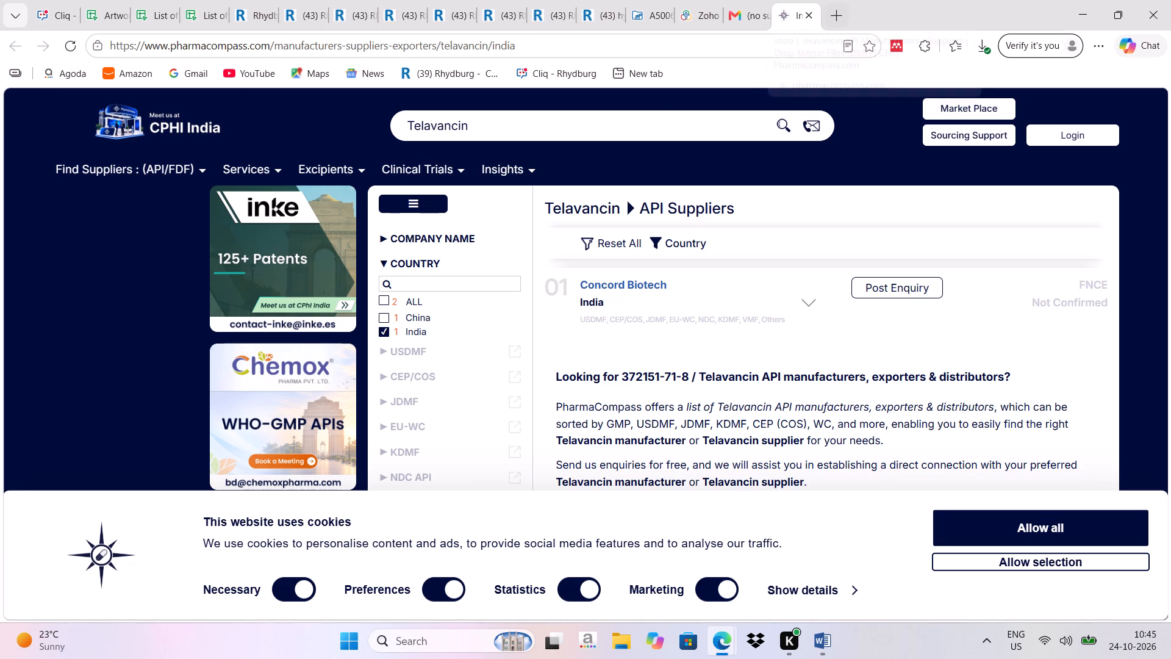
Search the web for sarkari results 2026, skim the listings on the Sarkari Exam site and close both pages.
{"action": "left_click", "coordinate": [833, 13]}
{"action": "type", "text": "sarkari"}
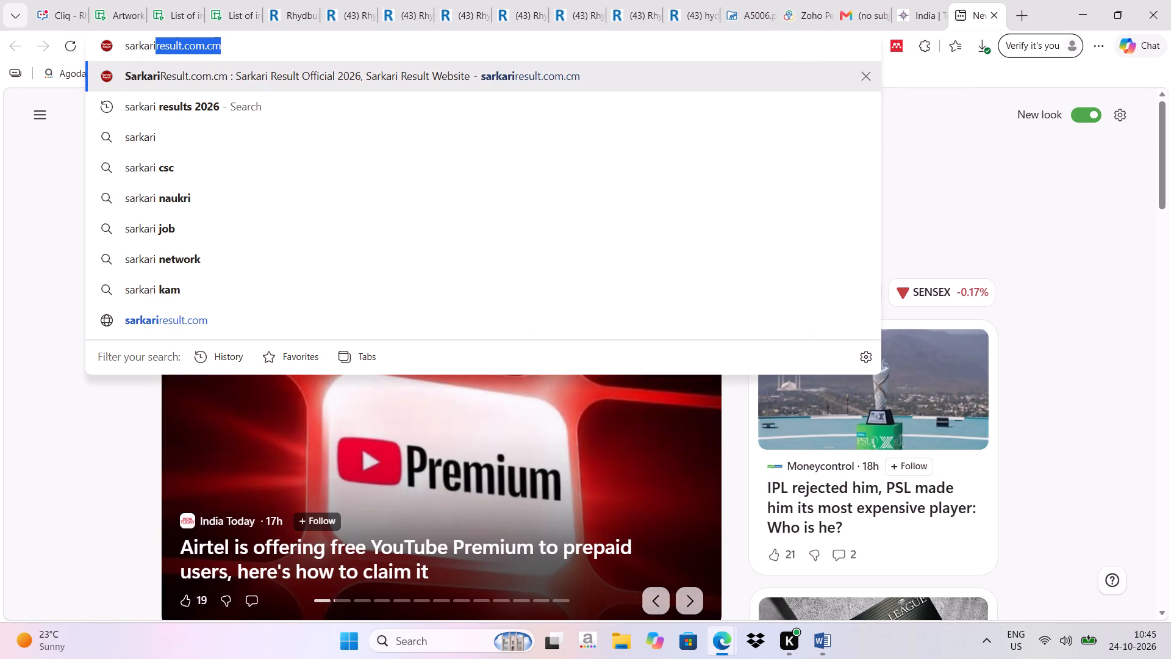
{"action": "left_click", "coordinate": [290, 113]}
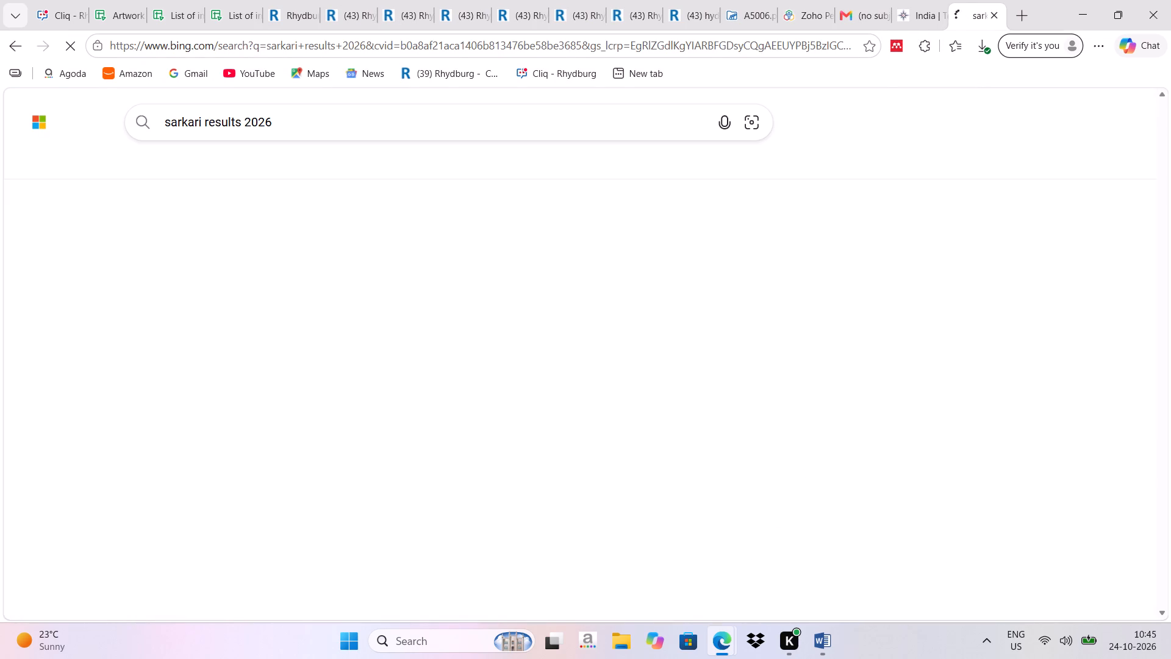
{"action": "scroll", "coordinate": [310, 395], "scroll_direction": "down", "scroll_amount": 4}
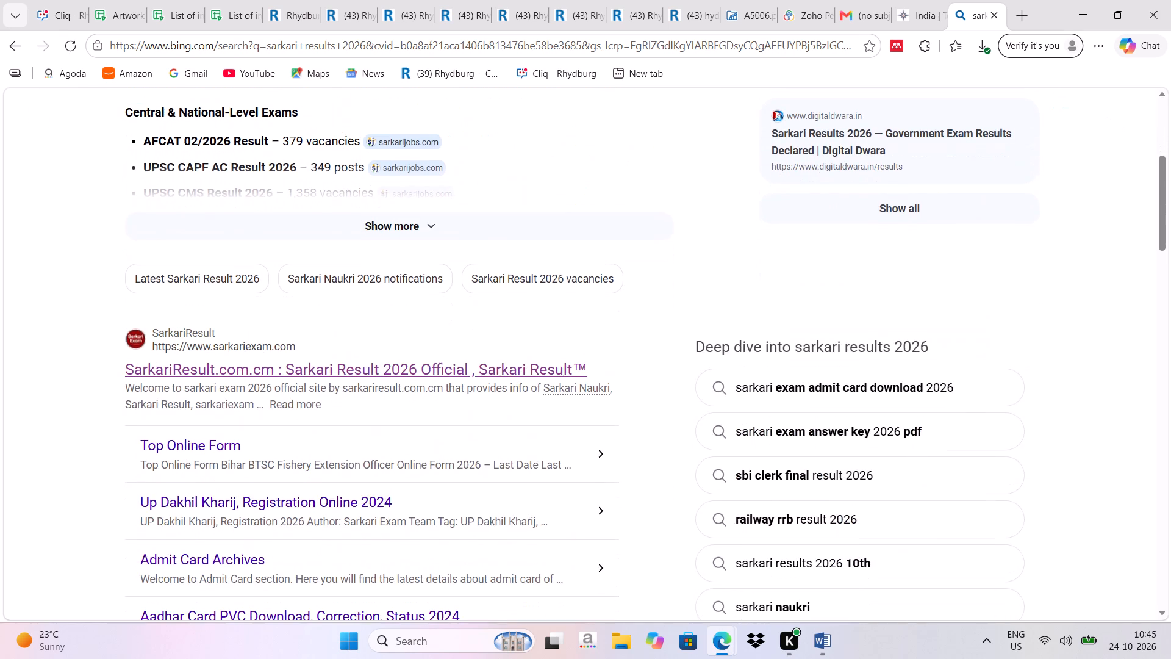
{"action": "left_click", "coordinate": [322, 372]}
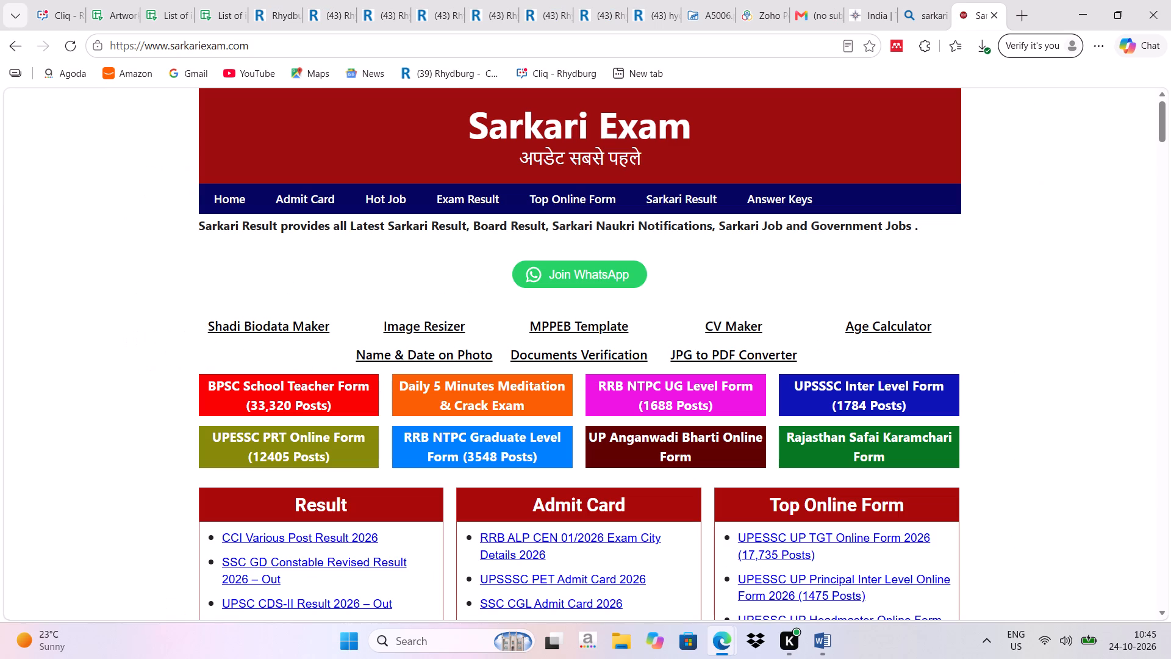
{"action": "scroll", "coordinate": [970, 418], "scroll_direction": "down", "scroll_amount": 2}
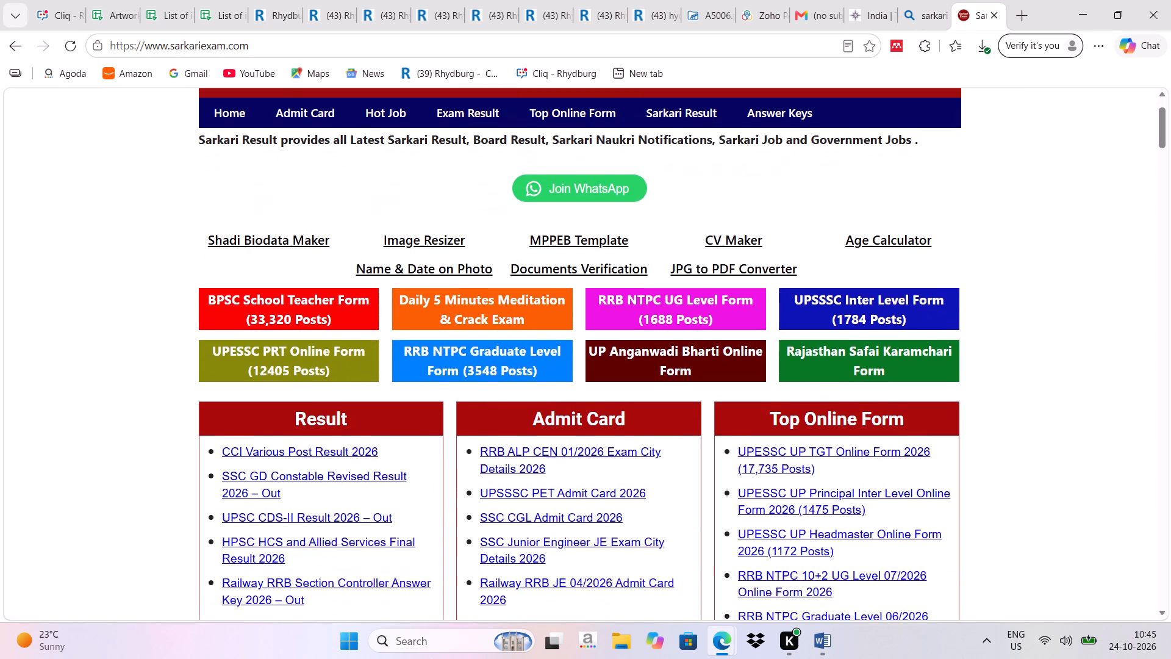
{"action": "scroll", "coordinate": [973, 419], "scroll_direction": "down", "scroll_amount": 3}
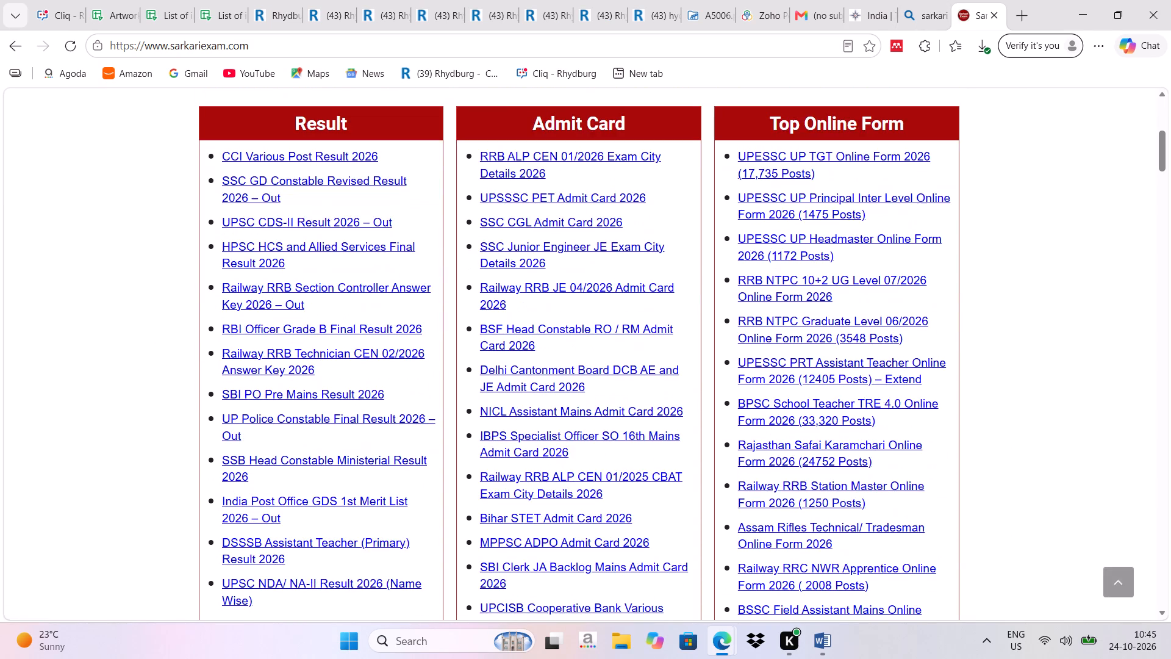
{"action": "scroll", "coordinate": [1092, 411], "scroll_direction": "down", "scroll_amount": 3}
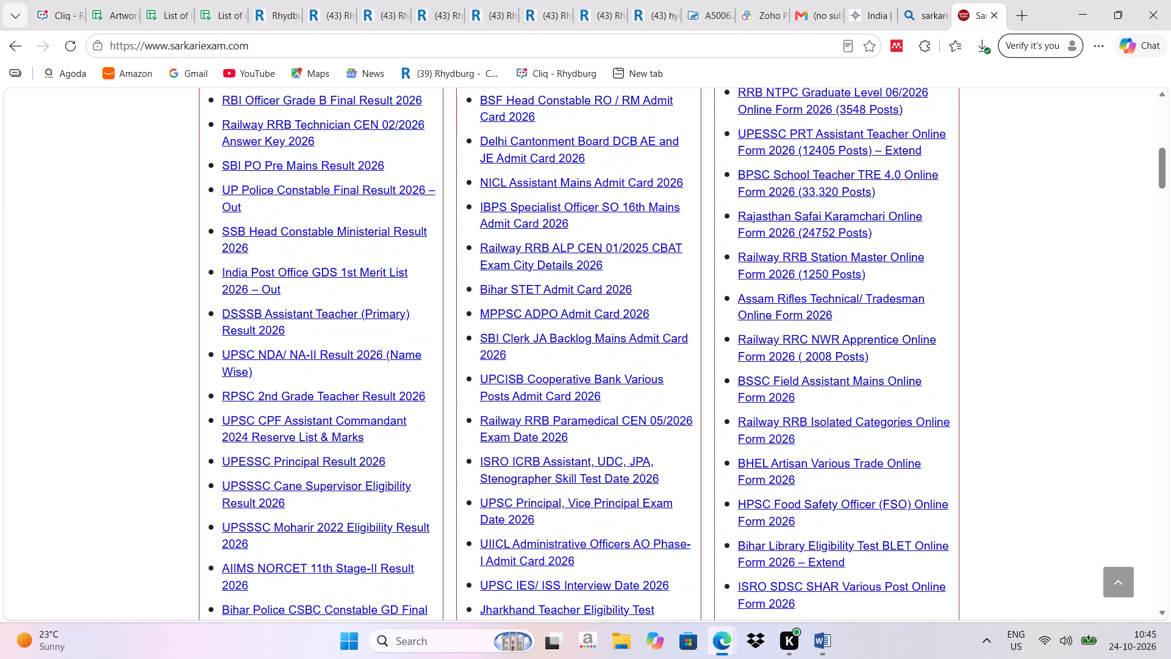
{"action": "scroll", "coordinate": [887, 353], "scroll_direction": "up", "scroll_amount": 5}
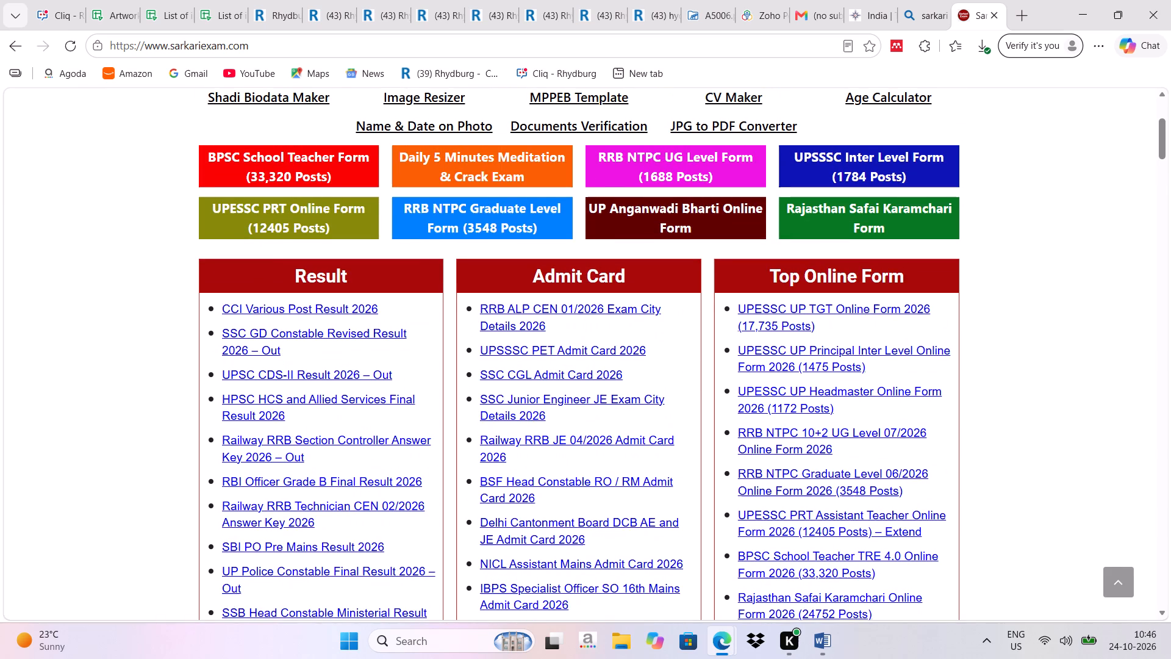
{"action": "left_click", "coordinate": [993, 18]}
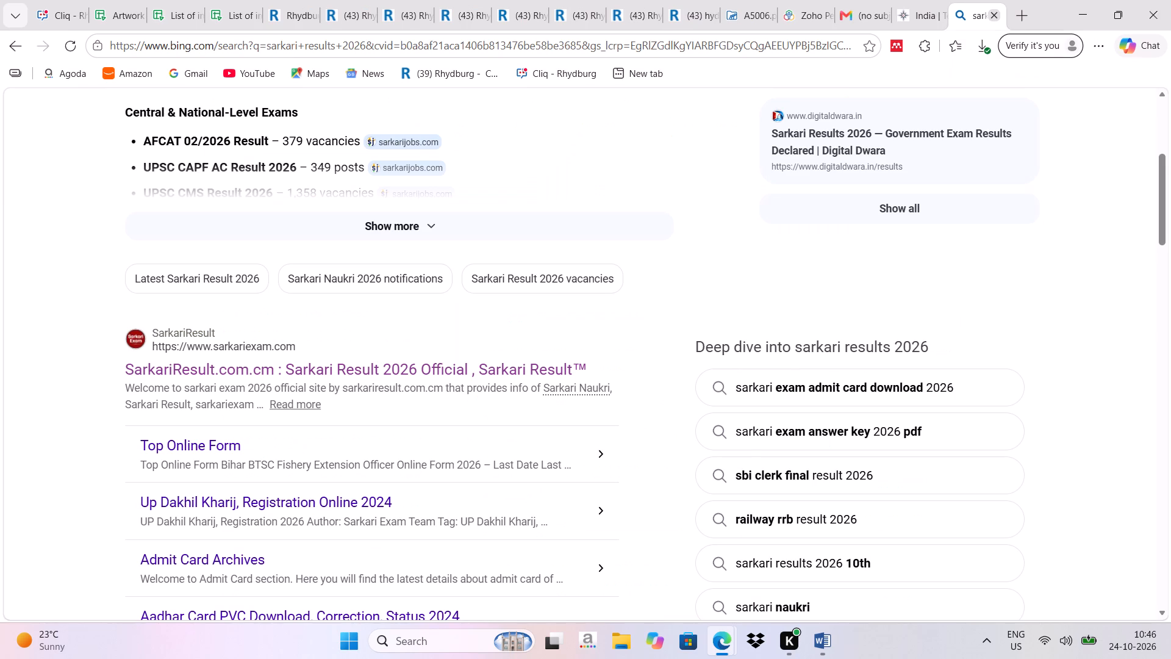
{"action": "left_click", "coordinate": [992, 17]}
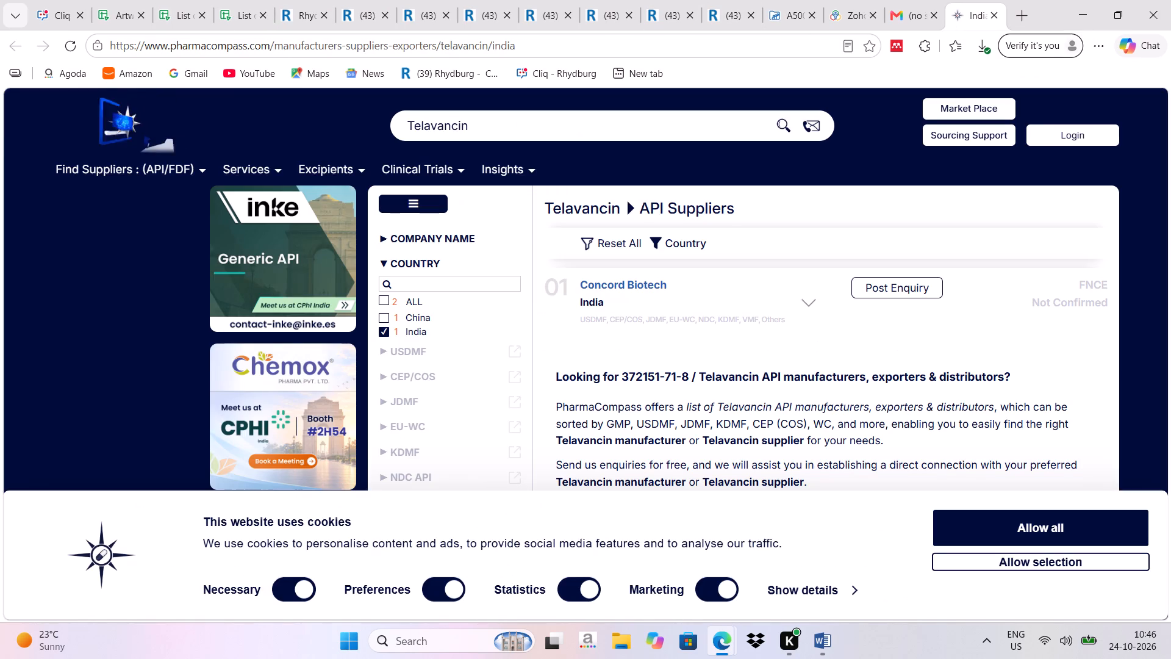
{"action": "left_click", "coordinate": [996, 9]}
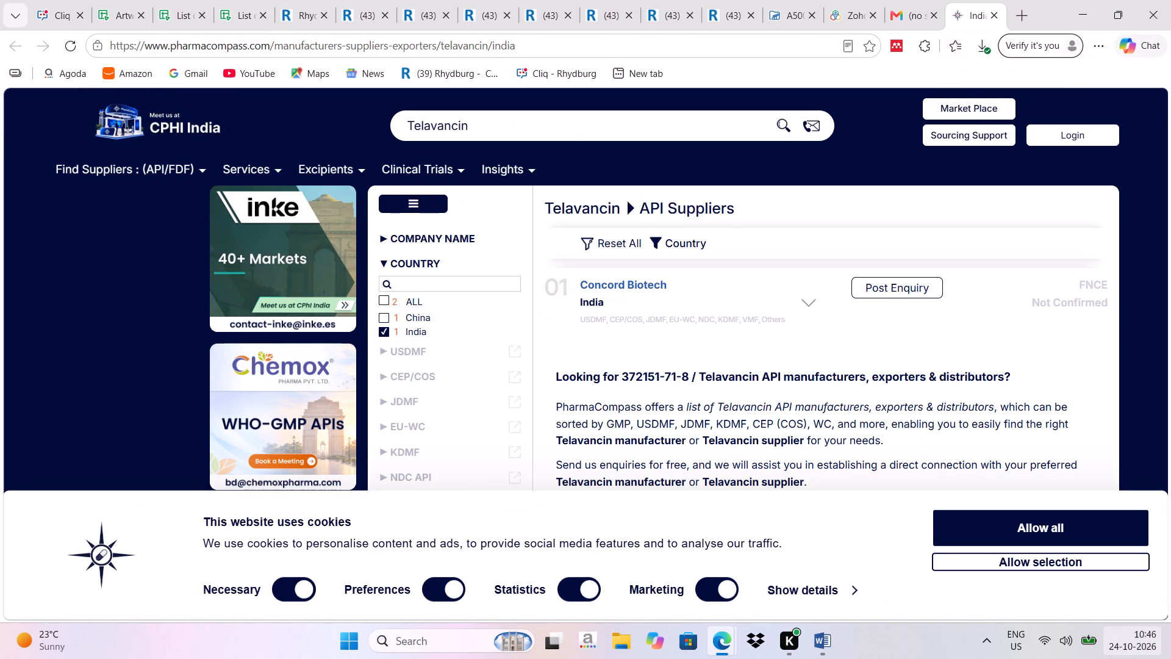
Copy the MFR code R0DCANP303 of GABAPENTIN CAPSULES IP 150 MG from the G.S.R. 745(E) sheet.
{"action": "left_click", "coordinate": [164, 12]}
{"action": "double_click", "coordinate": [105, 373]}
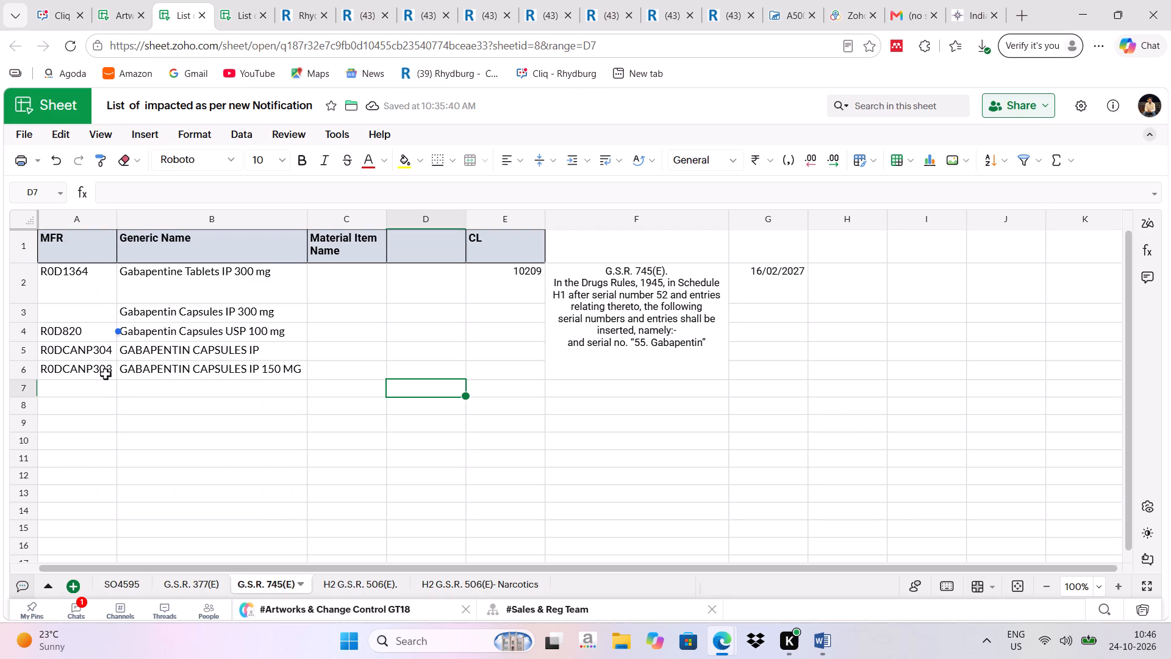
{"action": "left_click_drag", "start_coordinate": [111, 373], "coordinate": [105, 371]}
{"action": "left_click_drag", "start_coordinate": [114, 367], "coordinate": [52, 360]}
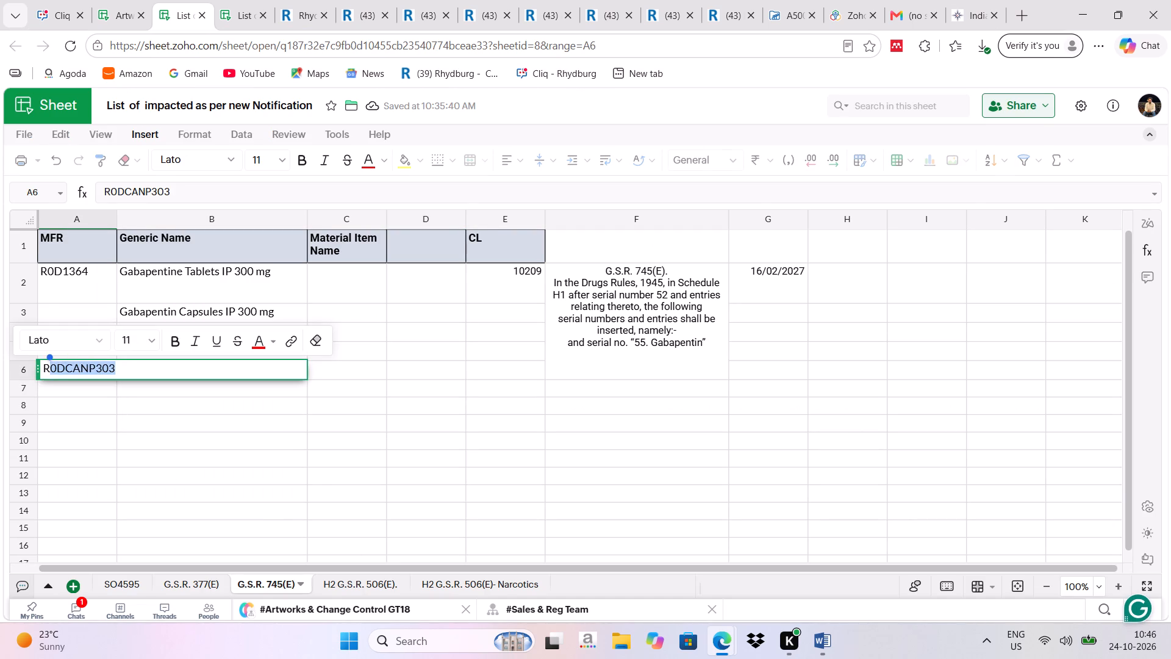
{"action": "left_click_drag", "start_coordinate": [52, 360], "coordinate": [43, 361]}
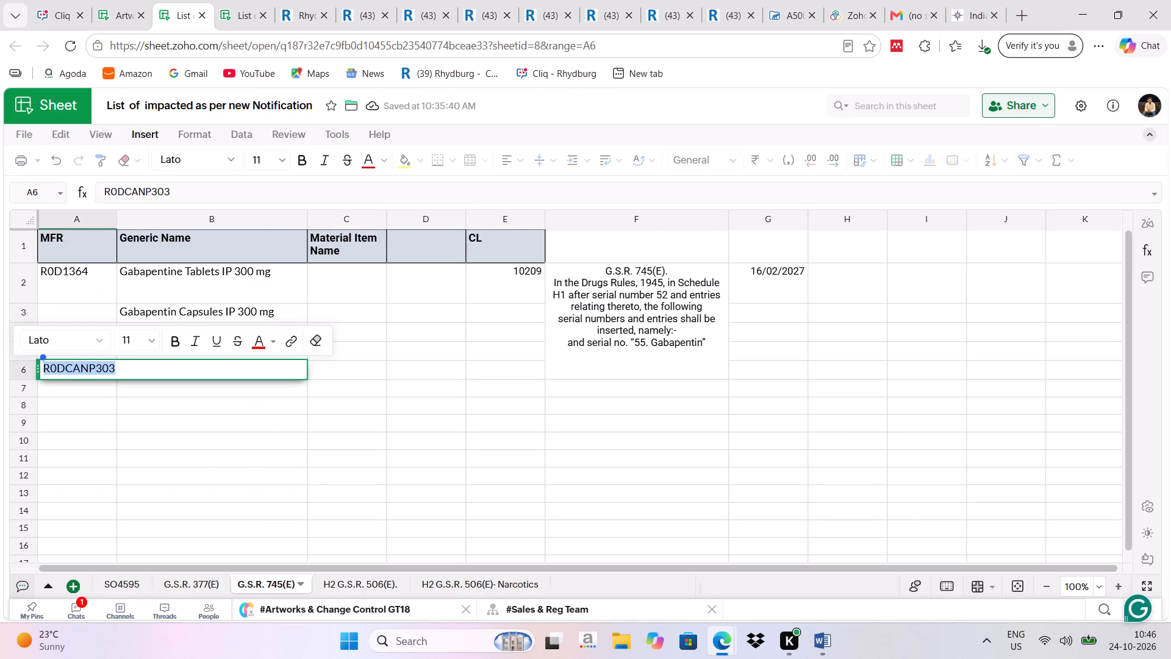
{"action": "right_click", "coordinate": [59, 369]}
{"action": "left_click", "coordinate": [107, 282]}
Close the Caliber pages showing the Change Control list and the Item Master Report.
{"action": "left_click", "coordinate": [423, 21]}
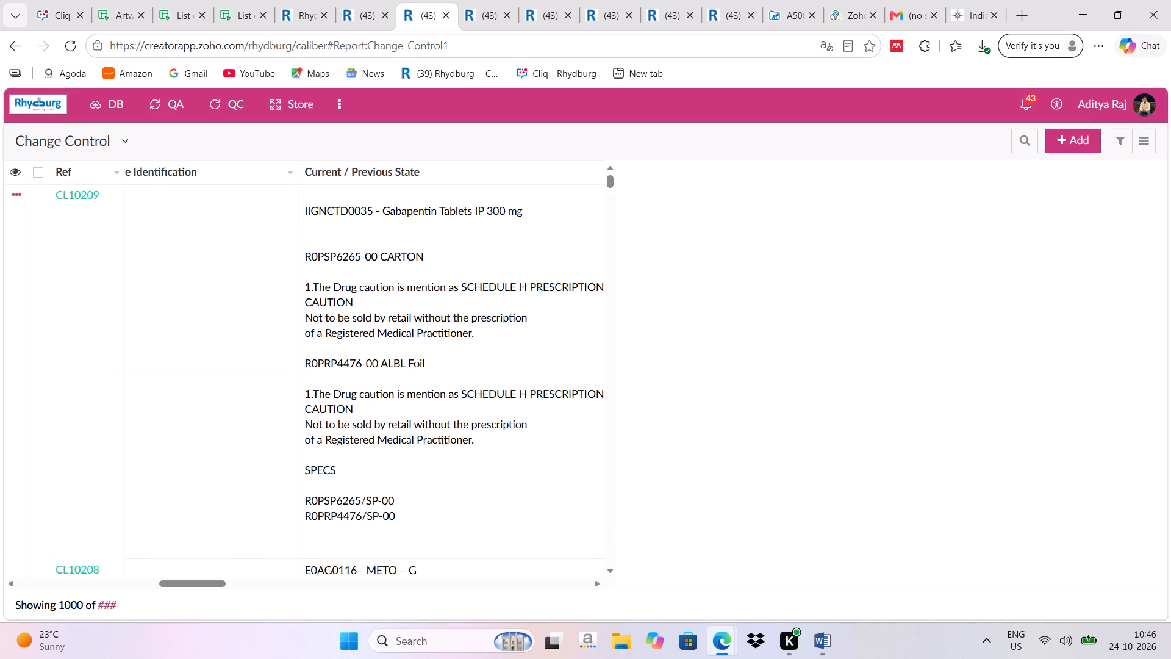
{"action": "left_click", "coordinate": [445, 13]}
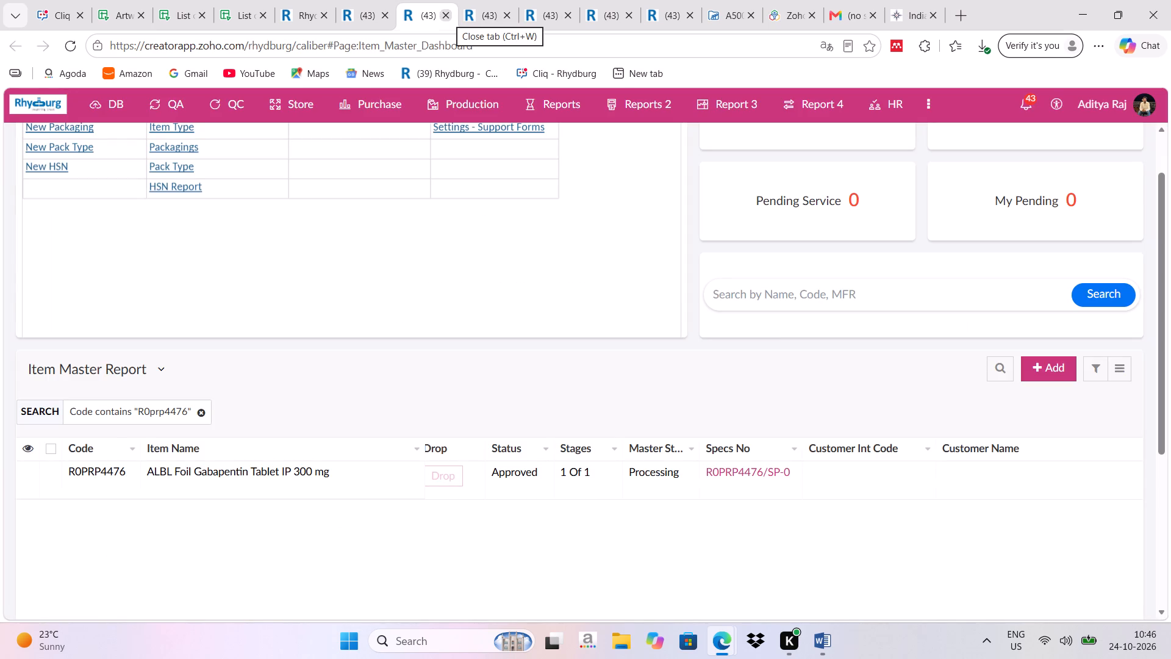
{"action": "left_click", "coordinate": [447, 16]}
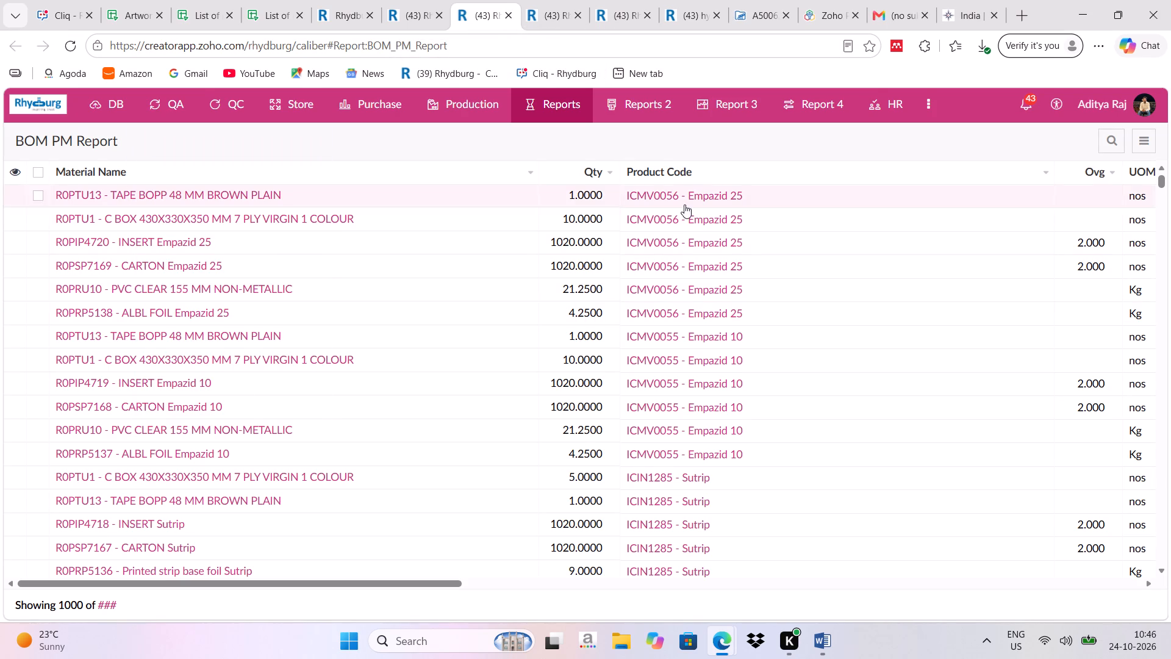
Search the BOM PM Report for entries whose MFR contains R0DCANP303.
{"action": "scroll", "coordinate": [675, 311], "scroll_direction": "left", "scroll_amount": 6}
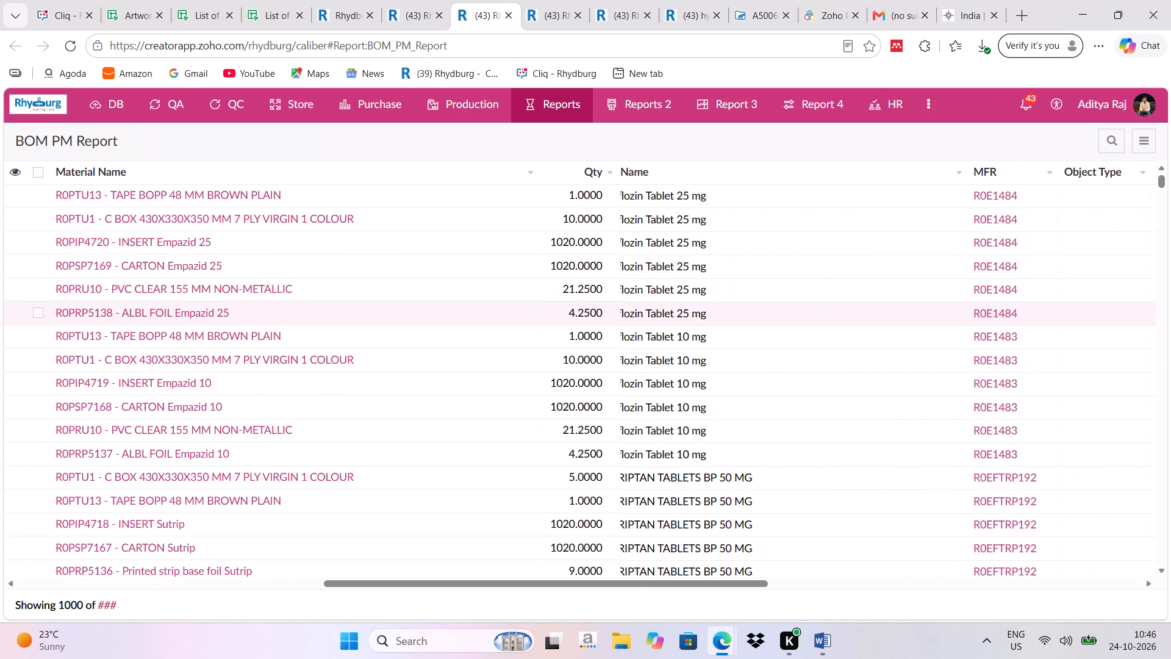
{"action": "scroll", "coordinate": [675, 311], "scroll_direction": "left", "scroll_amount": 3}
{"action": "left_click", "coordinate": [908, 169]}
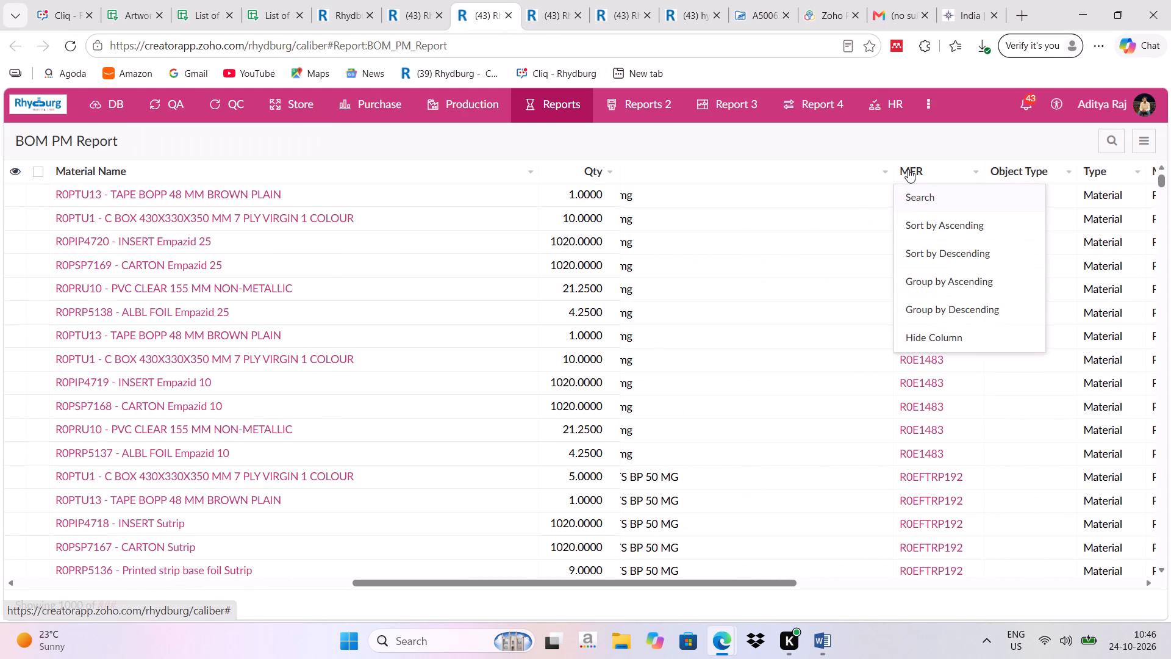
{"action": "left_click", "coordinate": [911, 198]}
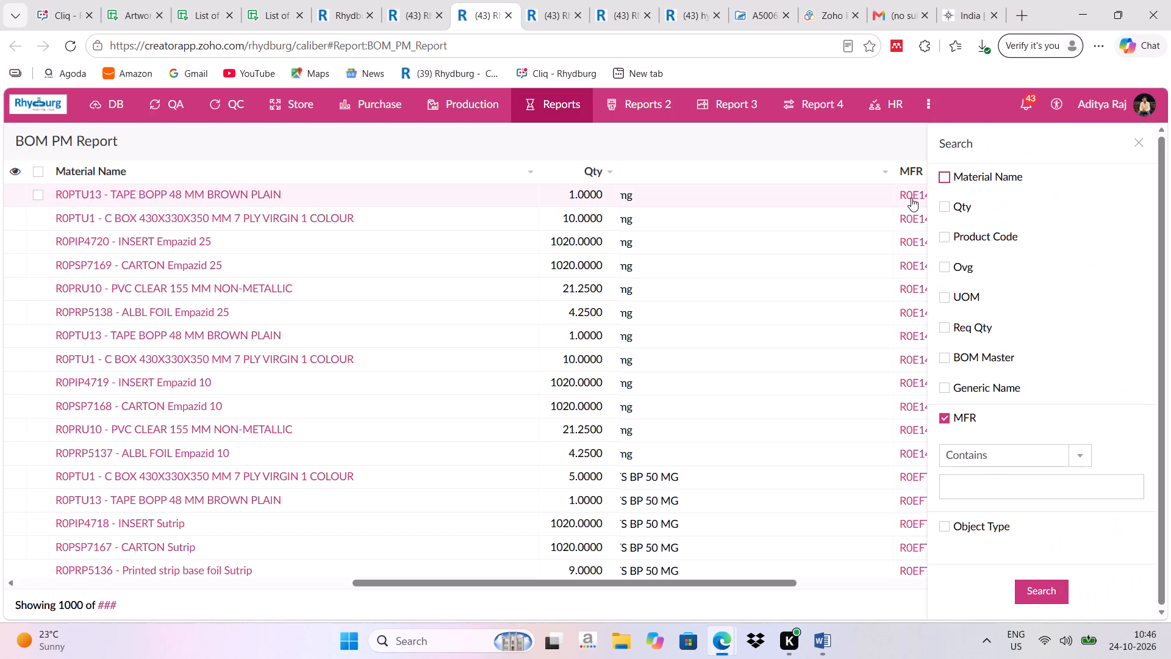
{"action": "key", "text": "ctrl+v"}
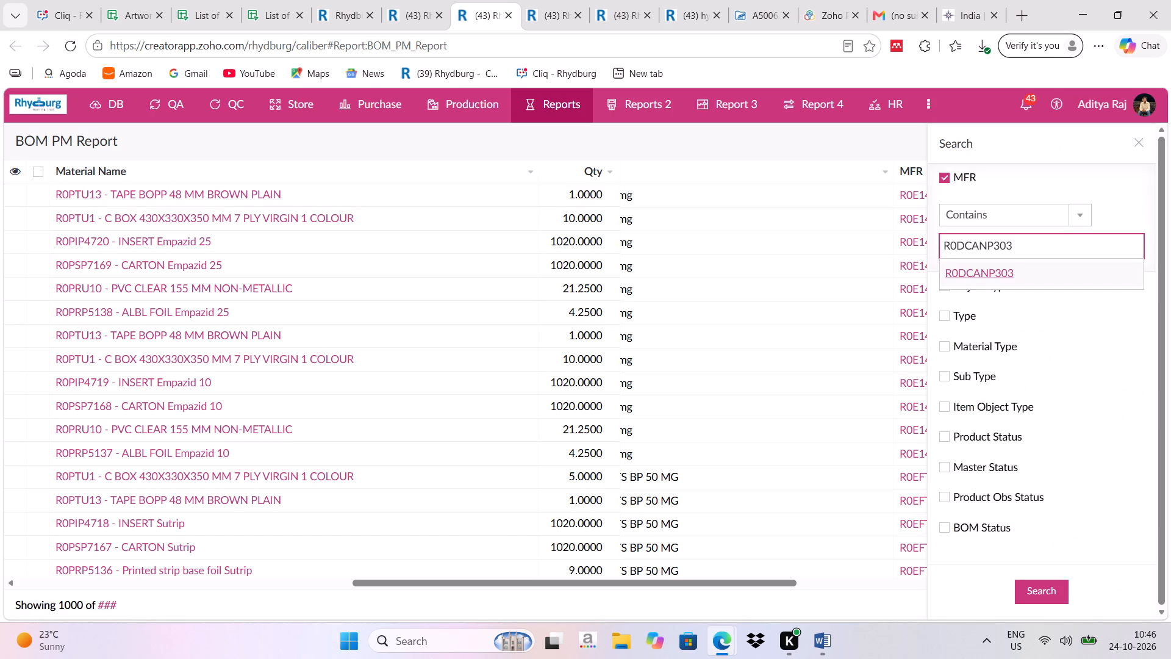
{"action": "key", "text": "Return"}
{"action": "key", "text": "Return"}
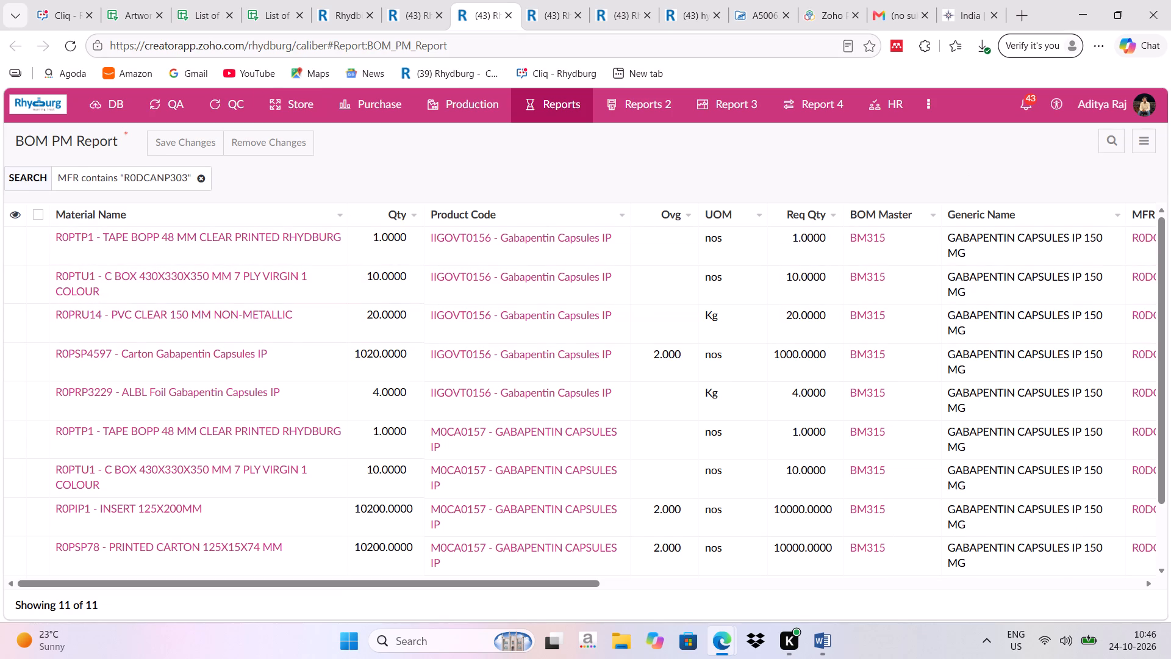
Examine the packing materials, product codes and MFR of the filtered BOM PM Report entries, checking them against the G.S.R. 745(E) sheet.
{"action": "left_click", "coordinate": [198, 8]}
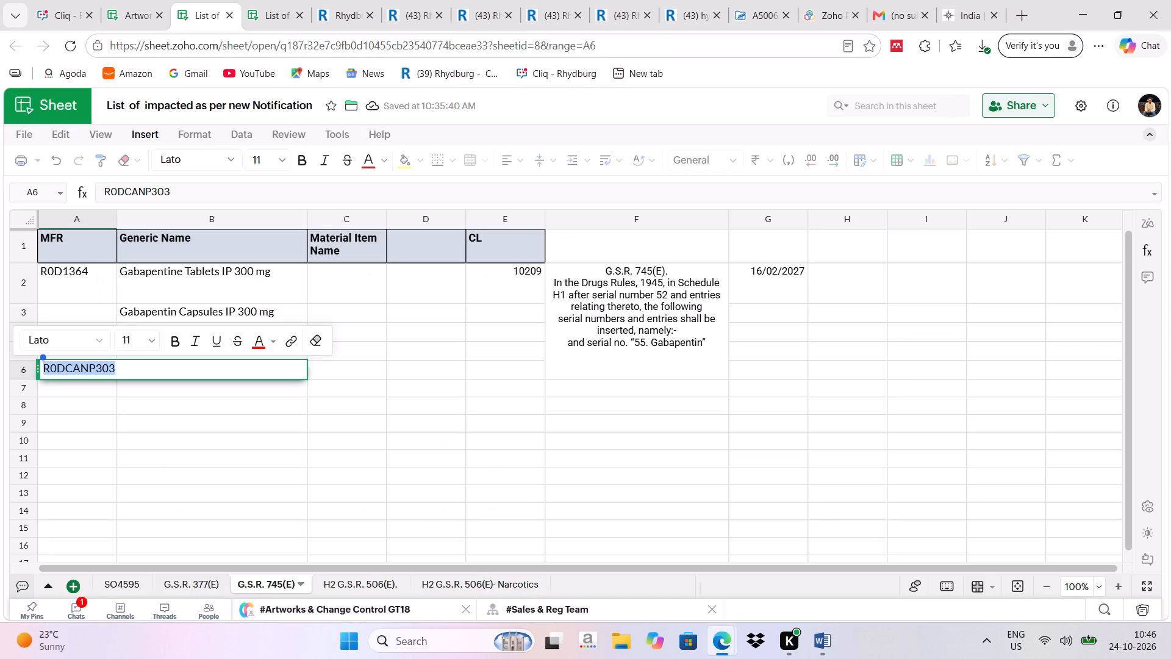
{"action": "left_click", "coordinate": [209, 399]}
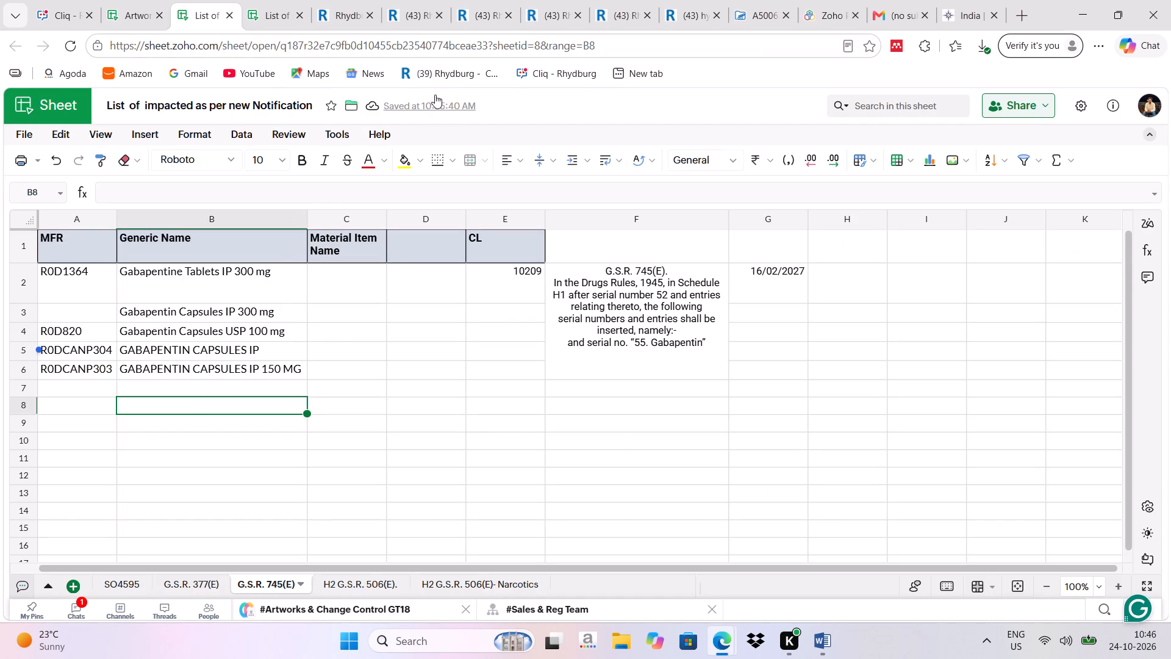
{"action": "left_click", "coordinate": [467, 4]}
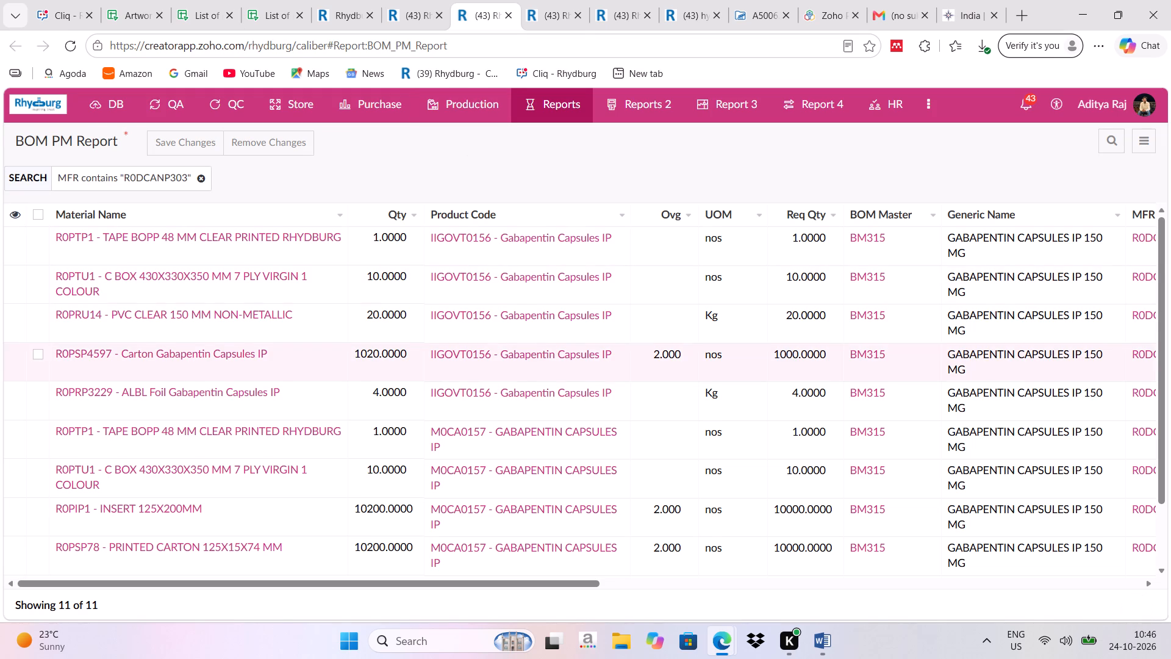
{"action": "scroll", "coordinate": [540, 417], "scroll_direction": "down", "scroll_amount": 9}
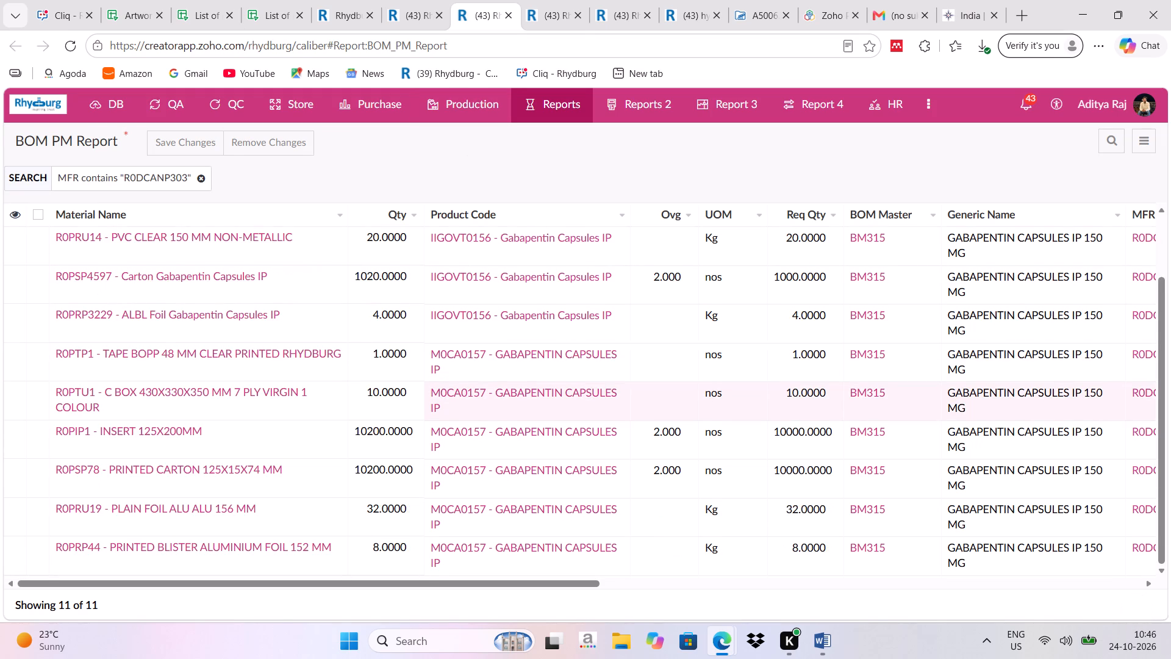
{"action": "scroll", "coordinate": [540, 417], "scroll_direction": "up", "scroll_amount": 9}
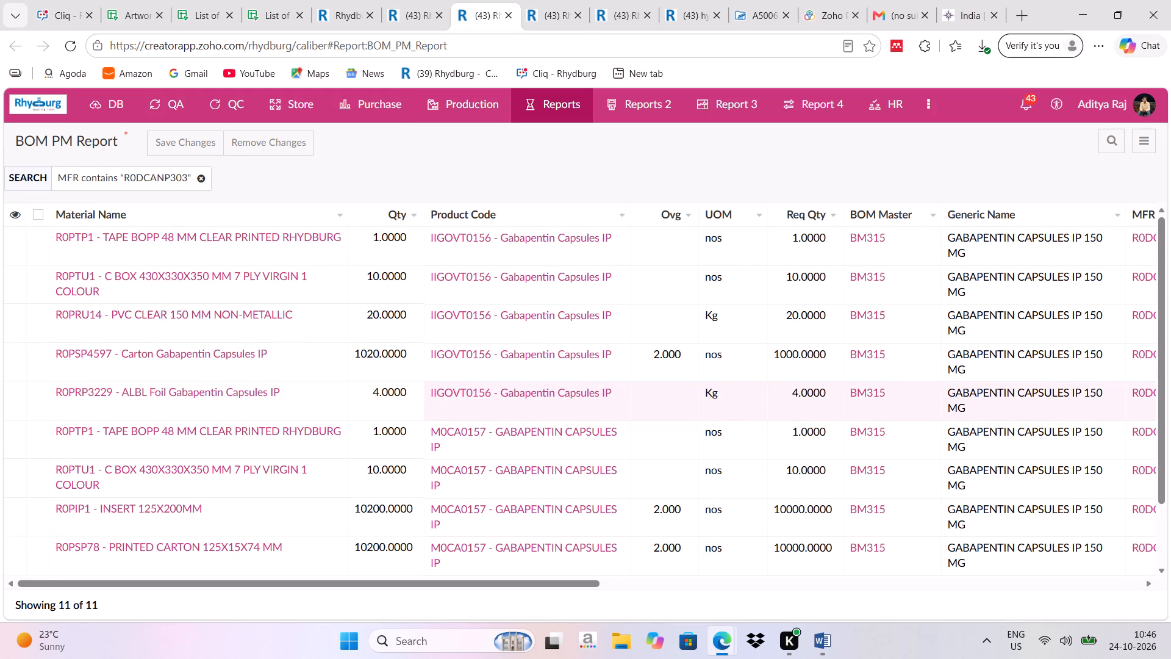
{"action": "scroll", "coordinate": [540, 417], "scroll_direction": "left", "scroll_amount": 4}
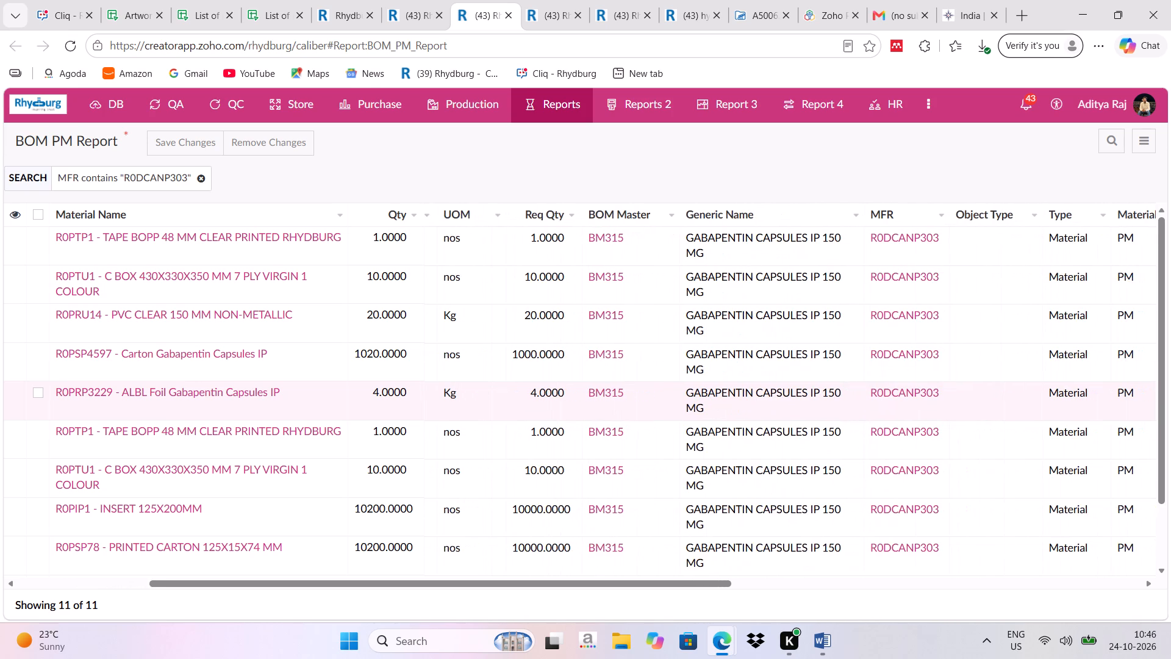
{"action": "scroll", "coordinate": [540, 417], "scroll_direction": "left", "scroll_amount": 1}
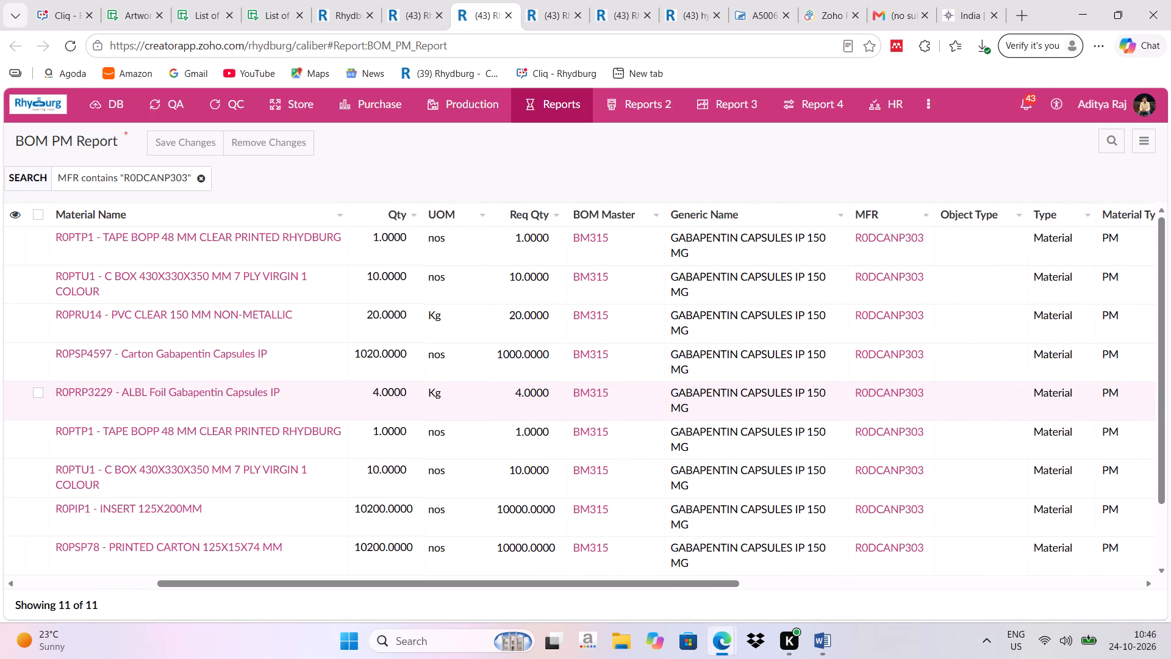
{"action": "scroll", "coordinate": [540, 417], "scroll_direction": "down", "scroll_amount": 3}
{"action": "scroll", "coordinate": [540, 417], "scroll_direction": "right", "scroll_amount": 4}
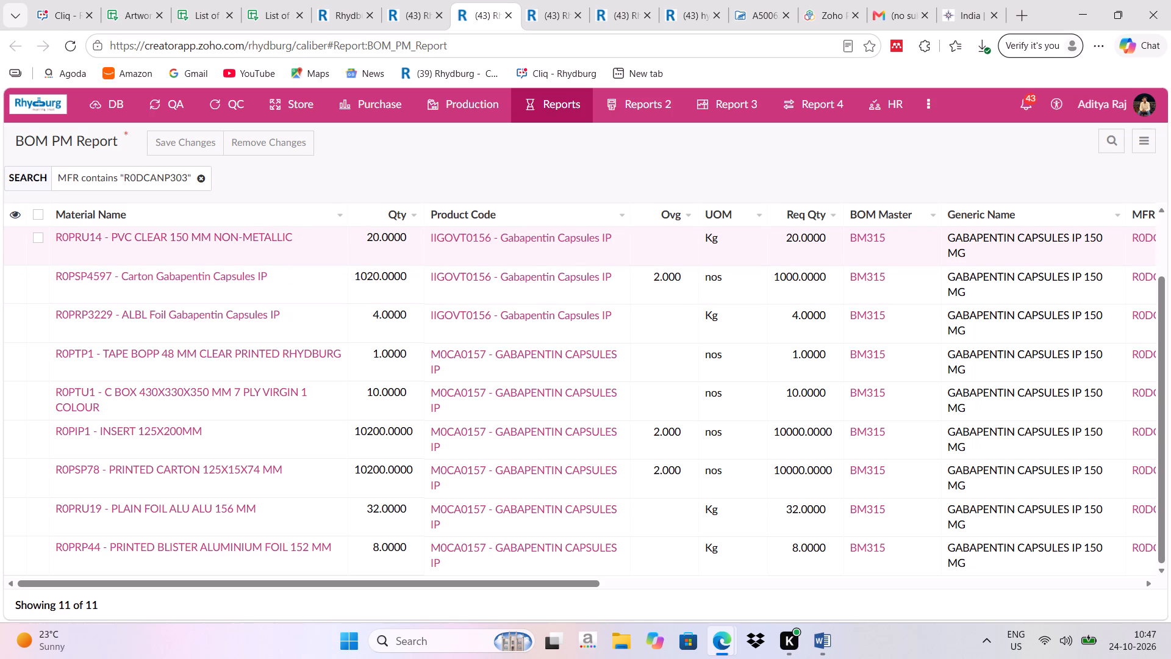
{"action": "left_click", "coordinate": [186, 12]}
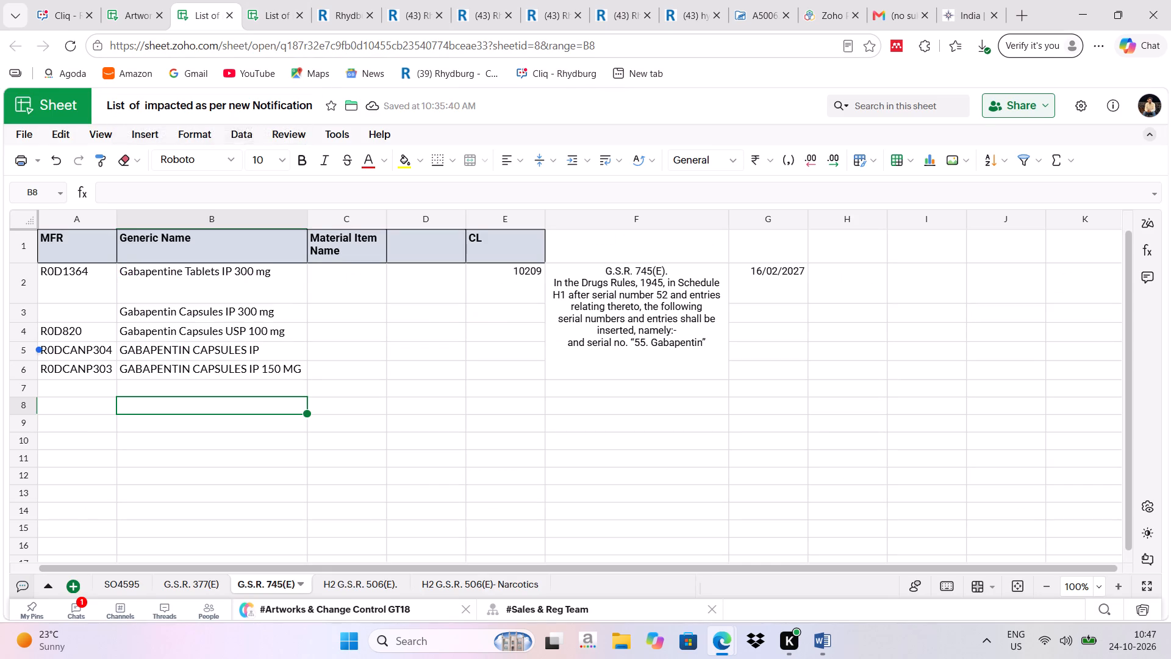
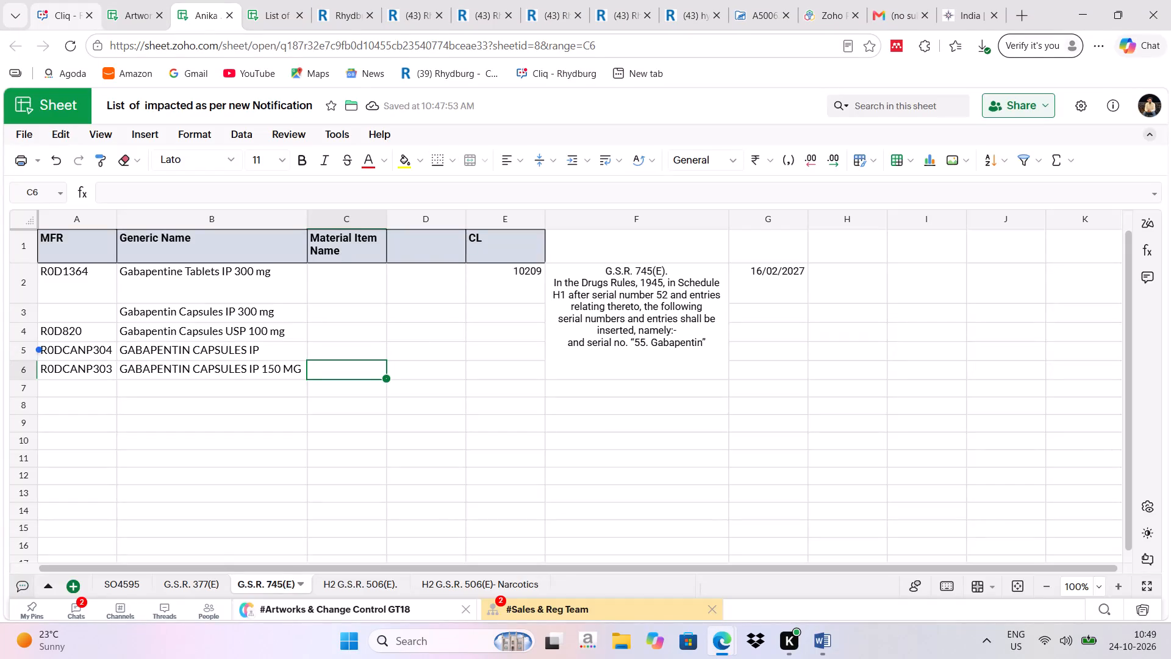
Switch to Cliq and read the unread messages in the colleague's direct chat and the #Sales & Reg Team channel, closing the channel.
{"action": "left_click", "coordinate": [52, 6]}
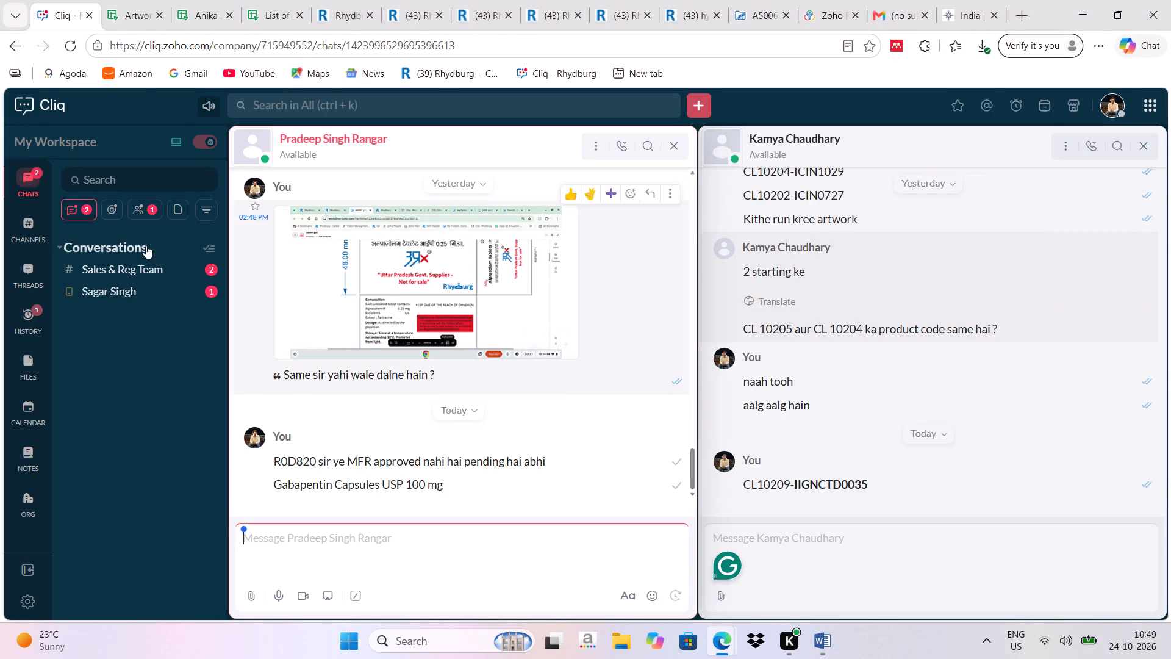
{"action": "left_click", "coordinate": [117, 286]}
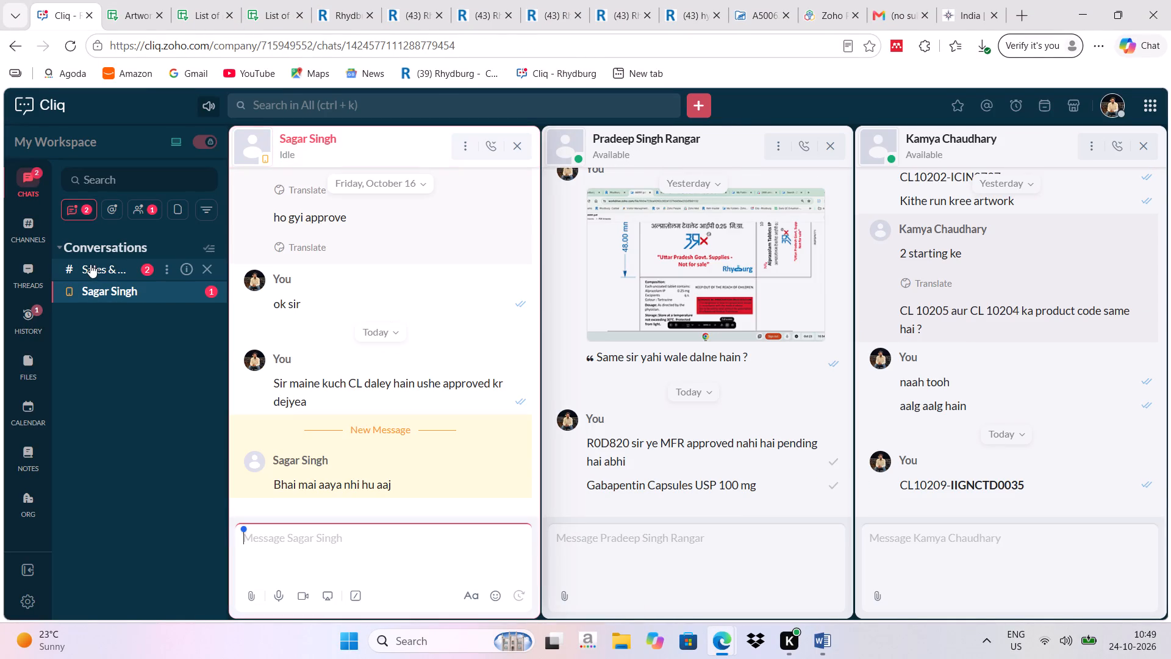
{"action": "left_click", "coordinate": [87, 261]}
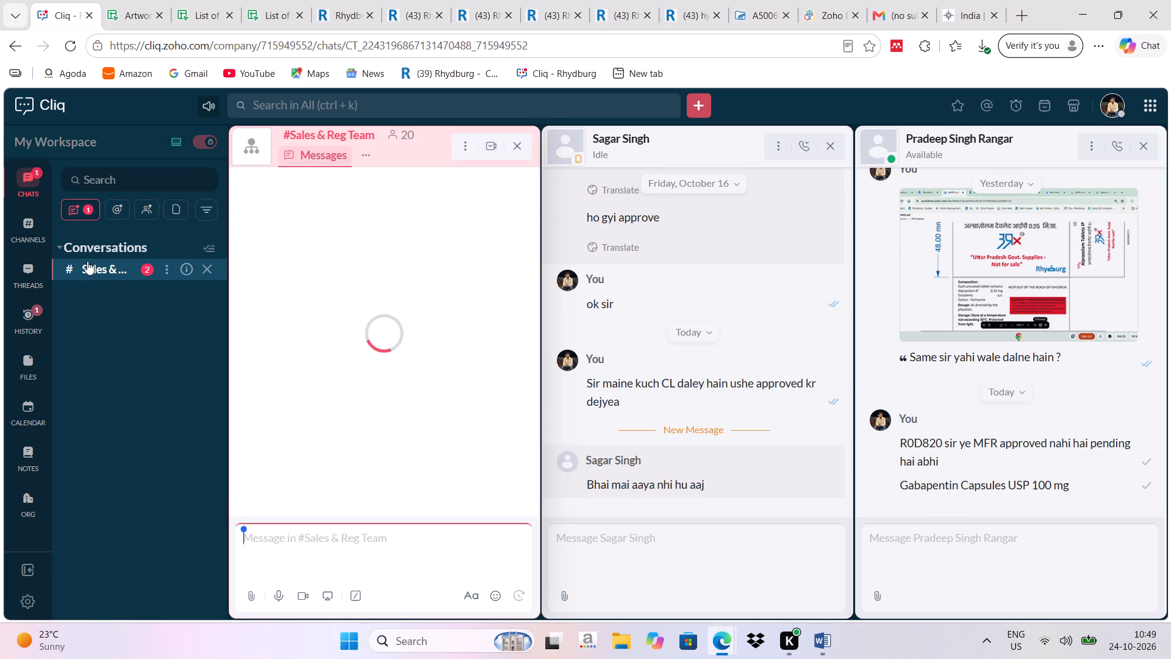
{"action": "scroll", "coordinate": [342, 472], "scroll_direction": "down", "scroll_amount": 3}
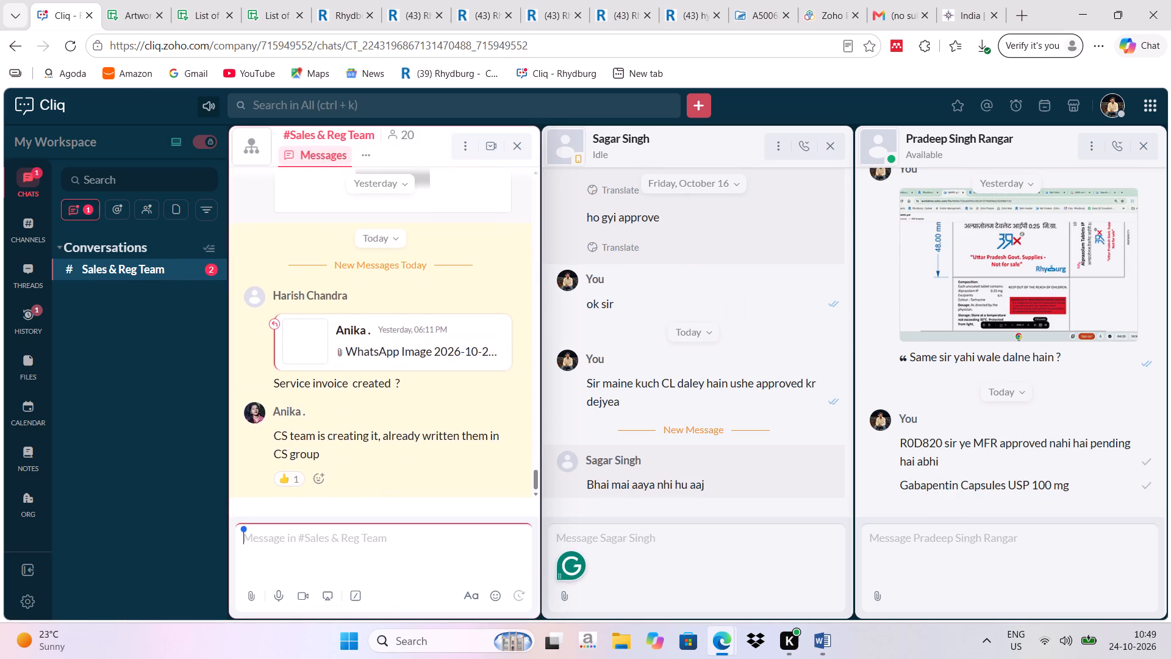
{"action": "scroll", "coordinate": [336, 459], "scroll_direction": "down", "scroll_amount": 2}
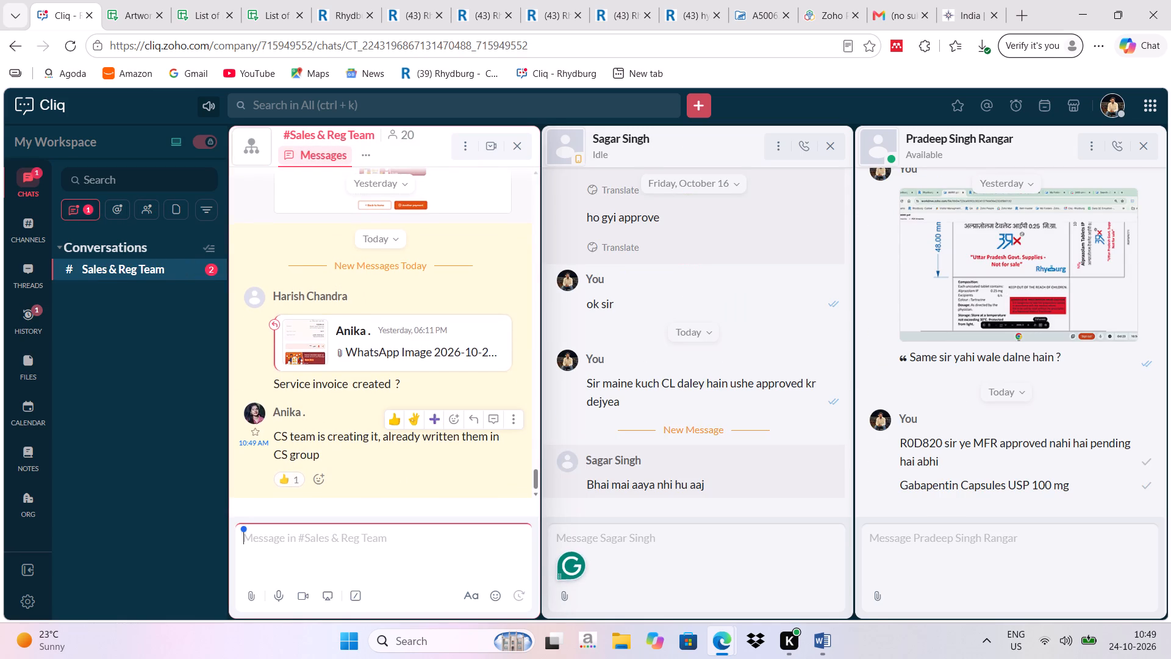
{"action": "left_click", "coordinate": [283, 478]}
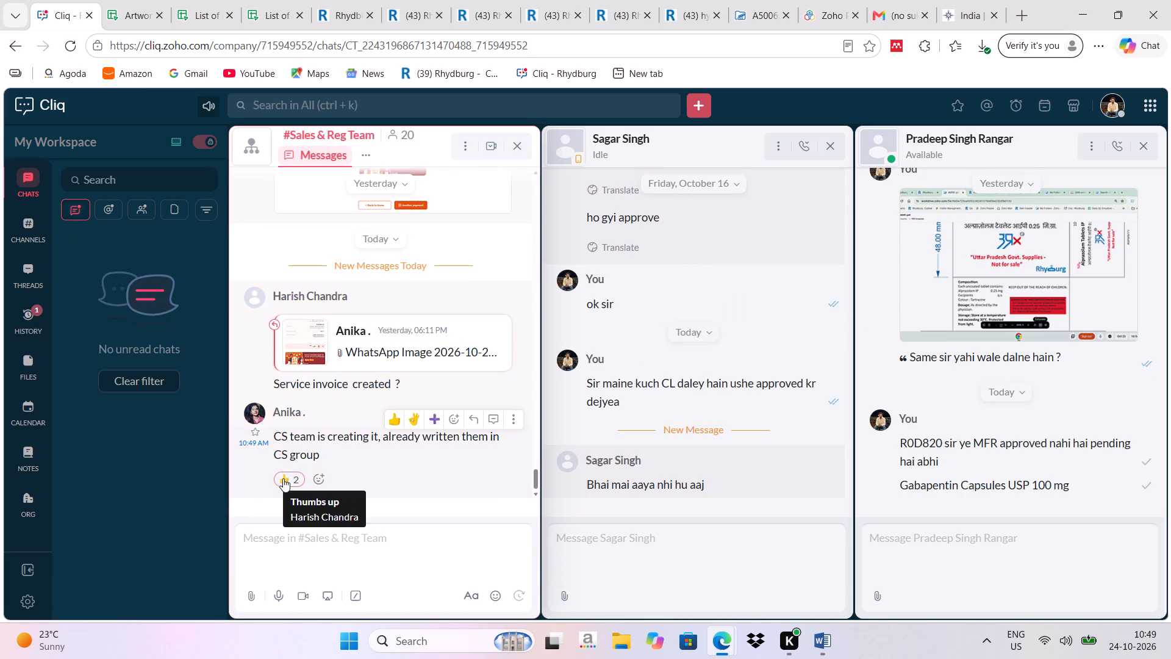
{"action": "left_click", "coordinate": [287, 476]}
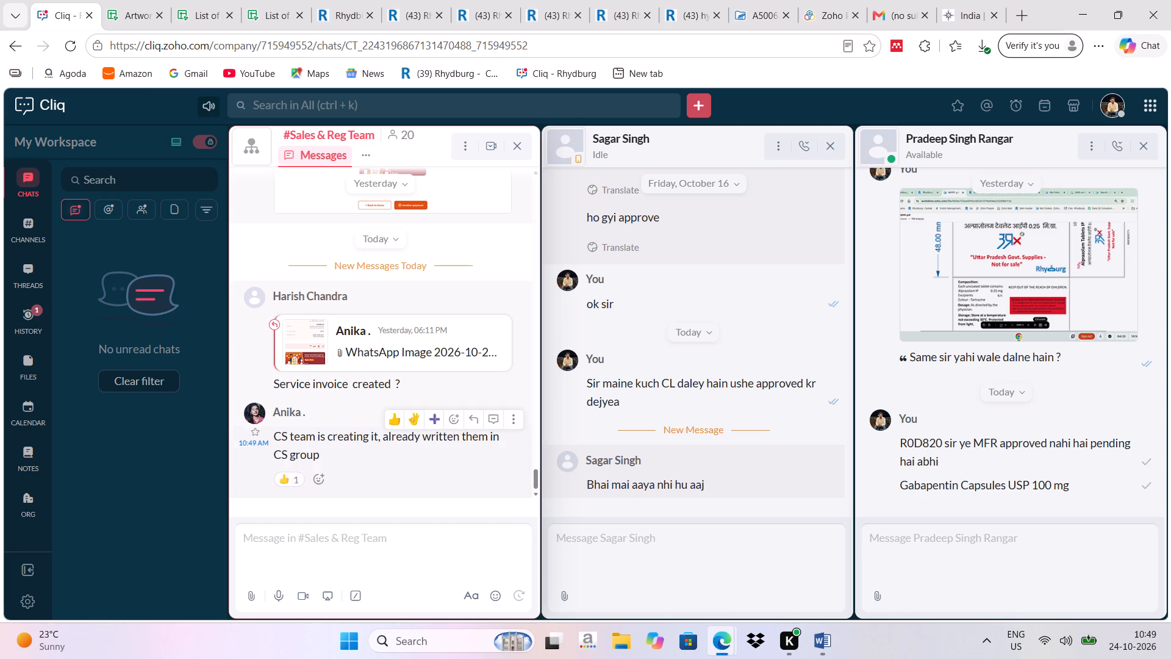
{"action": "scroll", "coordinate": [286, 357], "scroll_direction": "up", "scroll_amount": 1}
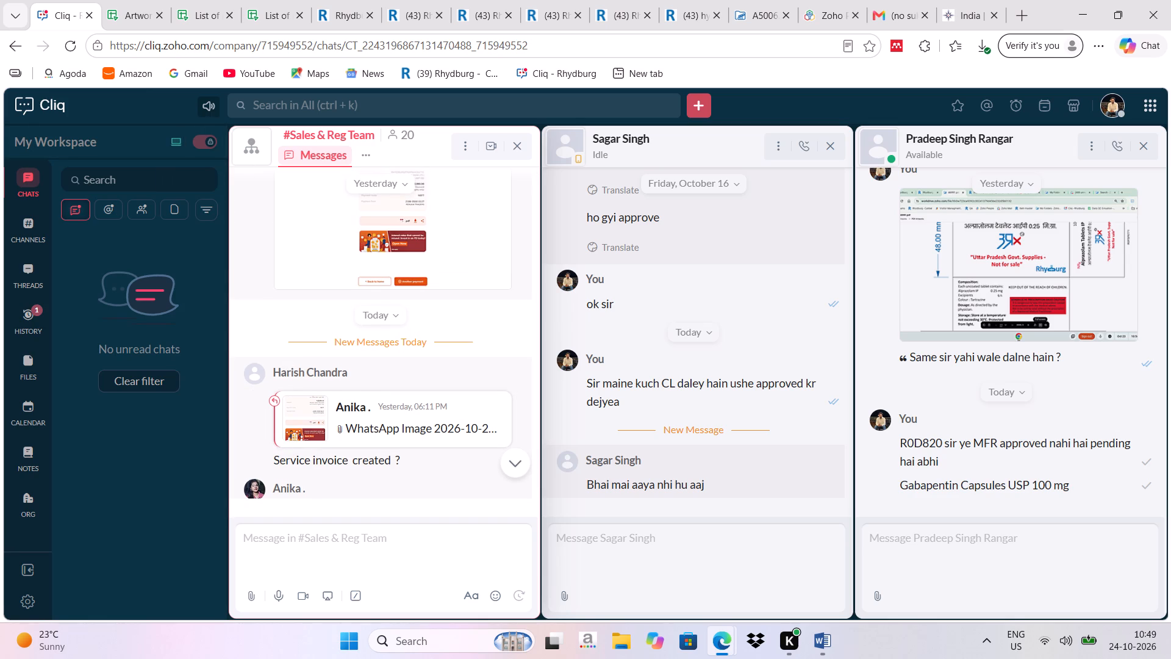
{"action": "left_click", "coordinate": [520, 145]}
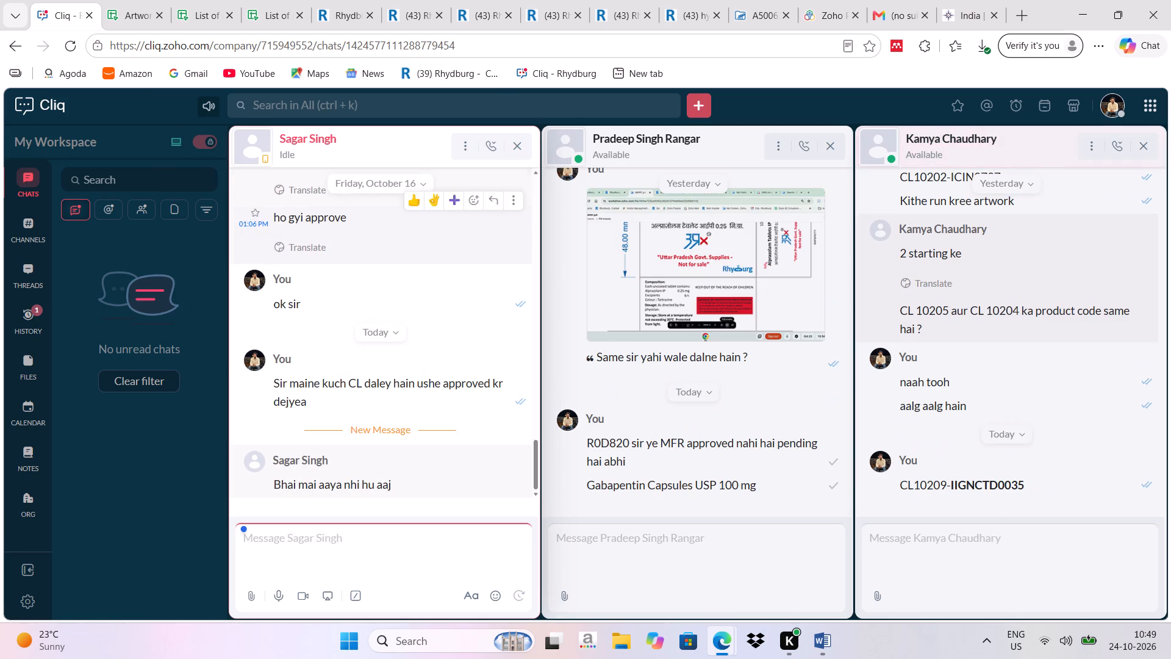
{"action": "scroll", "coordinate": [667, 334], "scroll_direction": "down", "scroll_amount": 3}
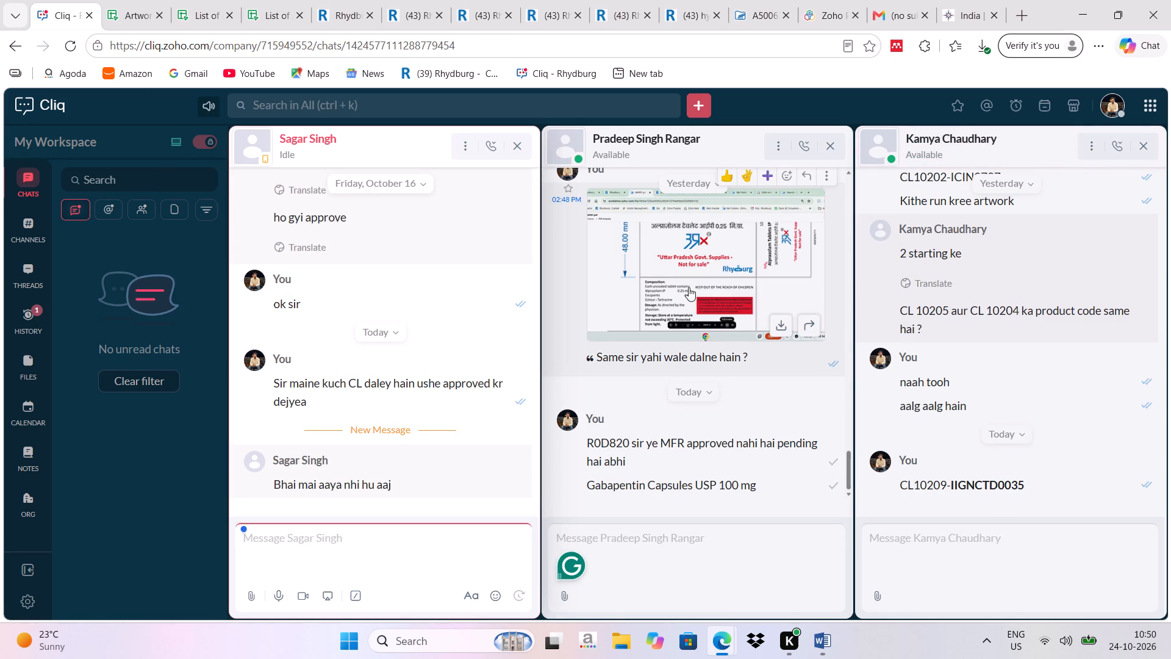
Copy the generic name GABAPENTIN CAPSULES IP 150 MG from the R0DCANP303 row of the G.S.R. 745(E) sheet.
{"action": "left_click", "coordinate": [186, 6]}
{"action": "double_click", "coordinate": [105, 371]}
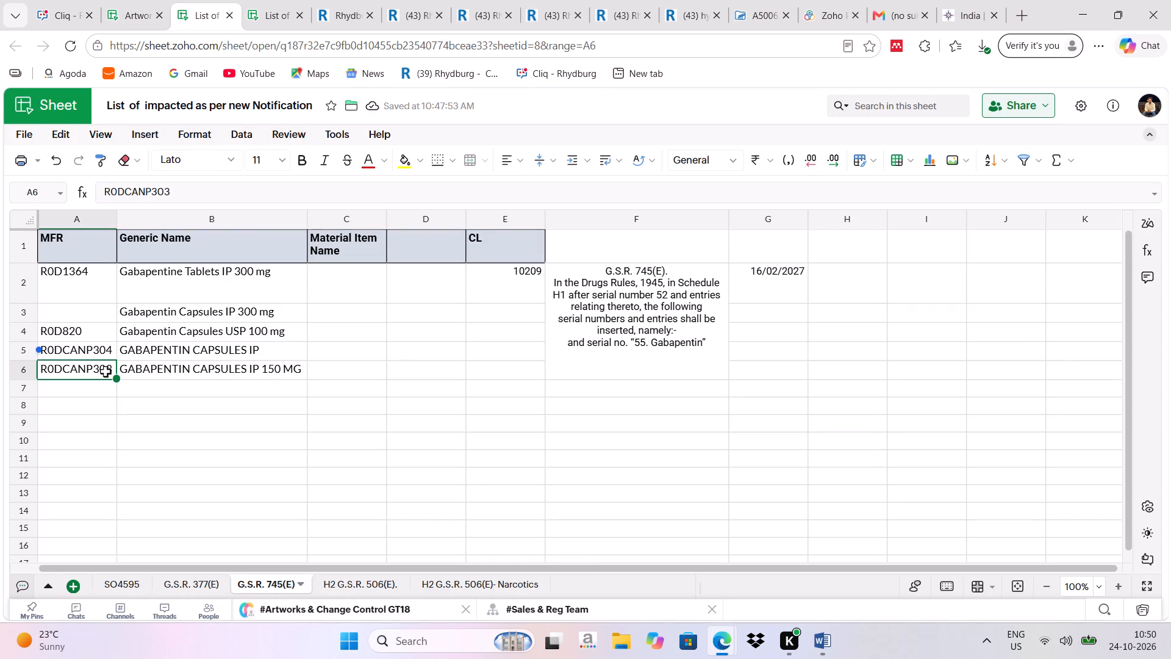
{"action": "left_click", "coordinate": [157, 433]}
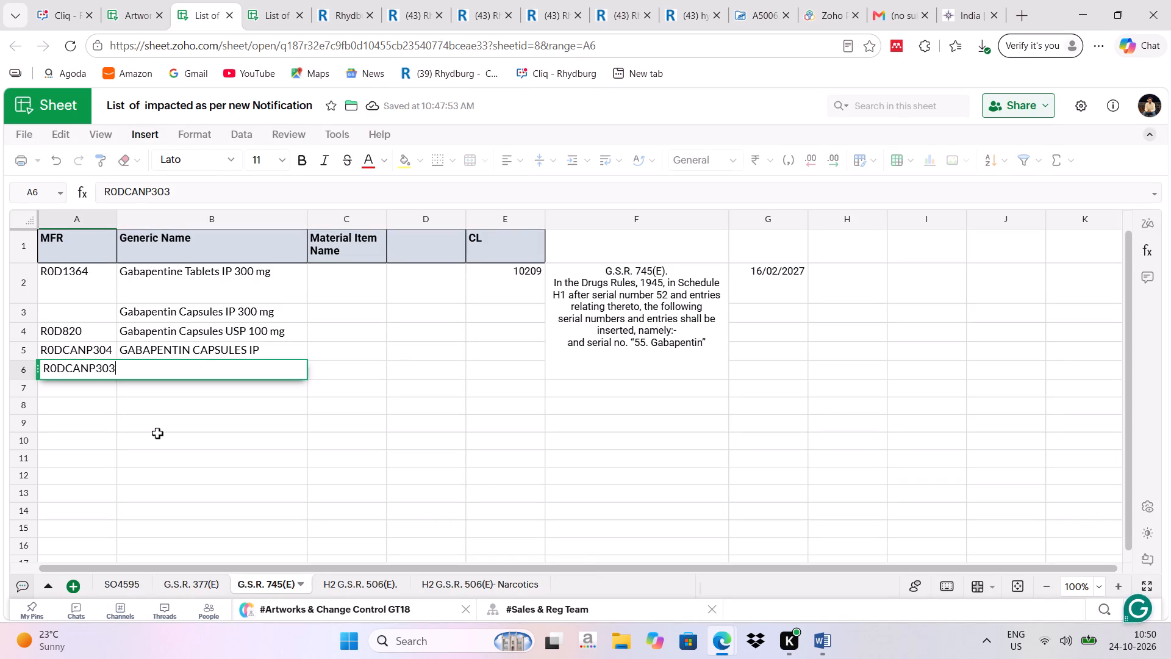
{"action": "left_click", "coordinate": [154, 417]}
{"action": "double_click", "coordinate": [127, 371]}
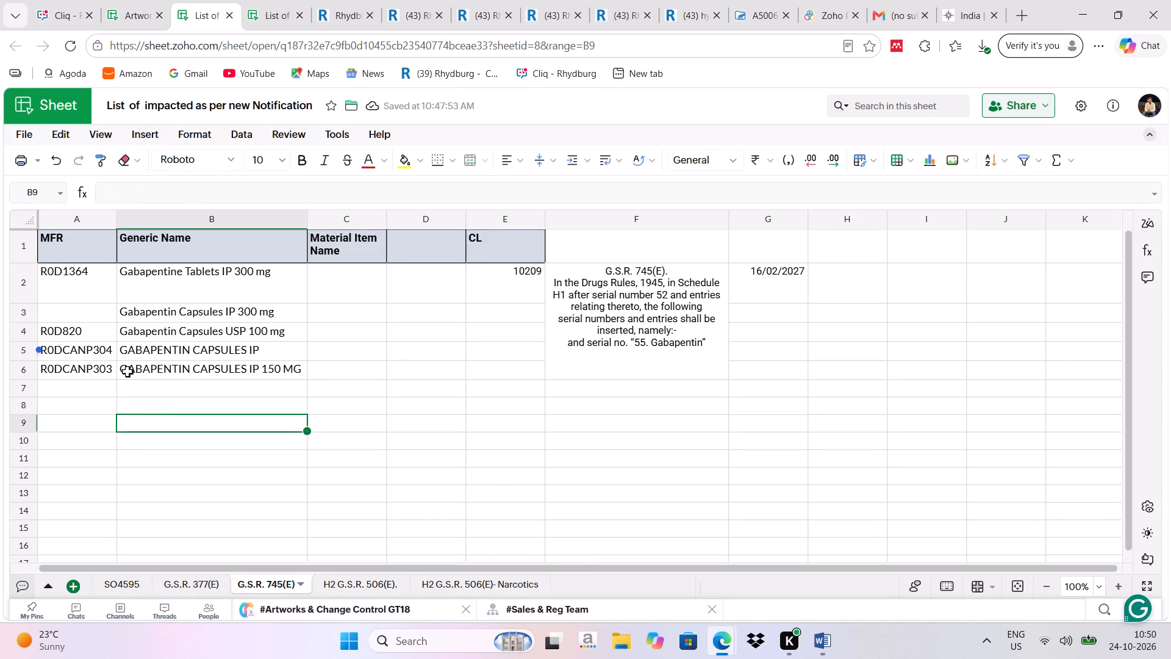
{"action": "left_click_drag", "start_coordinate": [122, 369], "coordinate": [233, 366]}
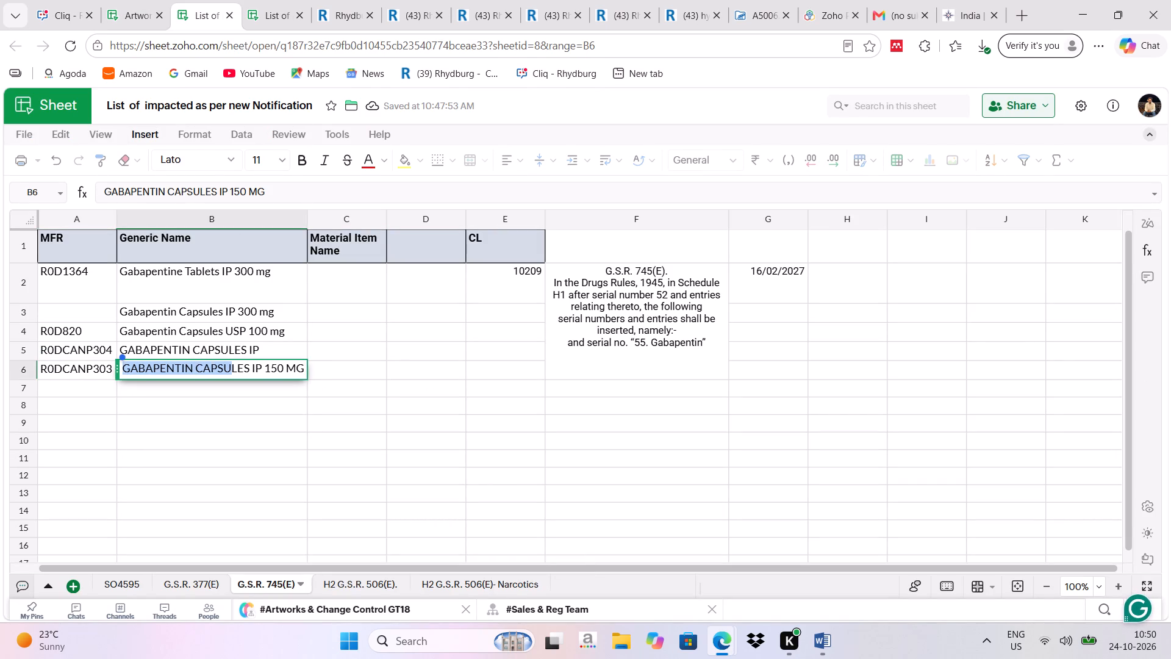
{"action": "left_click_drag", "start_coordinate": [233, 366], "coordinate": [312, 369]}
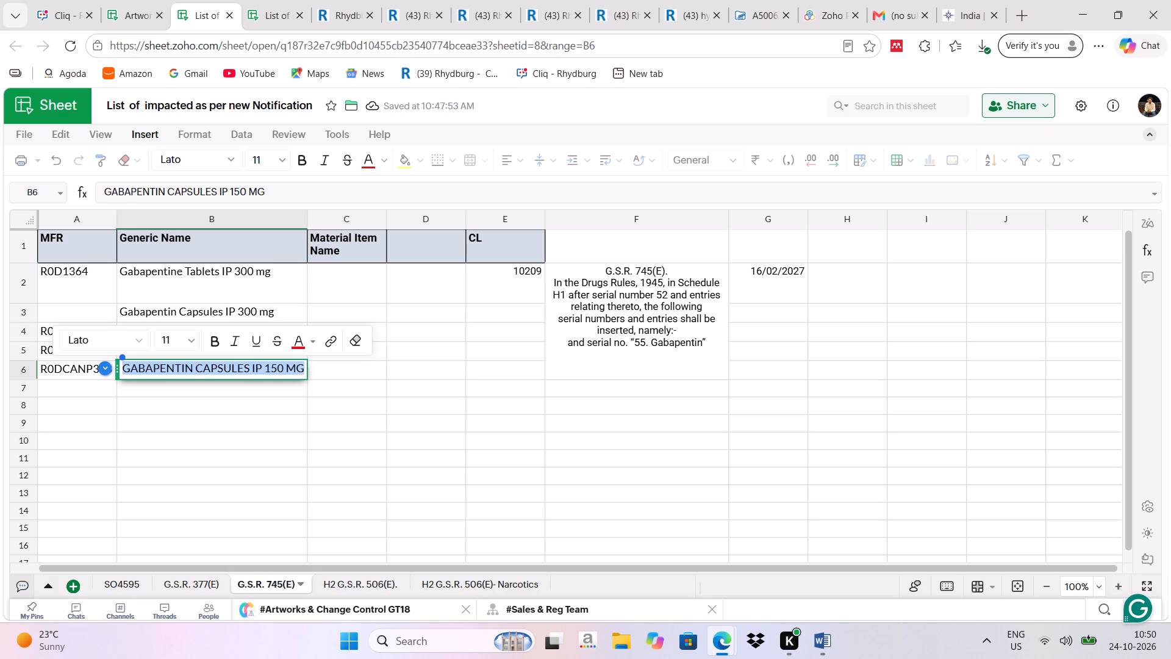
{"action": "right_click", "coordinate": [263, 373]}
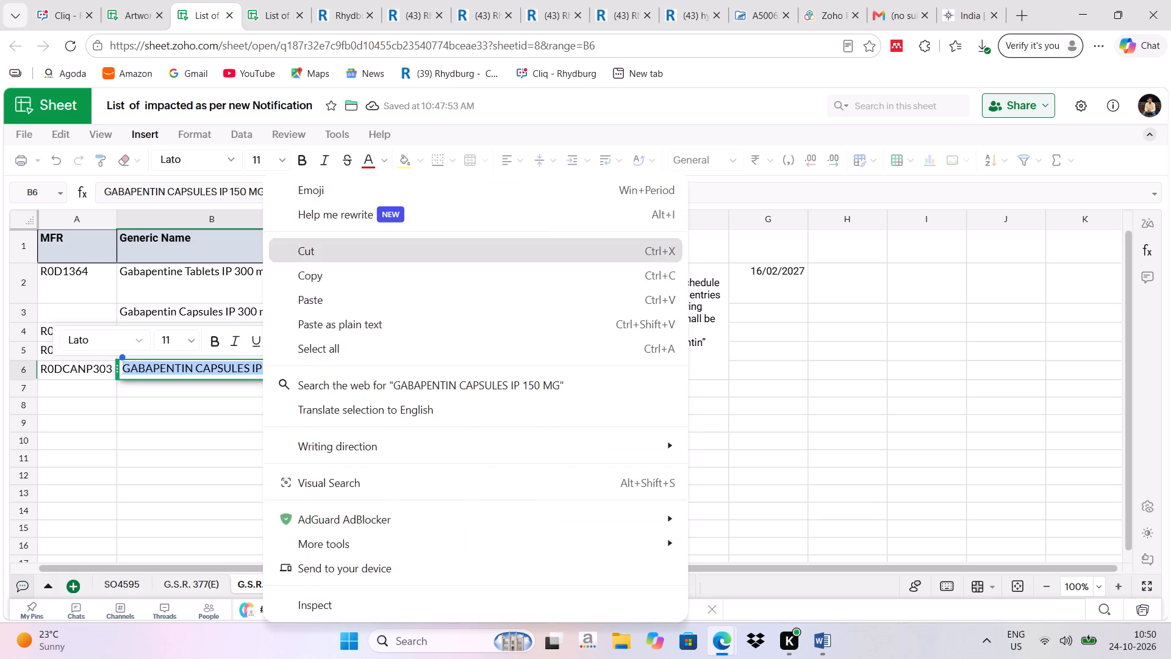
{"action": "left_click", "coordinate": [315, 270]}
Examine Caliber's Artwork Review Report entries filtered to GABAPENTIN CAPSULES IP, through to the oldest artworks.
{"action": "left_click", "coordinate": [335, 10]}
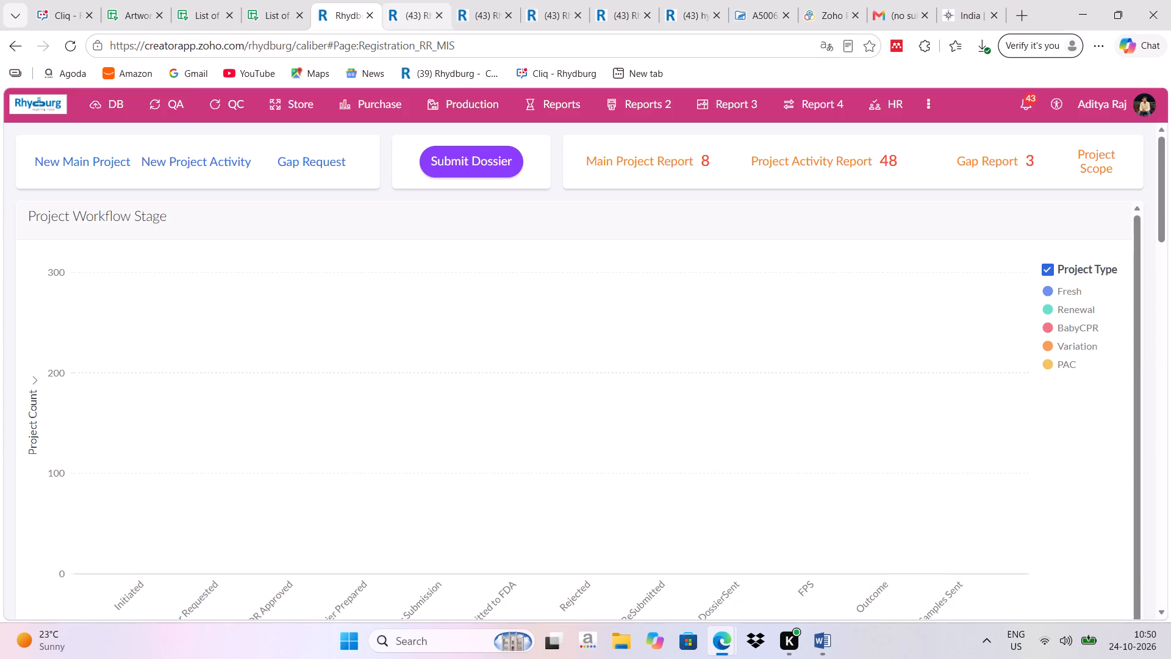
{"action": "left_click", "coordinate": [389, 7]}
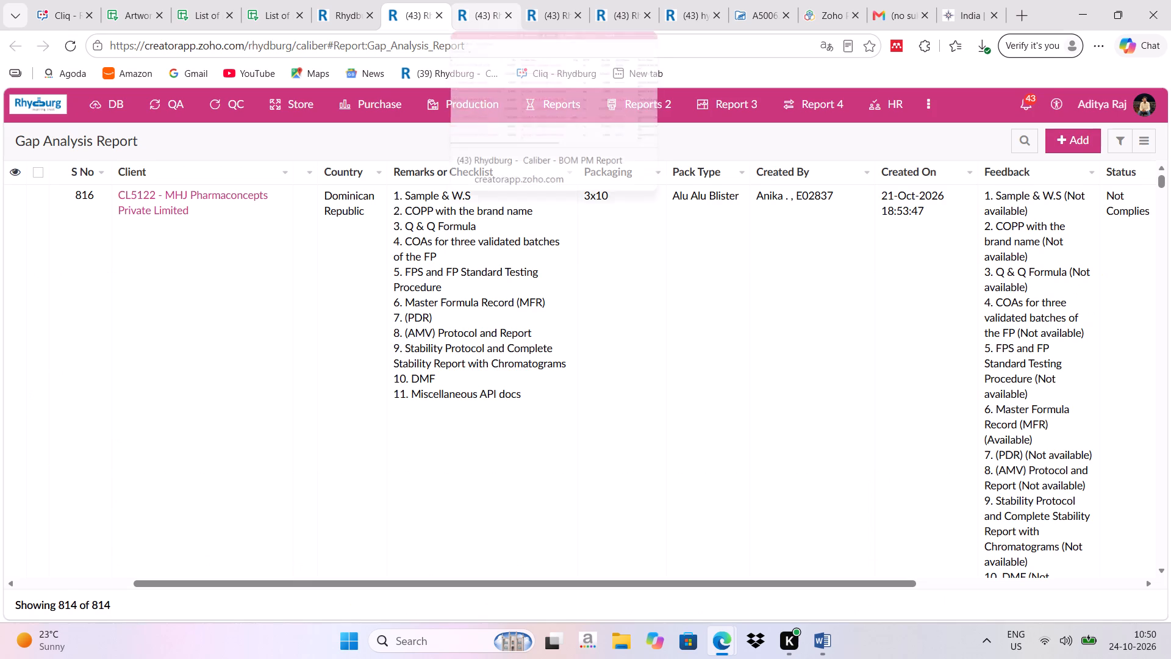
{"action": "left_click", "coordinate": [476, 17]}
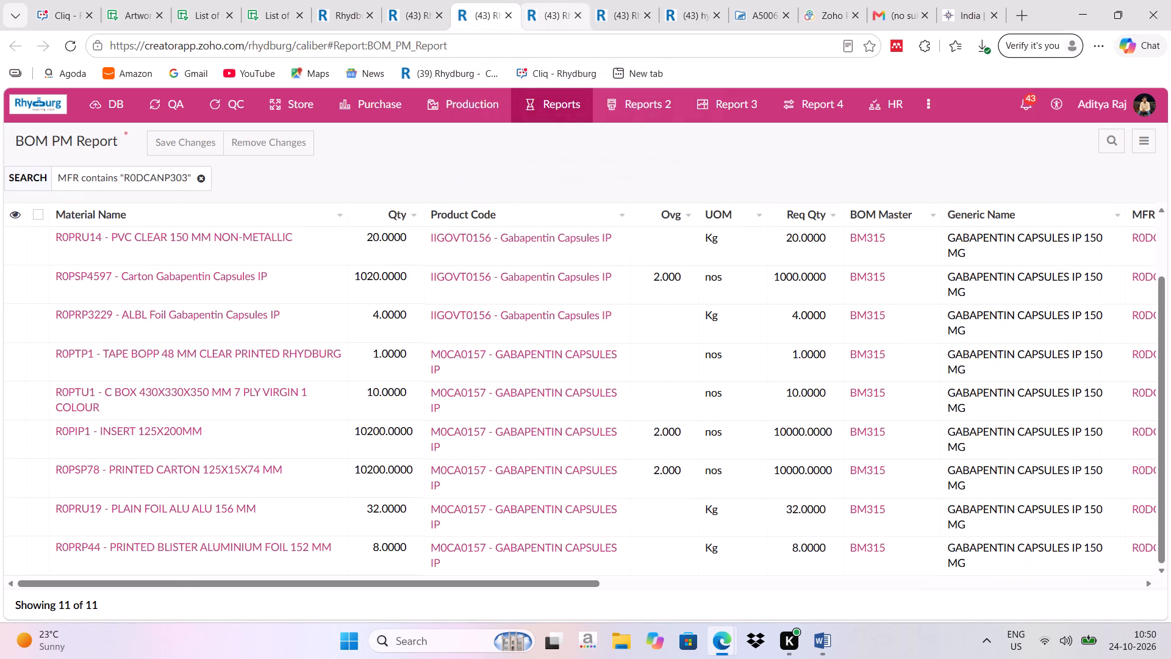
{"action": "left_click", "coordinate": [534, 18]}
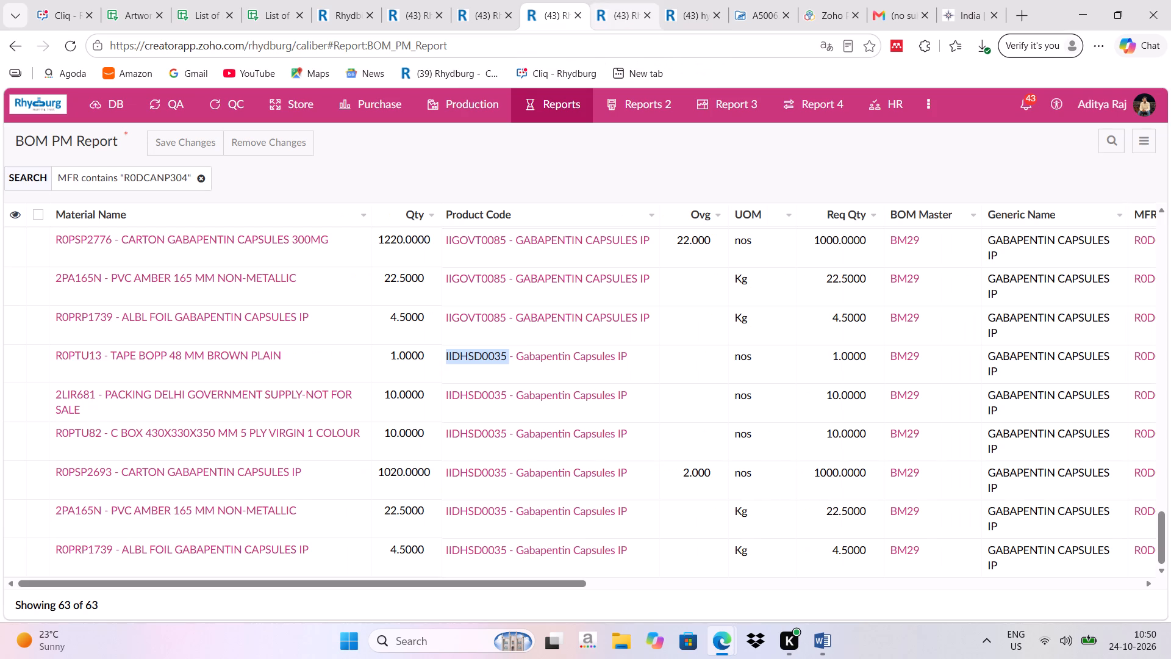
{"action": "left_click", "coordinate": [607, 20]}
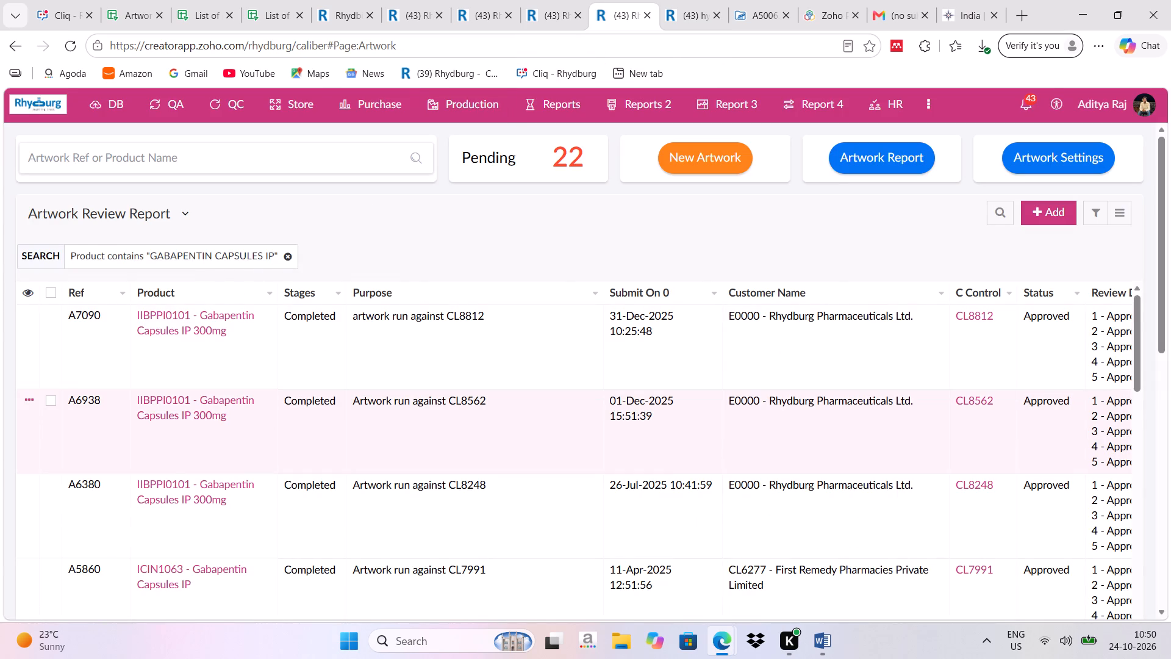
{"action": "scroll", "coordinate": [206, 425], "scroll_direction": "down", "scroll_amount": 4}
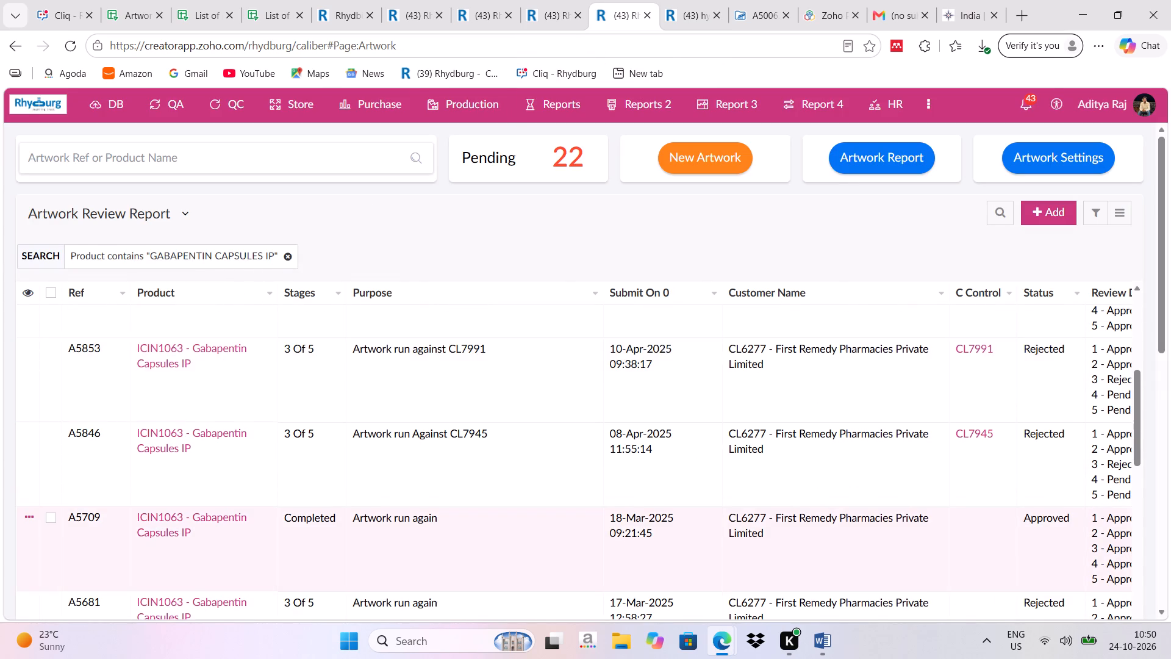
{"action": "scroll", "coordinate": [262, 534], "scroll_direction": "down", "scroll_amount": 6}
{"action": "scroll", "coordinate": [292, 486], "scroll_direction": "down", "scroll_amount": 5}
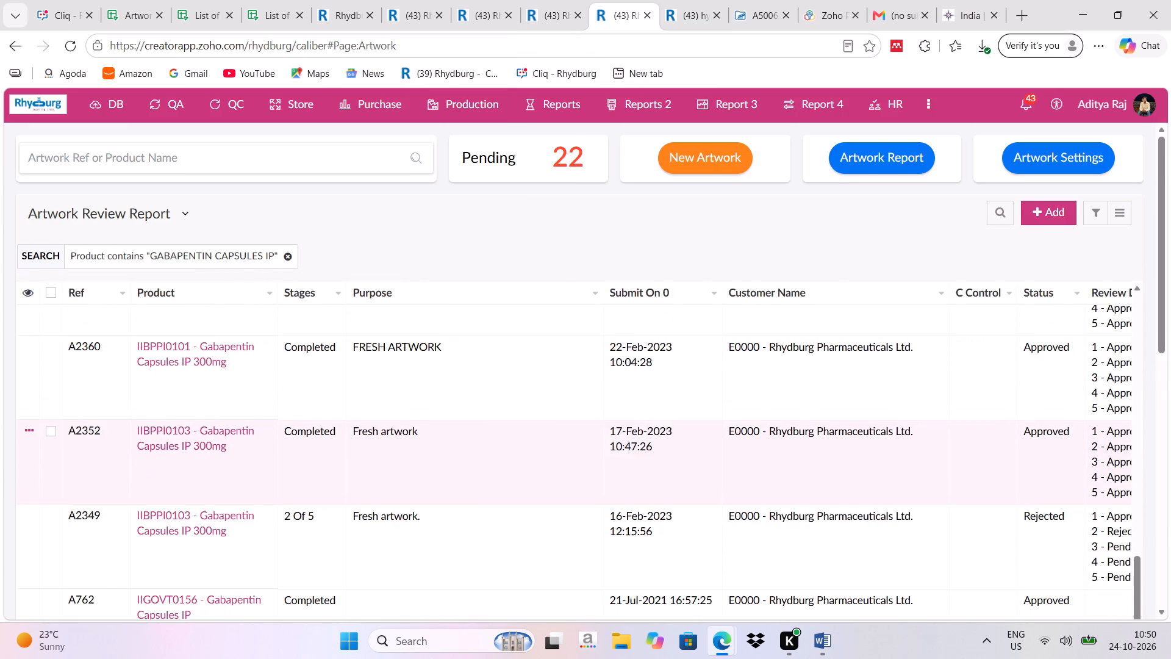
{"action": "scroll", "coordinate": [287, 494], "scroll_direction": "down", "scroll_amount": 4}
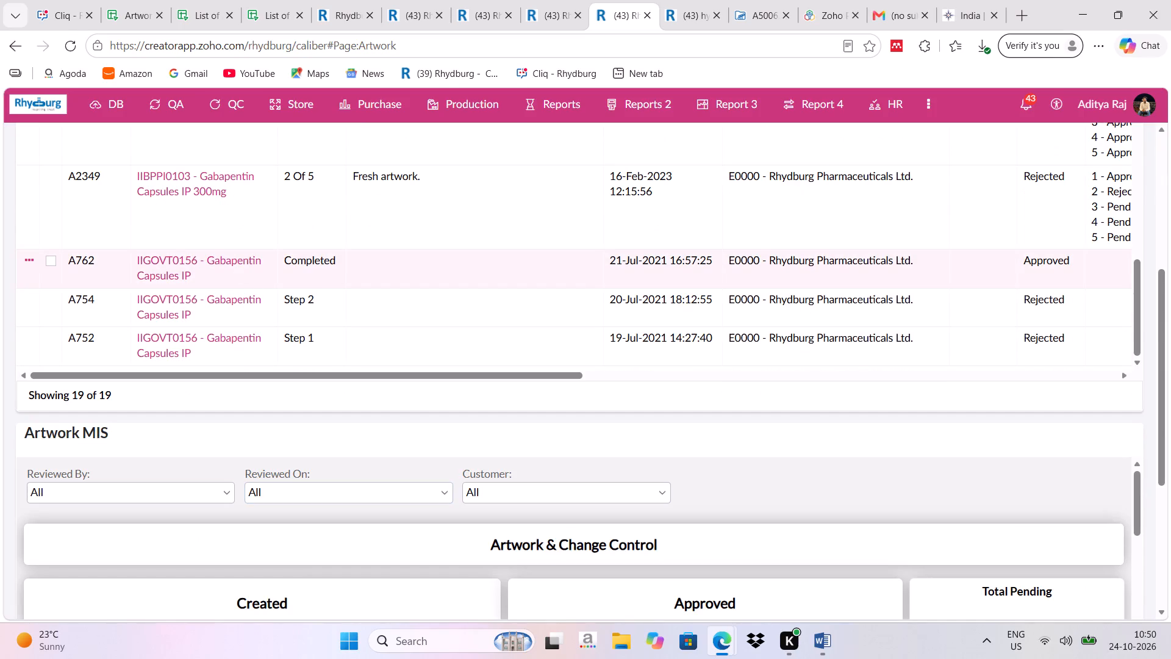
Inspect the details and review history of IIGOVT0156 artworks A762 and A754, closing each record.
{"action": "left_click", "coordinate": [320, 263]}
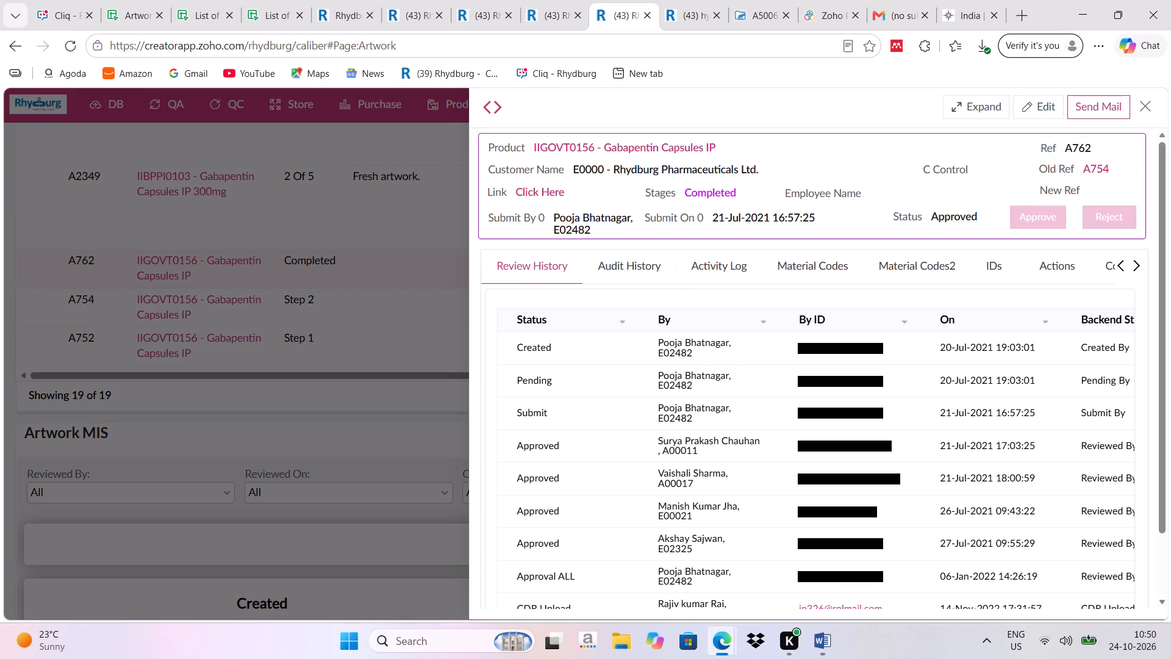
{"action": "left_click", "coordinate": [1142, 106]}
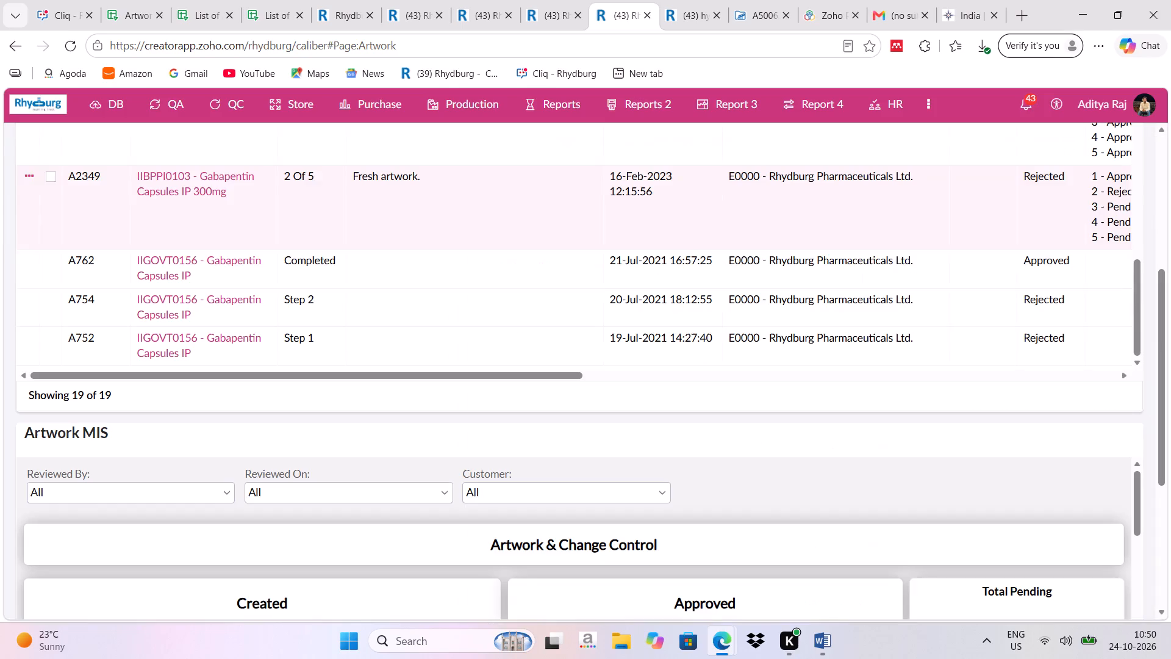
{"action": "left_click", "coordinate": [371, 294]}
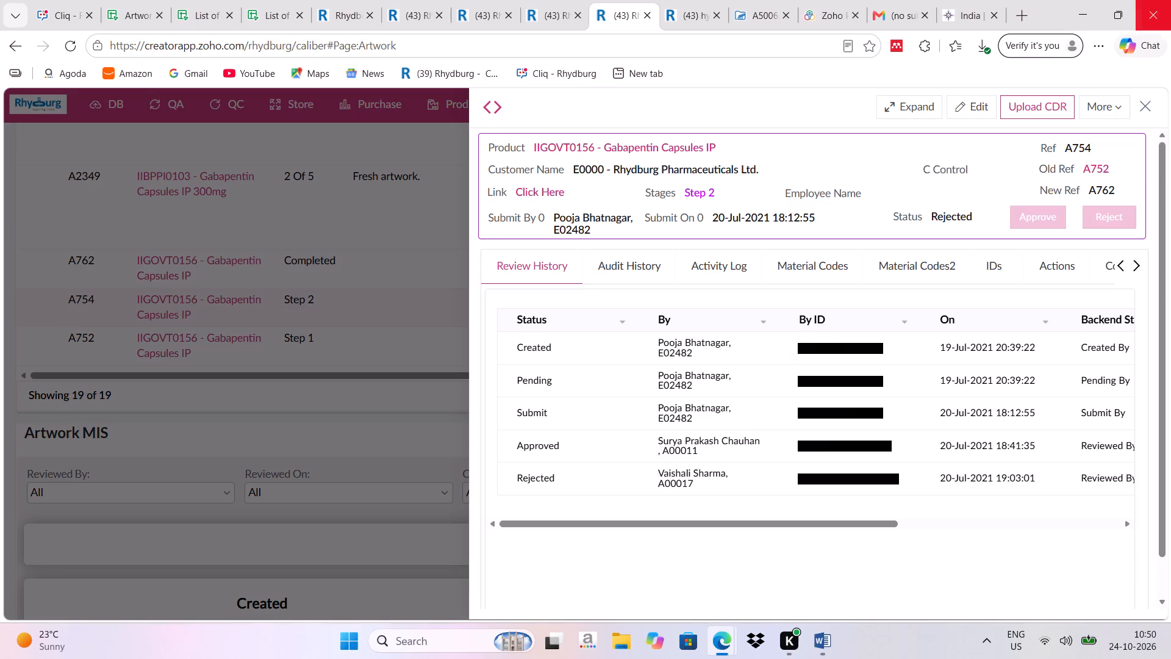
{"action": "left_click", "coordinate": [1145, 101]}
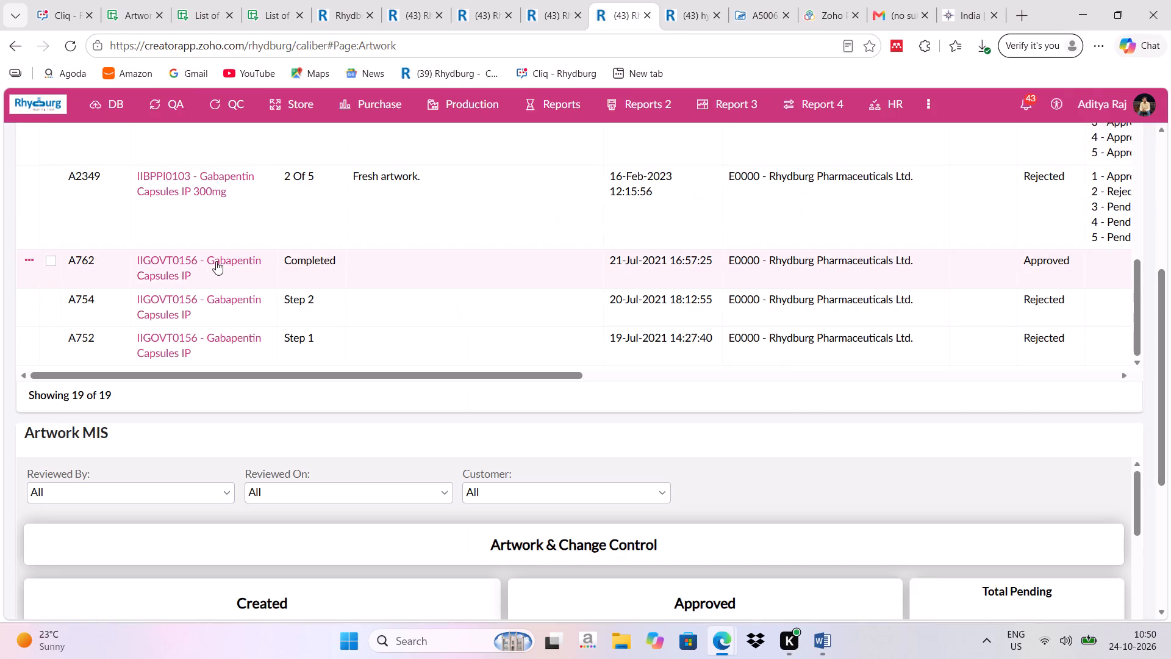
View the MFR details of product IIGOVT0156 and check them against the R0DCANP303 row in the G.S.R. 745(E) sheet.
{"action": "left_click", "coordinate": [216, 261]}
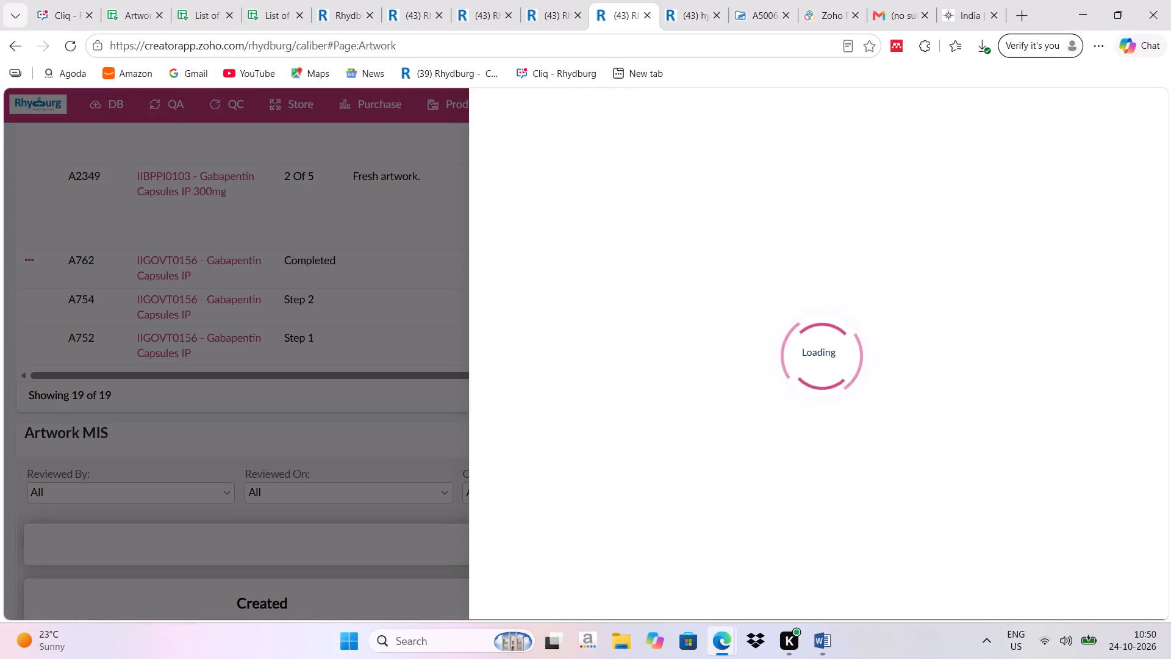
{"action": "left_click", "coordinate": [770, 394]}
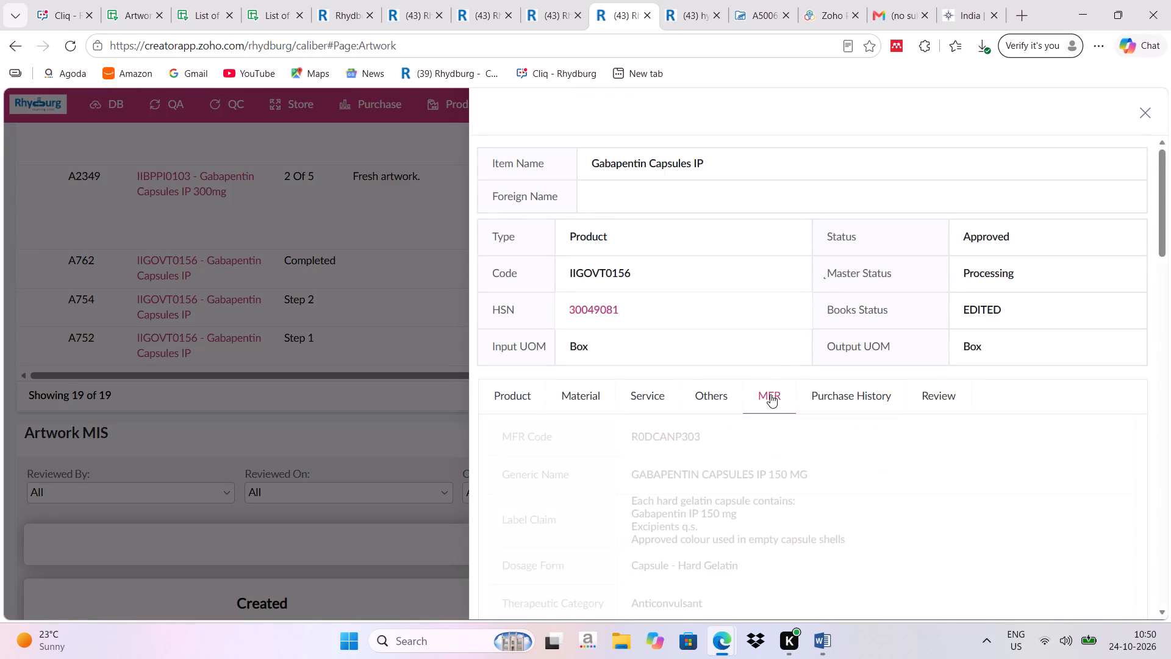
{"action": "left_click", "coordinate": [130, 5]}
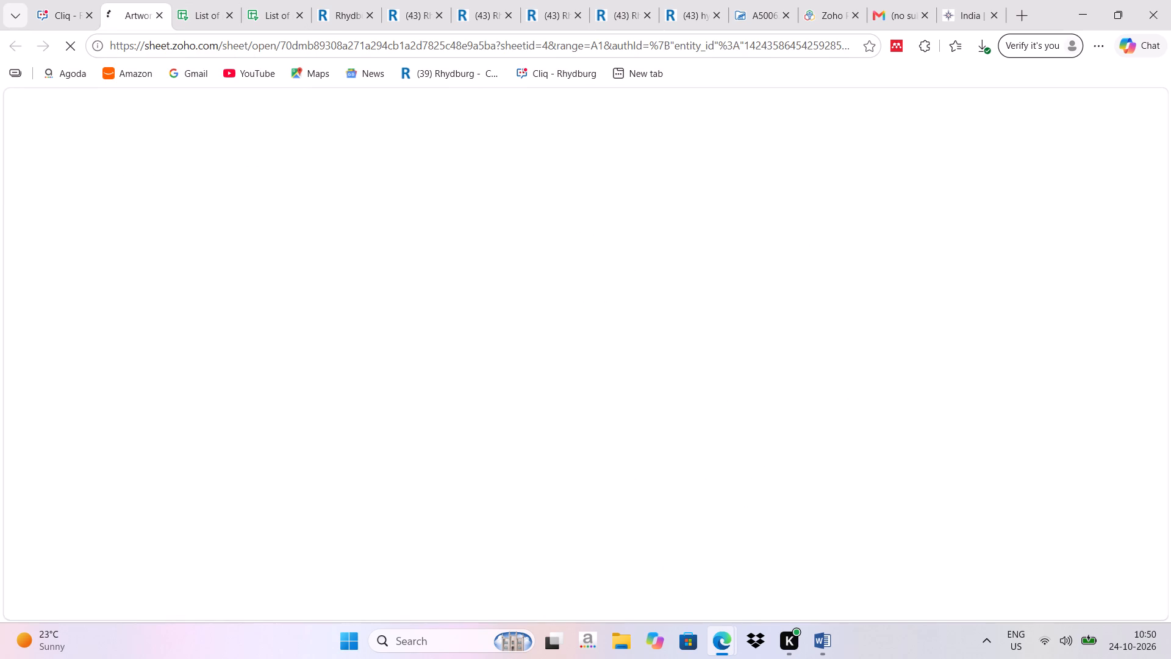
{"action": "left_click", "coordinate": [188, 8]}
{"action": "left_click", "coordinate": [79, 397]}
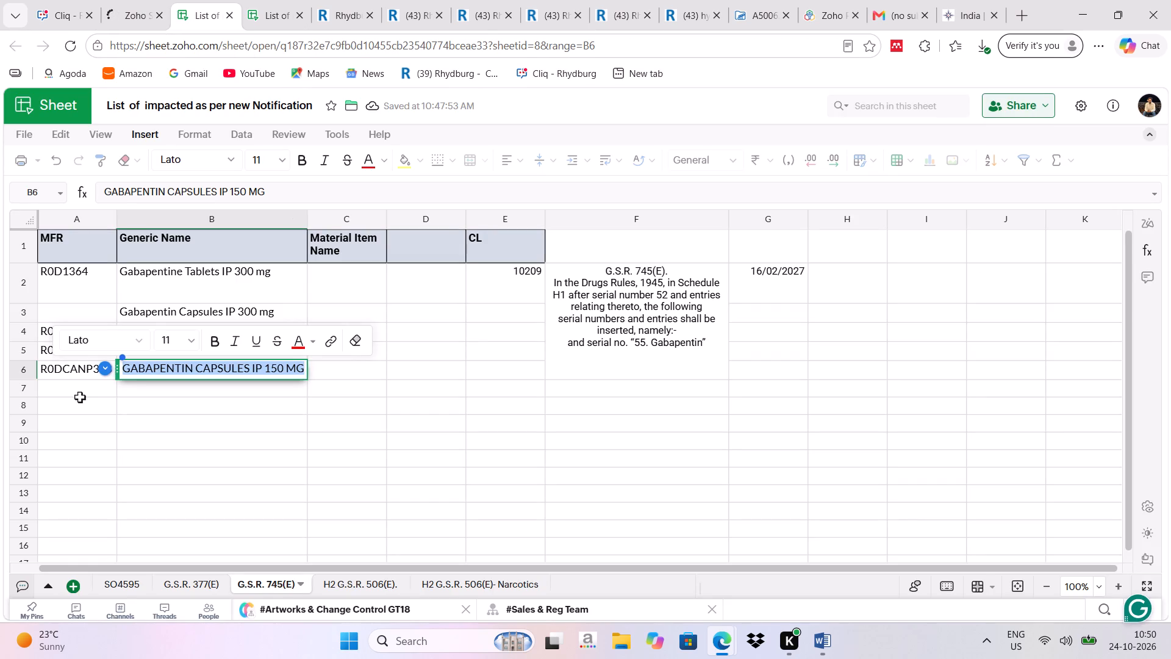
{"action": "left_click", "coordinate": [195, 389]}
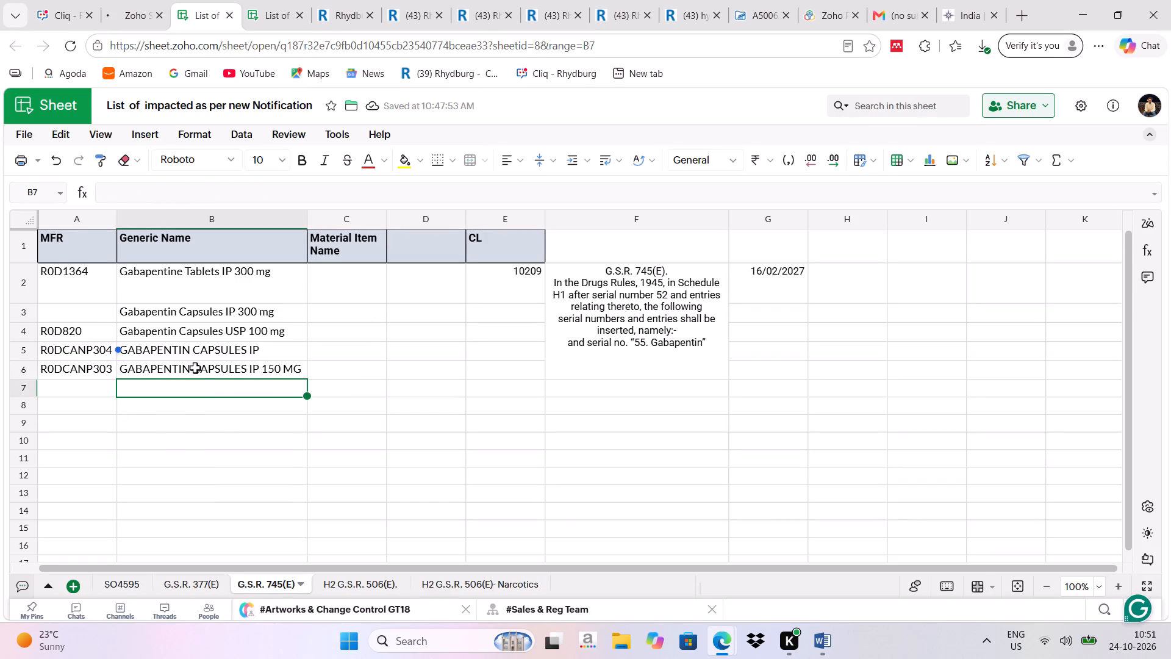
{"action": "left_click", "coordinate": [195, 367]}
{"action": "left_click", "coordinate": [251, 371]}
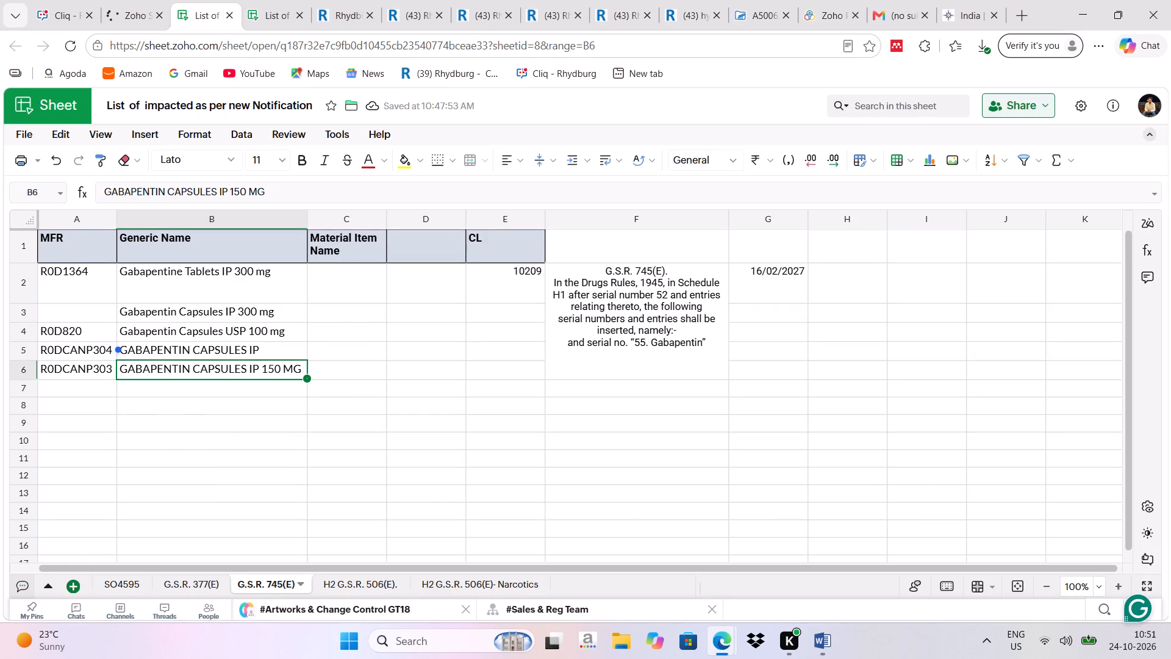
Close the IIGOVT0156 product details in Caliber and open the linked PDF artwork of its completed artwork record A762.
{"action": "left_click", "coordinate": [347, 2]}
{"action": "left_click", "coordinate": [404, 20]}
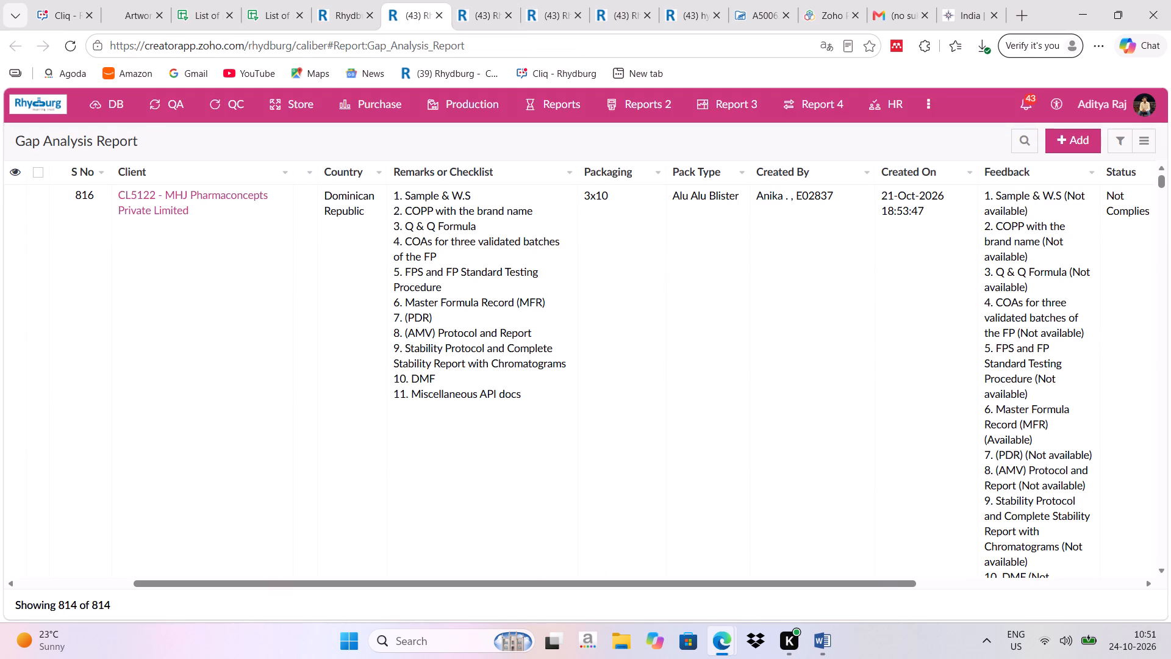
{"action": "left_click", "coordinate": [479, 13]}
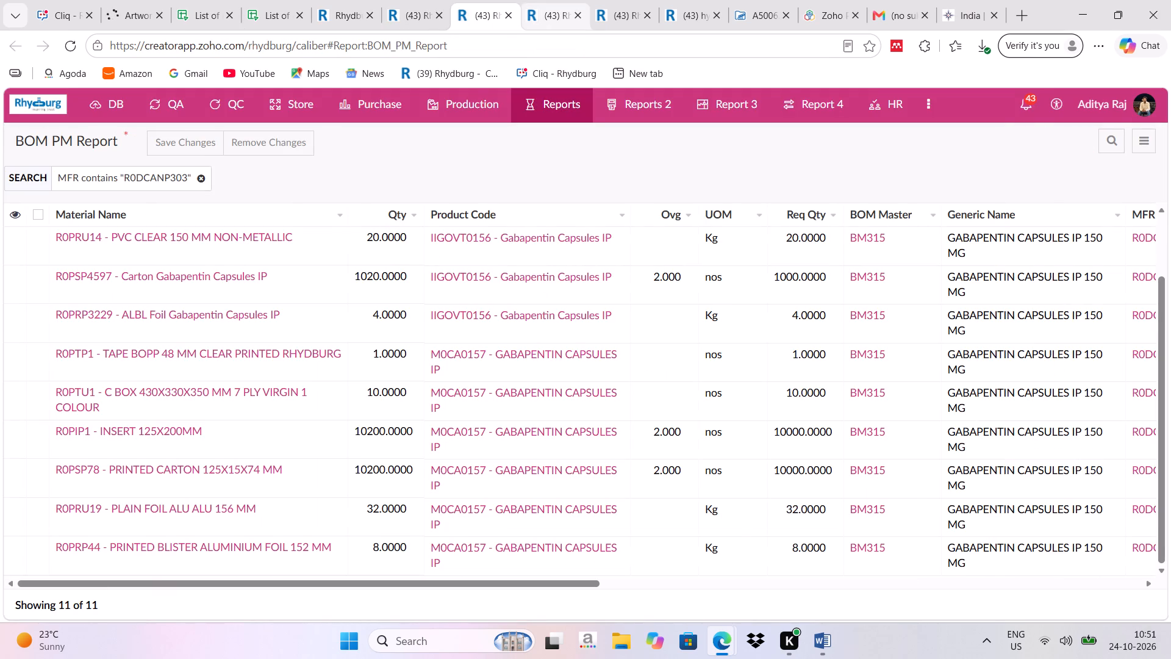
{"action": "left_click", "coordinate": [521, 8]}
{"action": "left_click", "coordinate": [614, 23]}
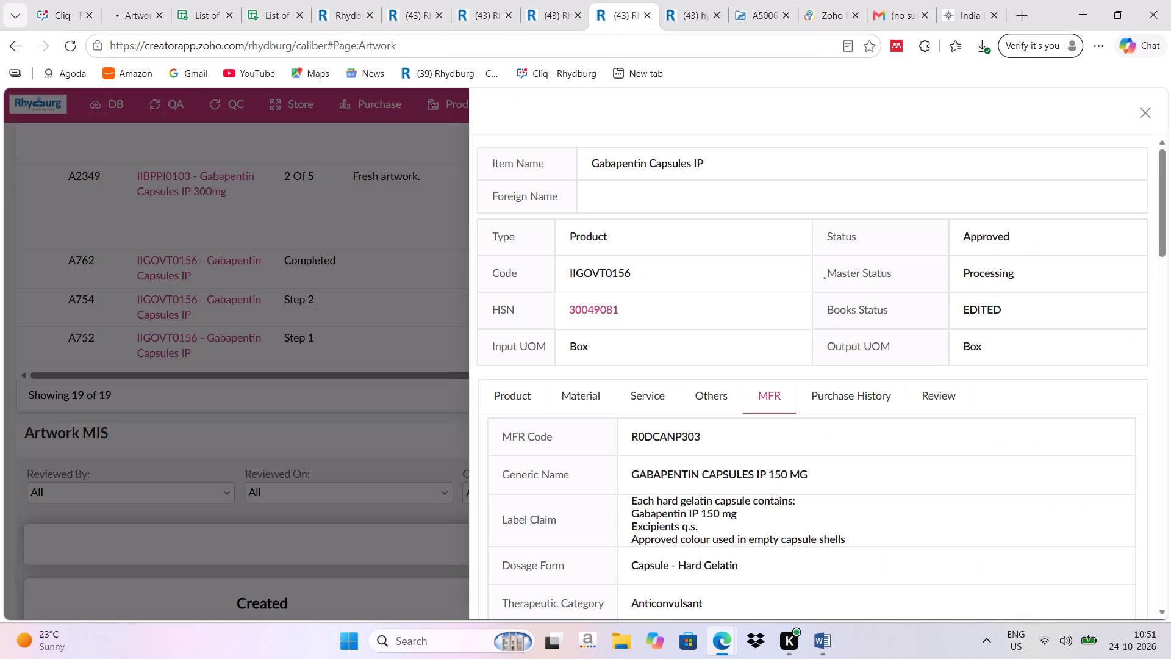
{"action": "left_click", "coordinate": [1150, 107]}
{"action": "left_click", "coordinate": [243, 256]}
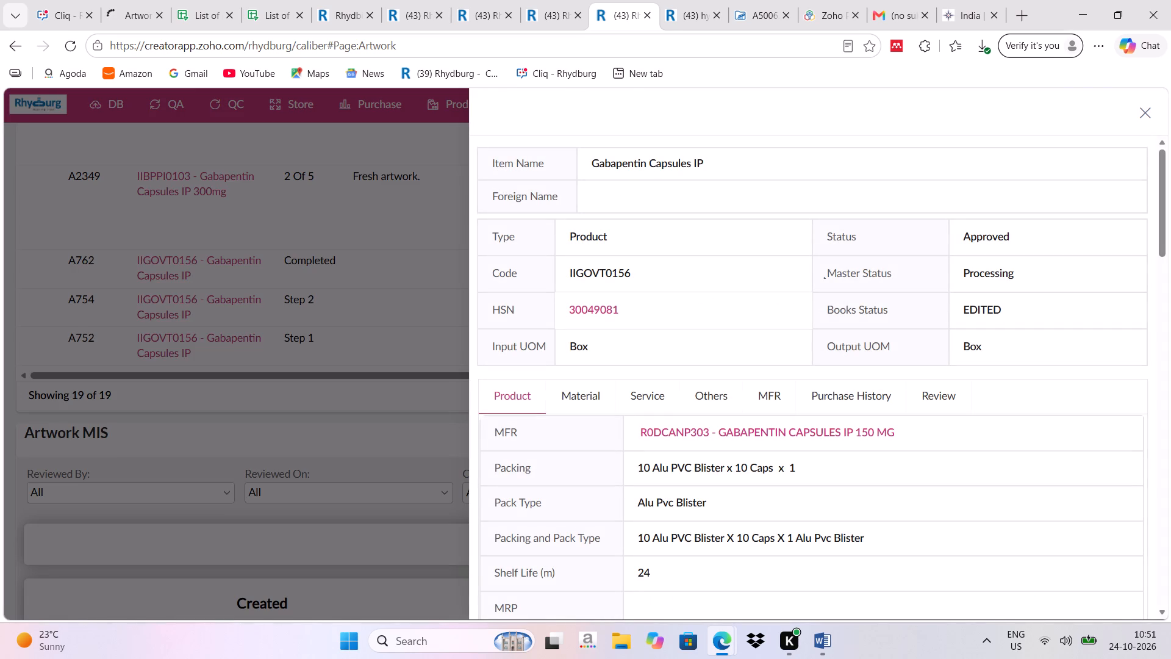
{"action": "left_click", "coordinate": [1143, 110]}
{"action": "left_click", "coordinate": [306, 262]}
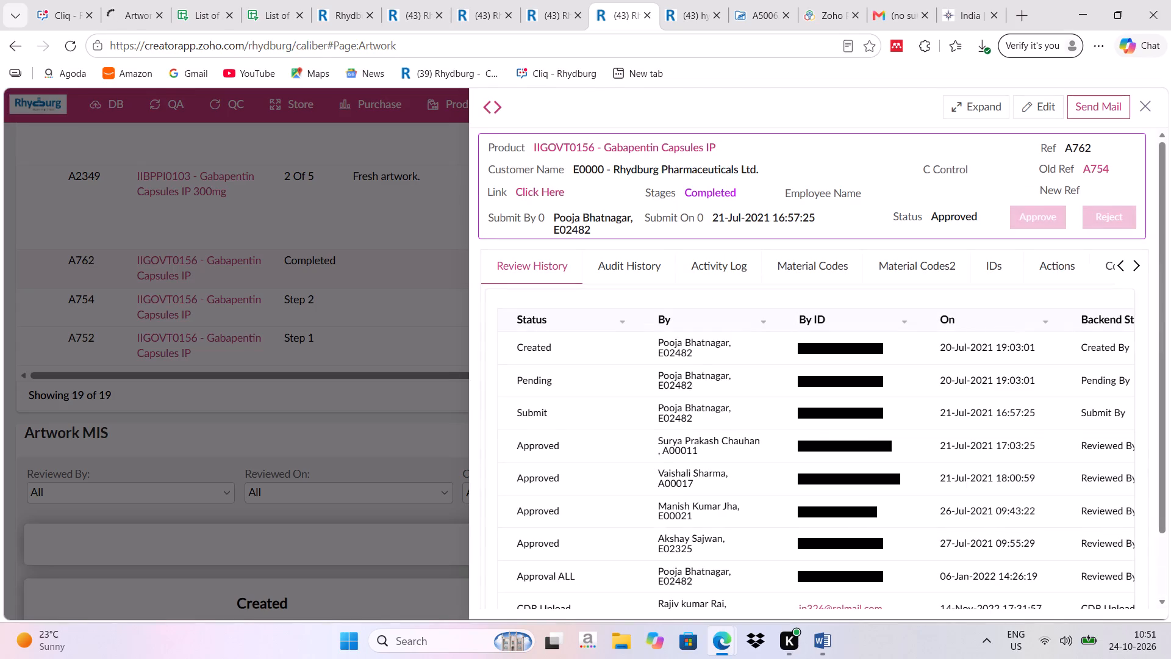
{"action": "left_click", "coordinate": [537, 197]}
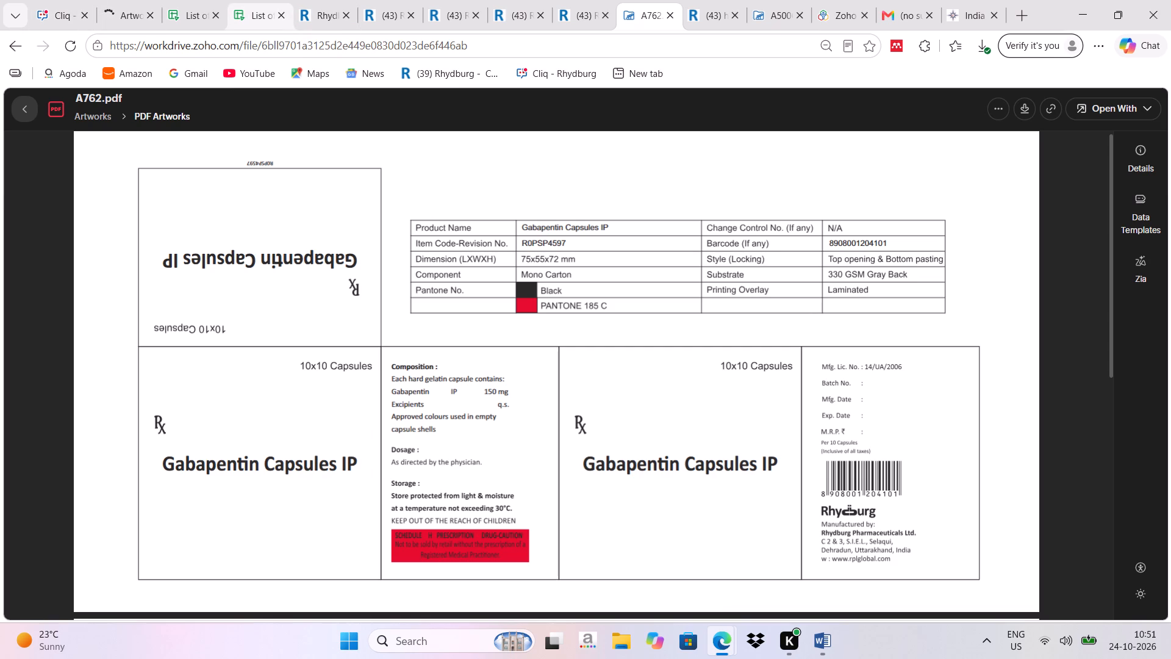
Return to the R0DCANP303 row of the G.S.R. 745(E) sheet.
{"action": "left_click", "coordinate": [188, 10]}
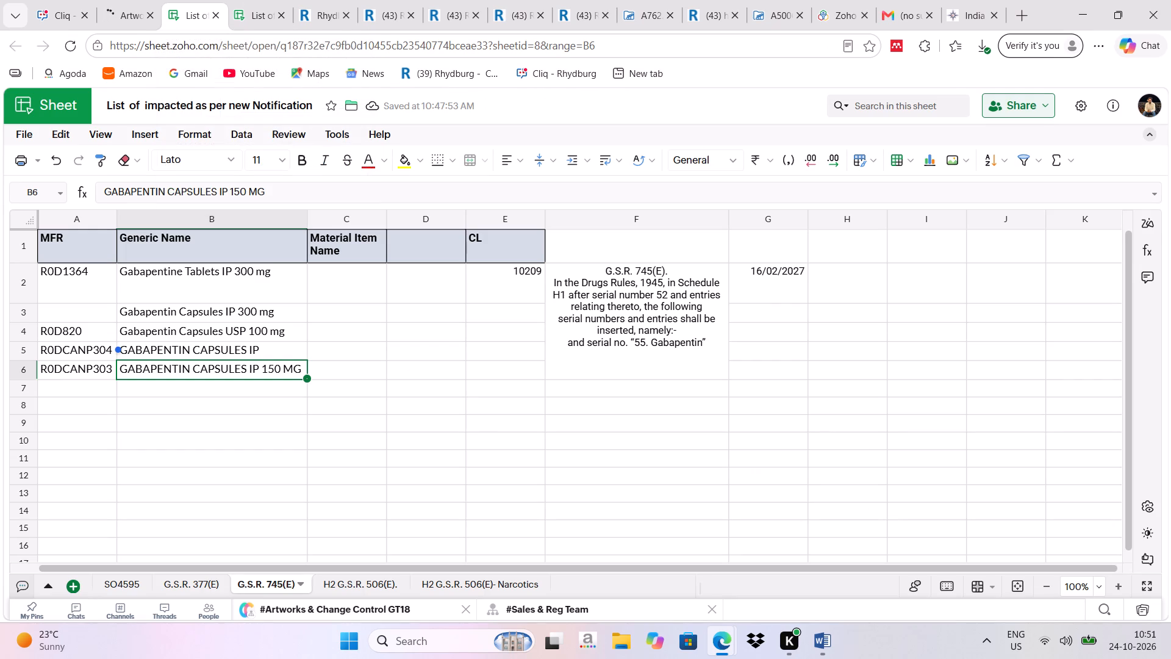
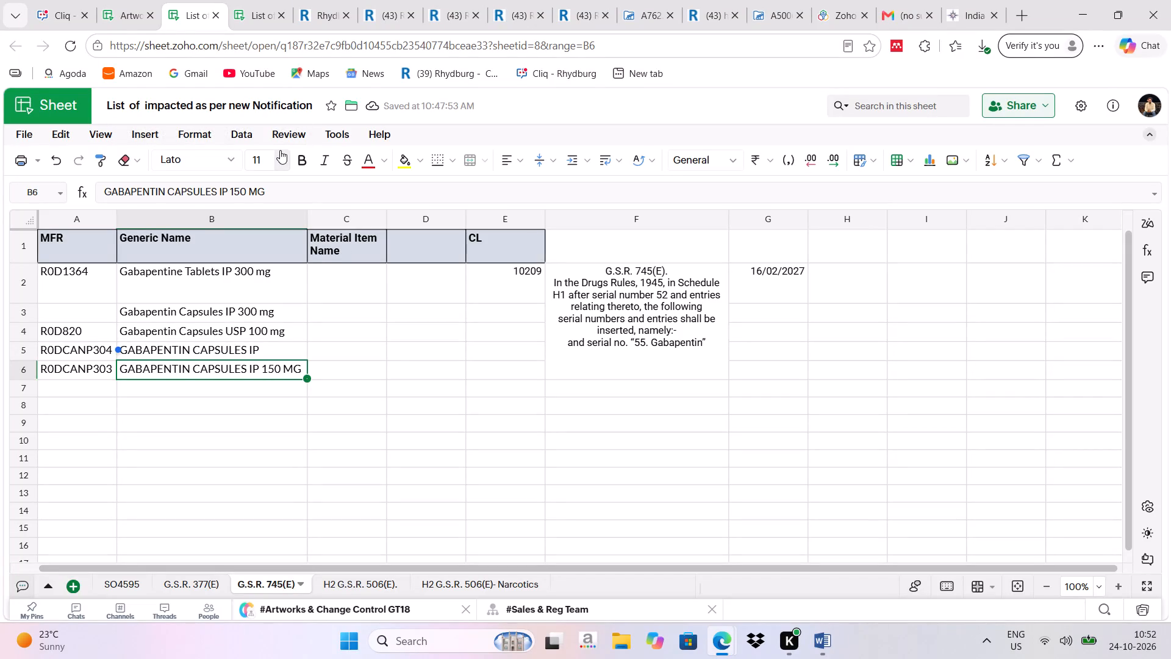
Review the A762 PDF artwork of Gabapentin Capsules IP, then return to its Caliber artwork record and close it.
{"action": "left_click", "coordinate": [386, 401]}
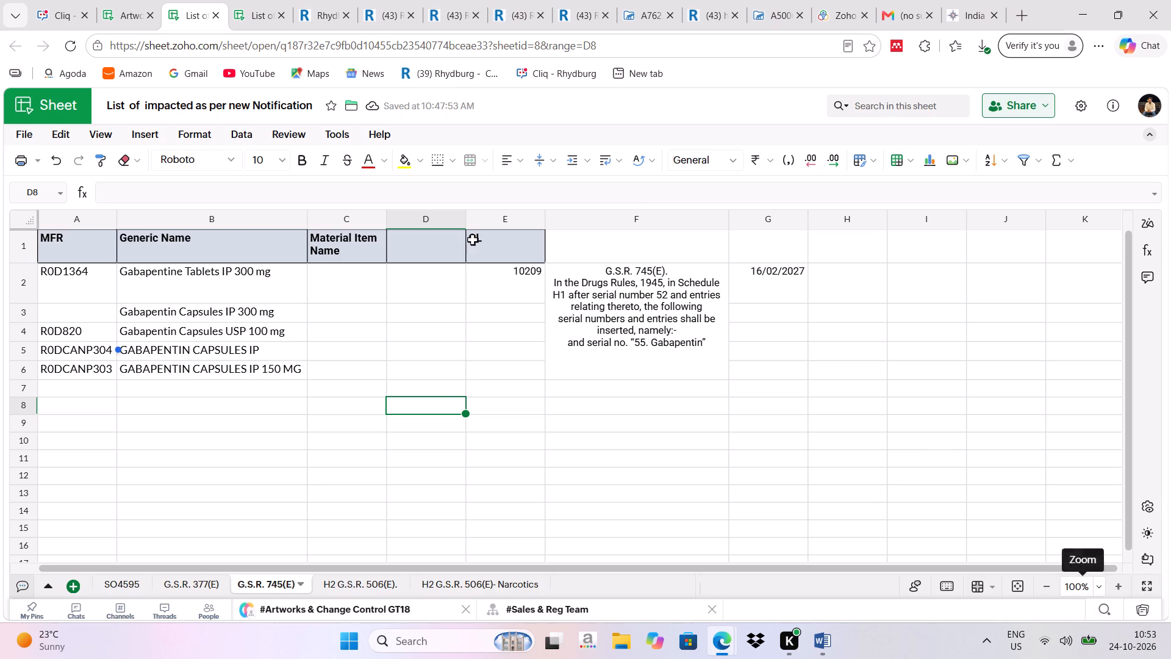
{"action": "left_click", "coordinate": [577, 9]}
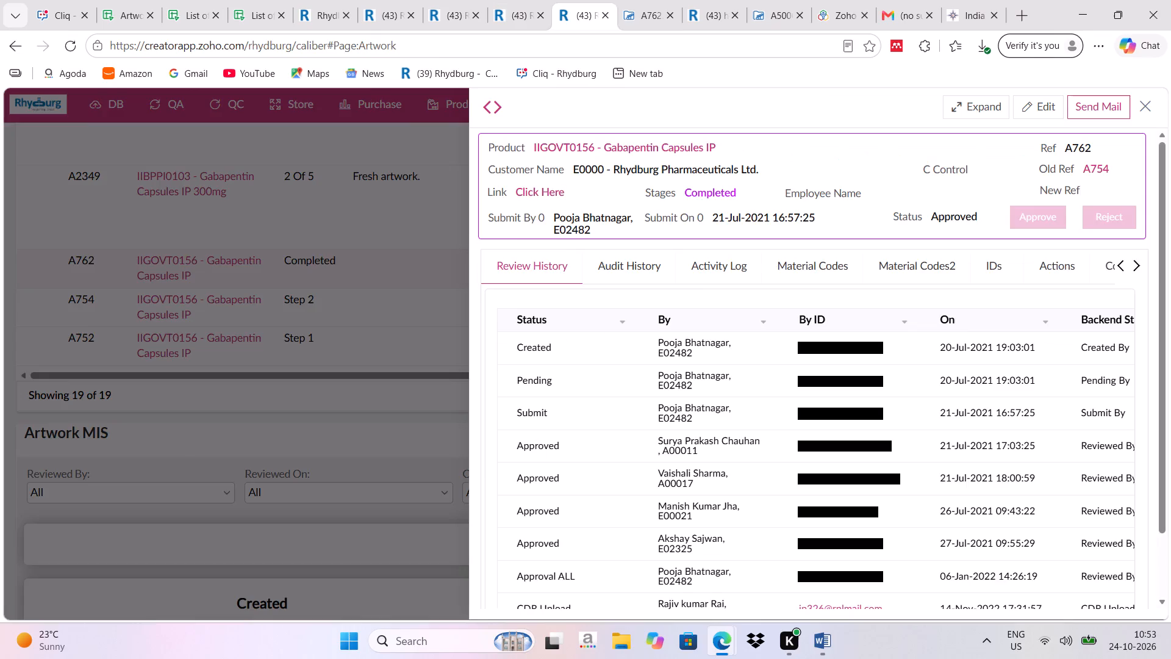
{"action": "left_click", "coordinate": [648, 10]}
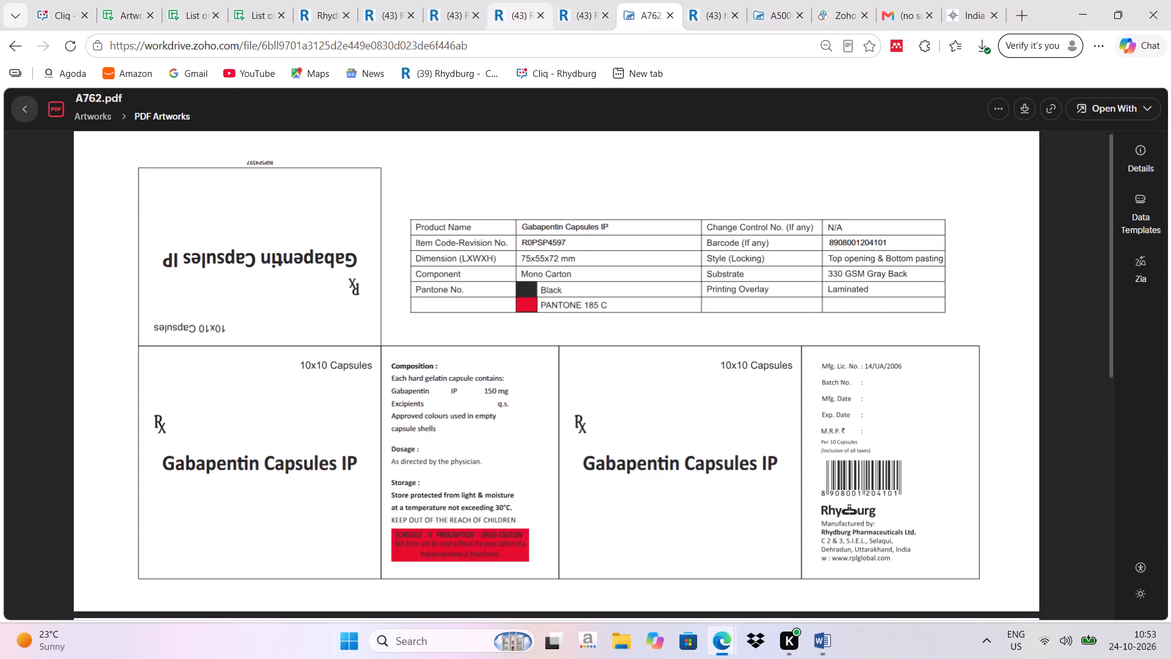
{"action": "left_click", "coordinate": [578, 0]}
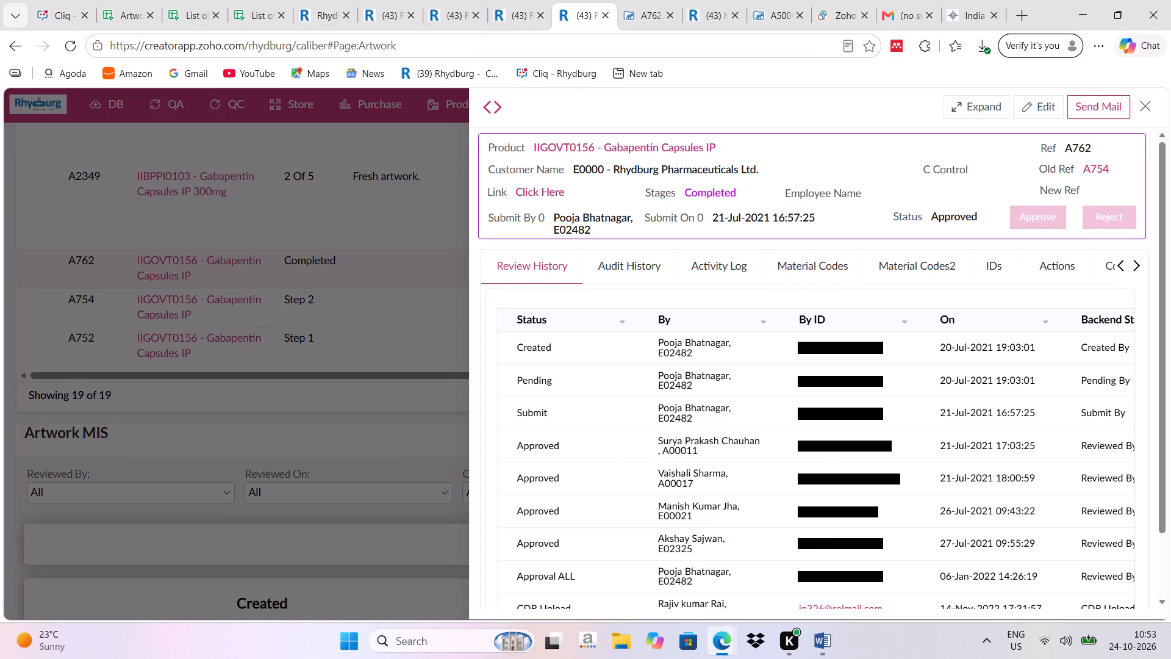
{"action": "left_click", "coordinate": [1144, 103]}
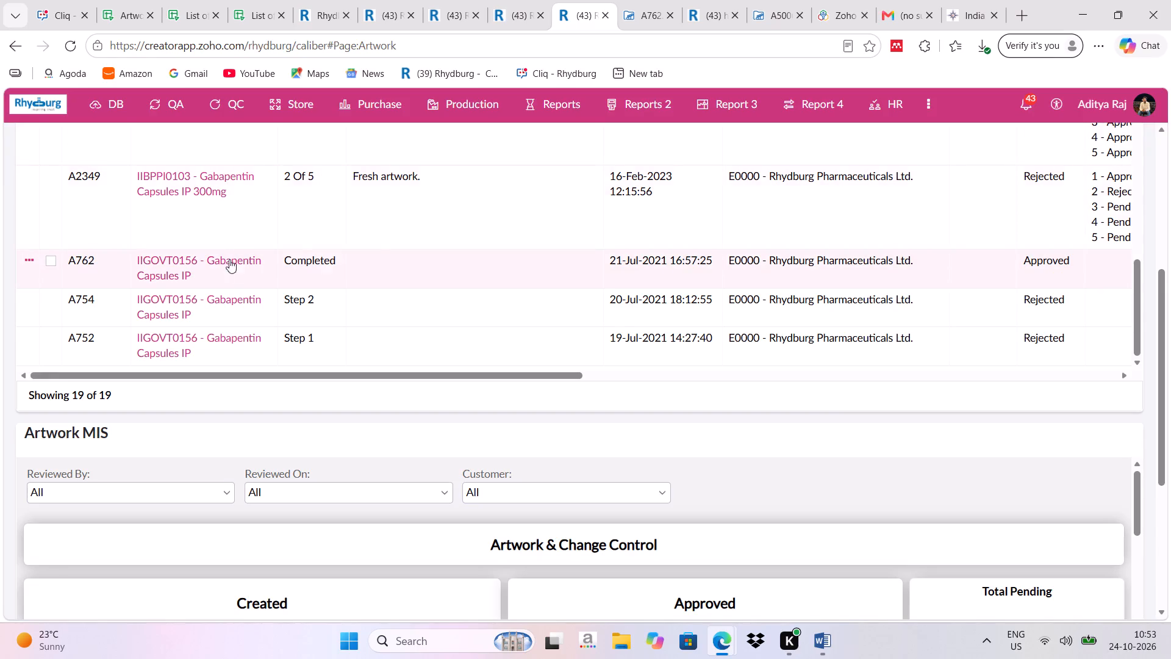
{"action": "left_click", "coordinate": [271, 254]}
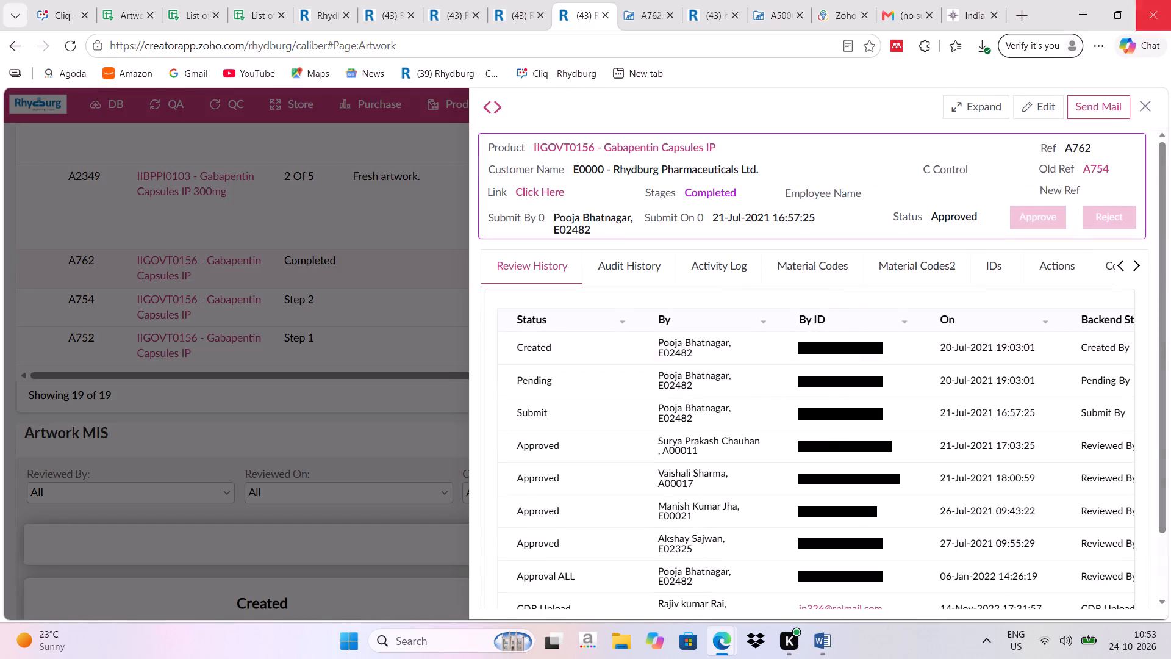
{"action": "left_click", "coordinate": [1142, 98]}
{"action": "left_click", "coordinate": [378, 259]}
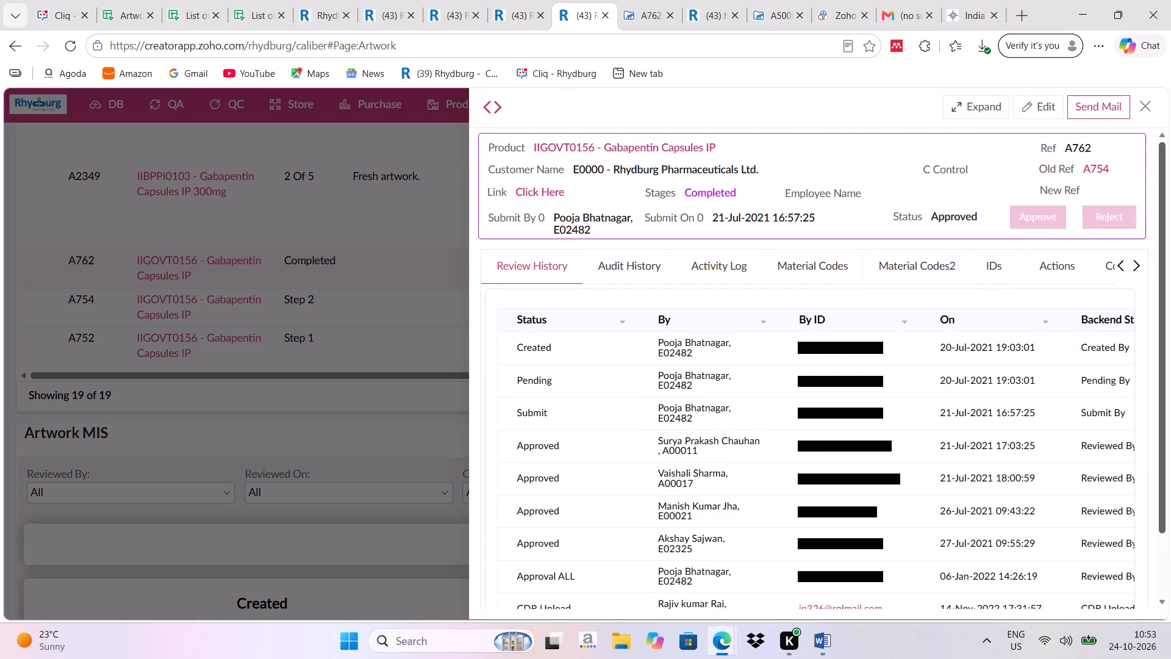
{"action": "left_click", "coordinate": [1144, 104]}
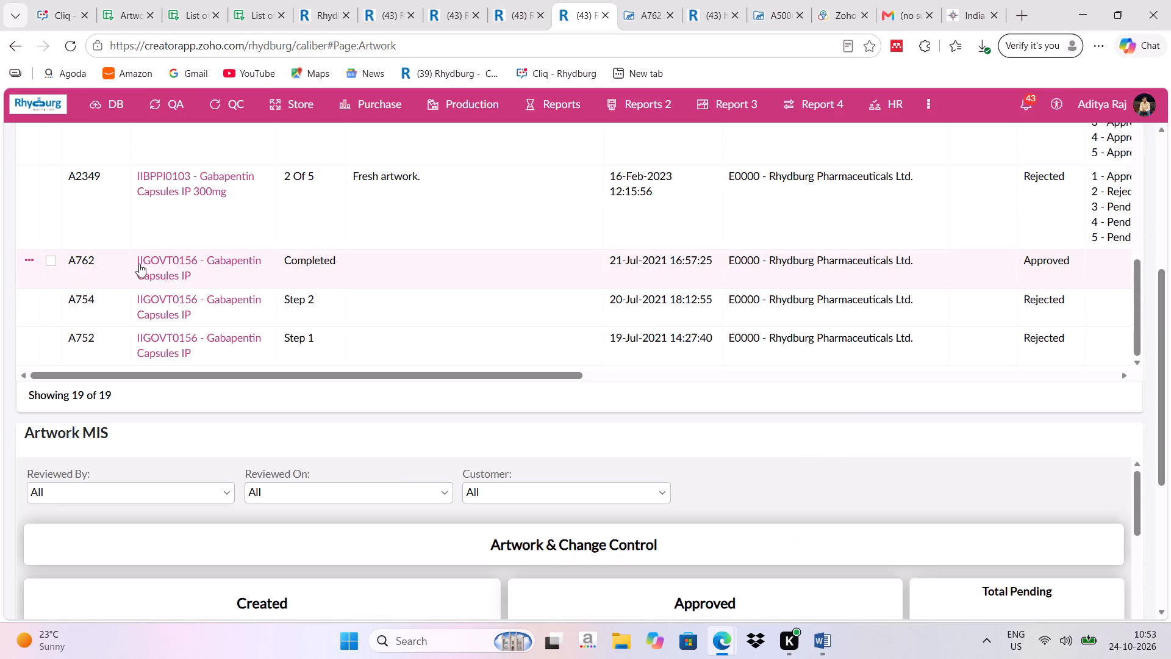
Open the MFR details of product IIGOVT0156 and compare them with the A762 PDF artwork and the R0DCANP303 row in the sheet.
{"action": "left_click", "coordinate": [149, 261]}
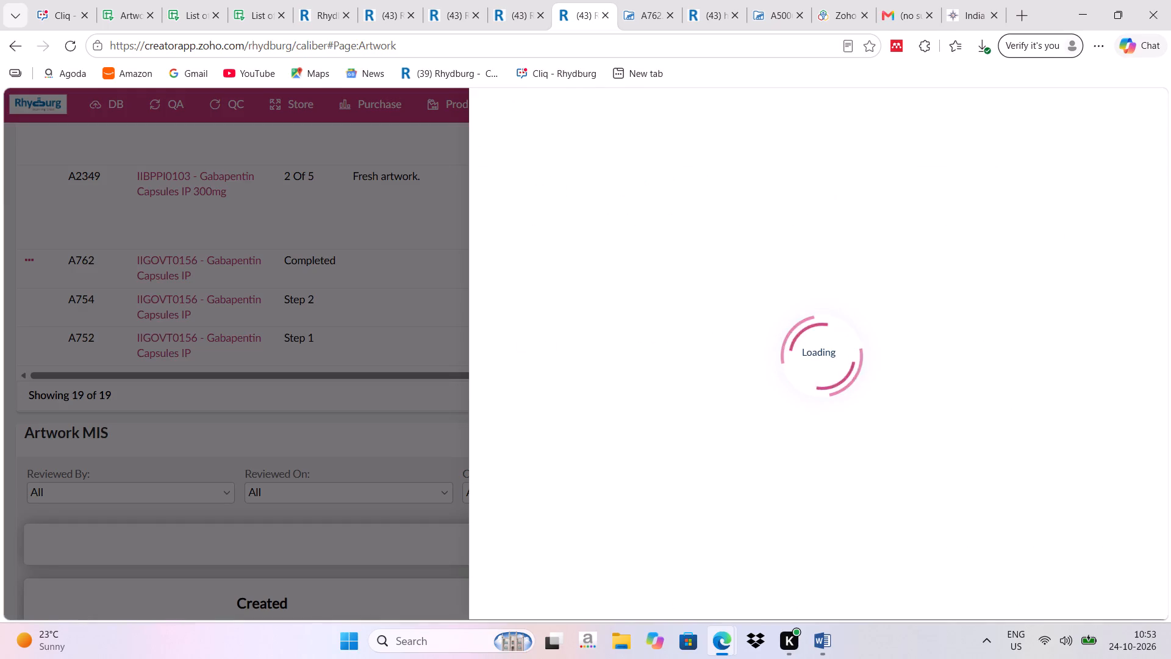
{"action": "left_click", "coordinate": [781, 401]}
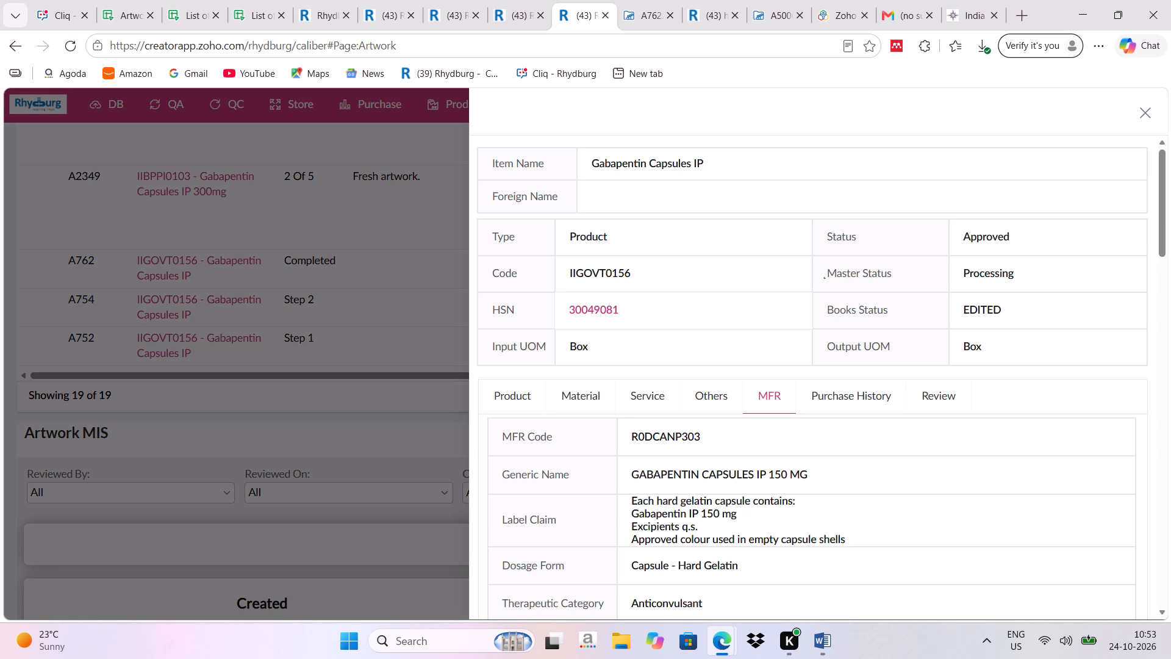
{"action": "left_click", "coordinate": [639, 15]}
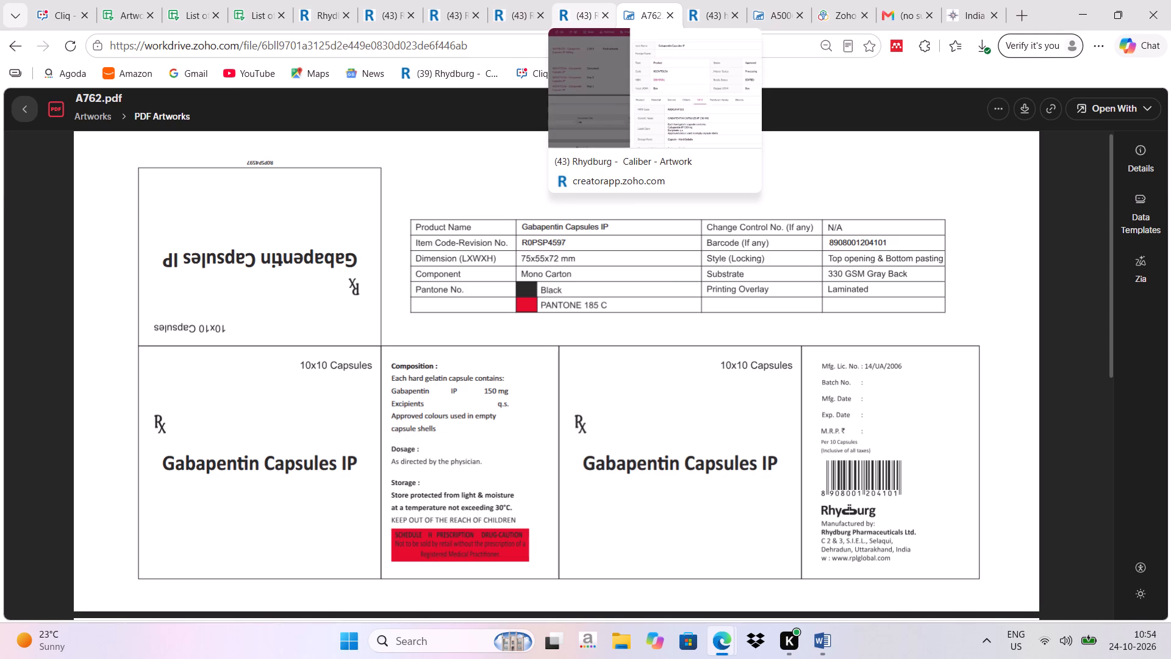
{"action": "scroll", "coordinate": [842, 468], "scroll_direction": "down", "scroll_amount": 1}
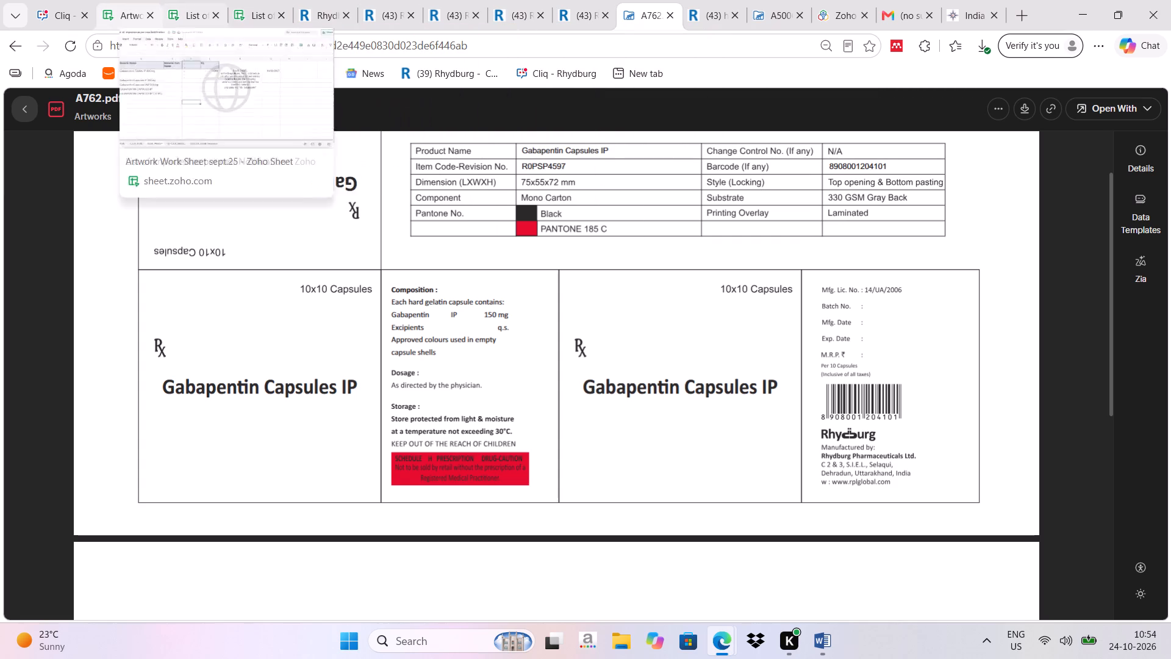
{"action": "left_click", "coordinate": [193, 12]}
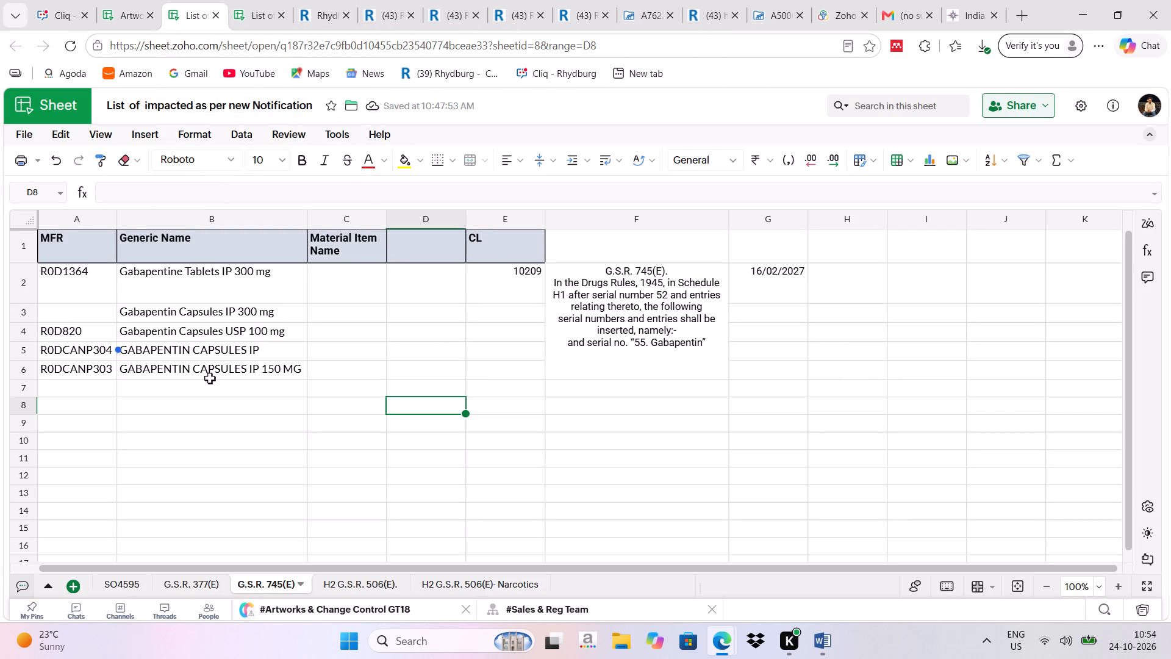
{"action": "left_click", "coordinate": [641, 10]}
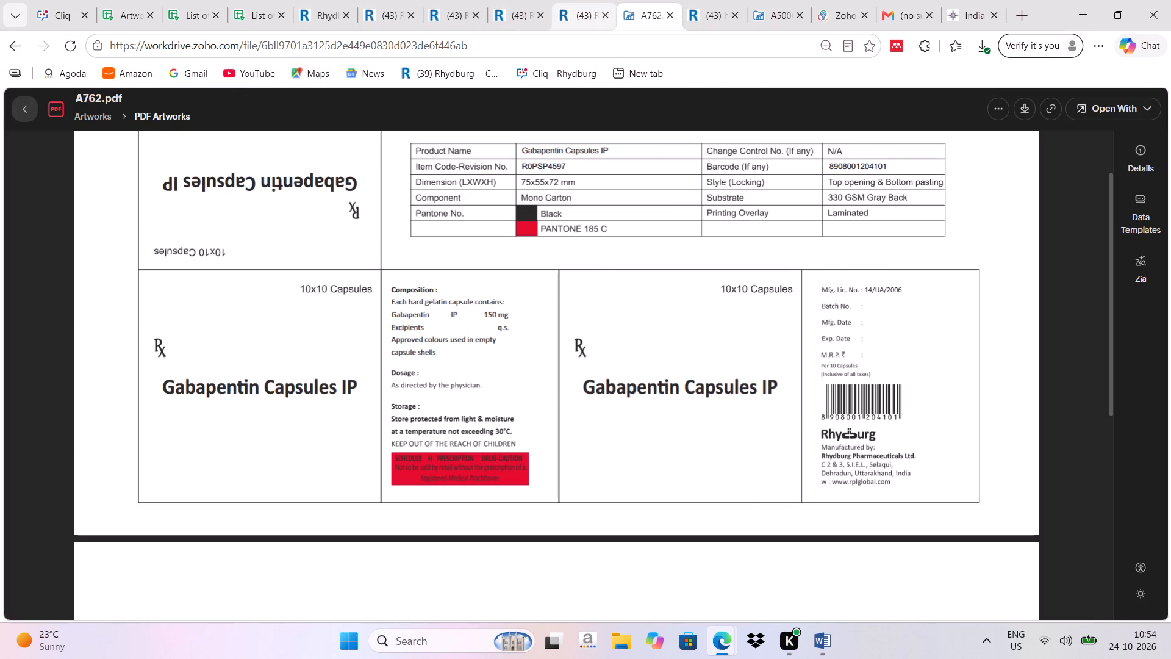
{"action": "left_click", "coordinate": [578, 10]}
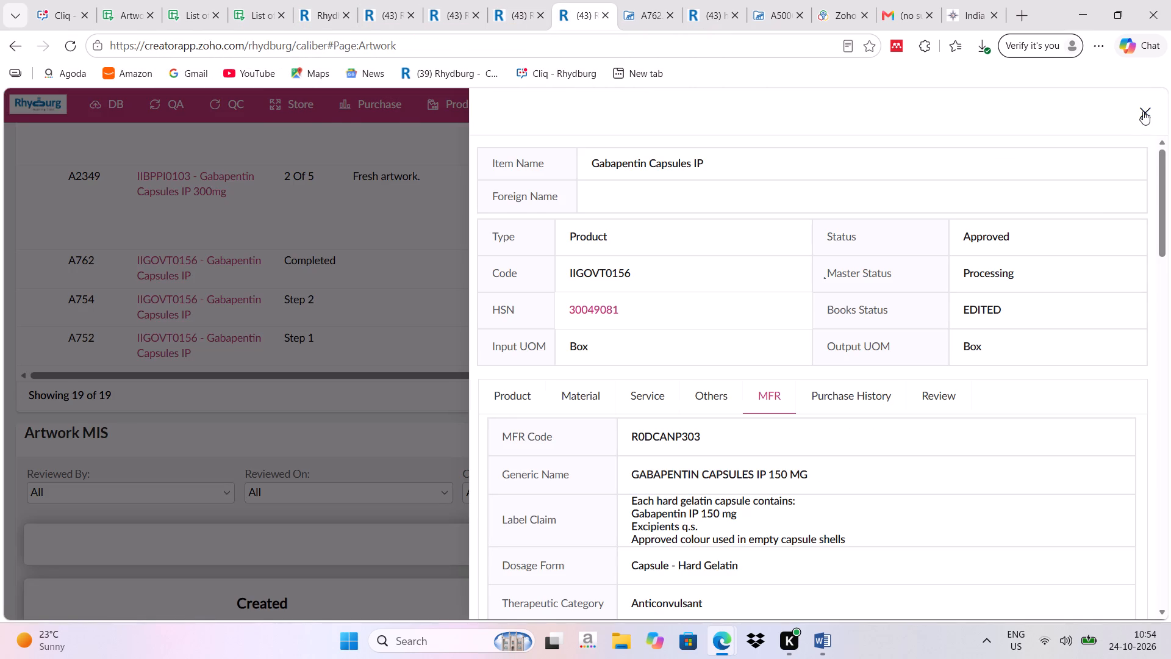
Close the product details, copy the product name "IIGOVT0156 - Gabapentin Capsules IP" from artwork A762, and switch to the Word change table.
{"action": "left_click", "coordinate": [1143, 111]}
{"action": "left_click_drag", "start_coordinate": [134, 261], "coordinate": [193, 277]}
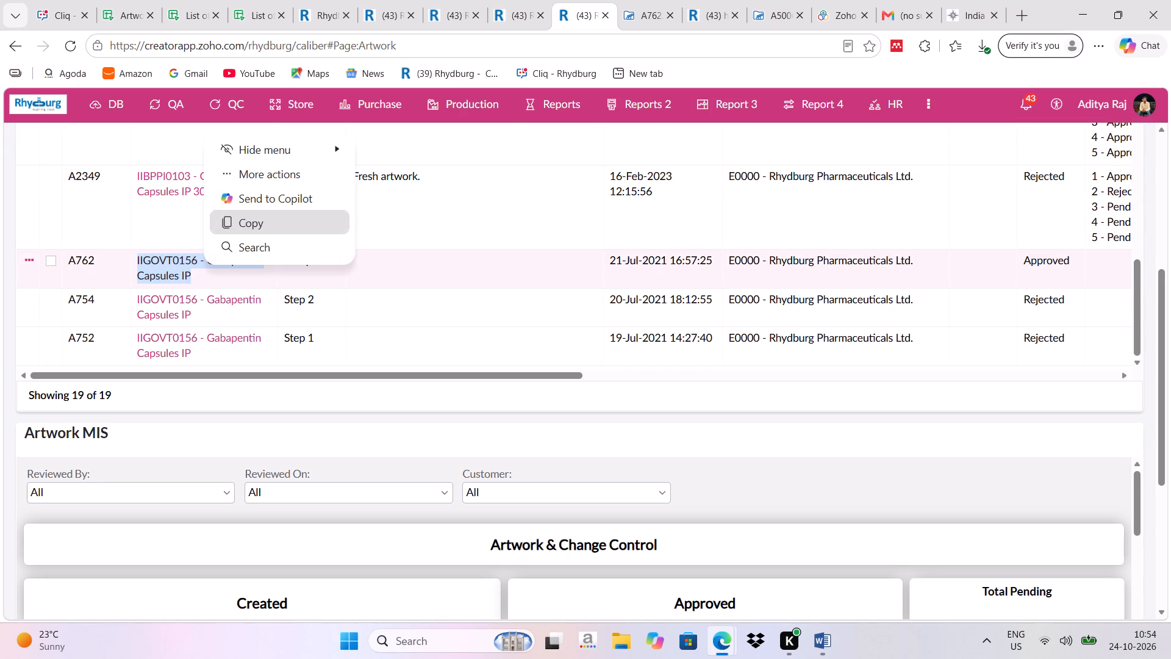
{"action": "left_click", "coordinate": [223, 225]}
{"action": "left_click", "coordinate": [1110, 6]}
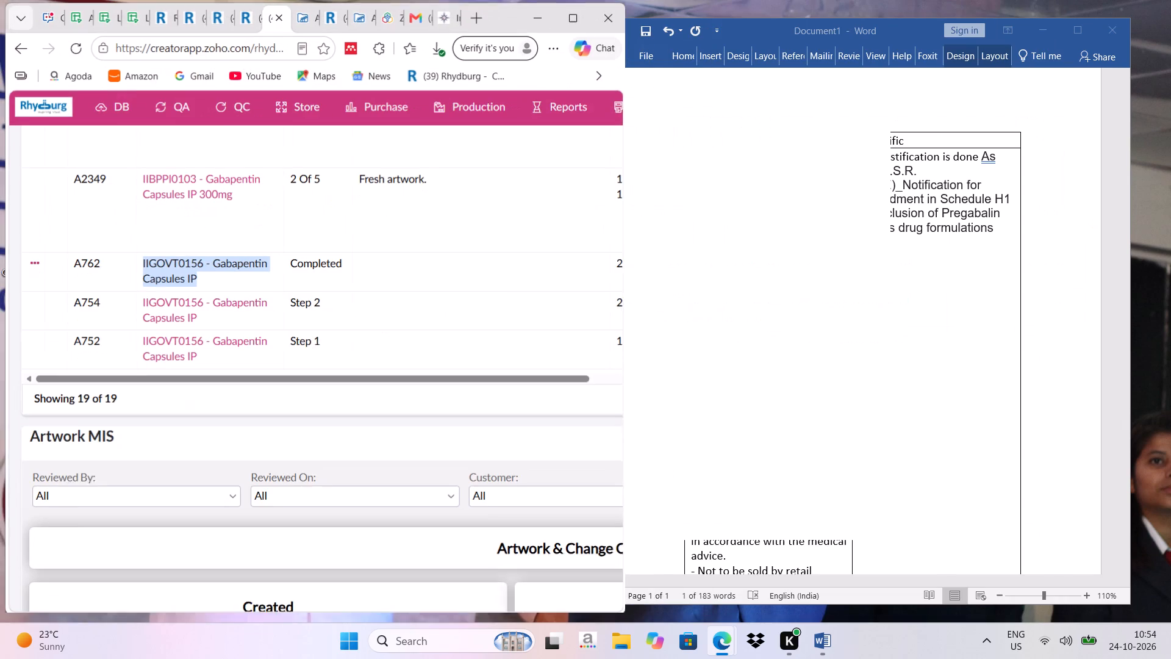
{"action": "left_click", "coordinate": [784, 595]}
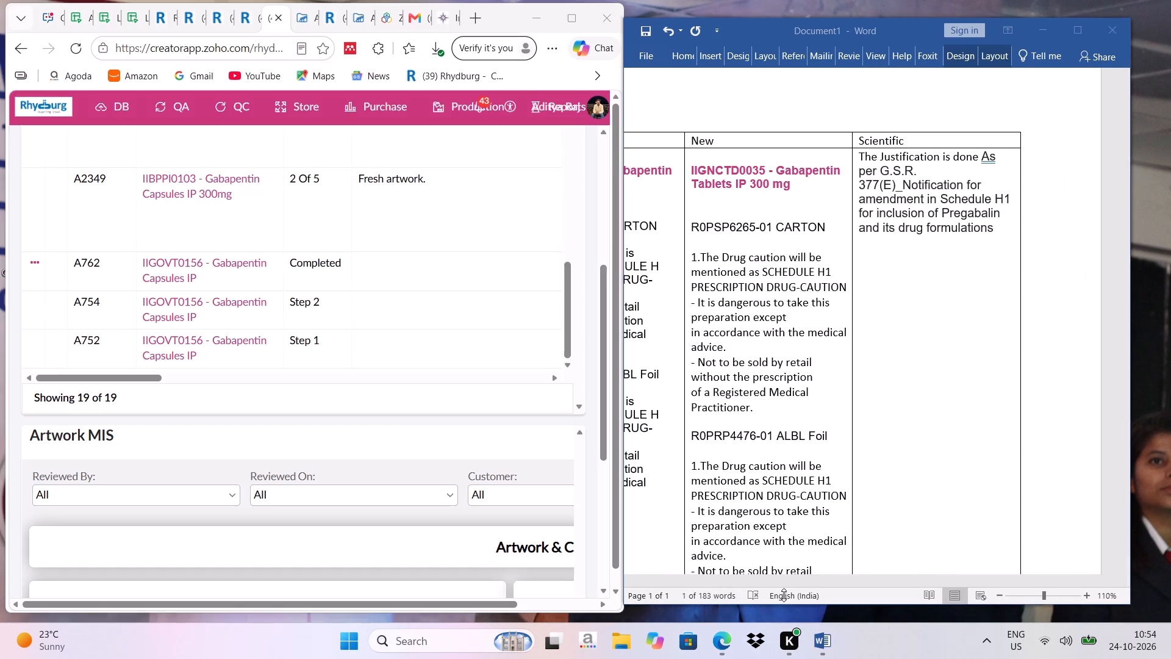
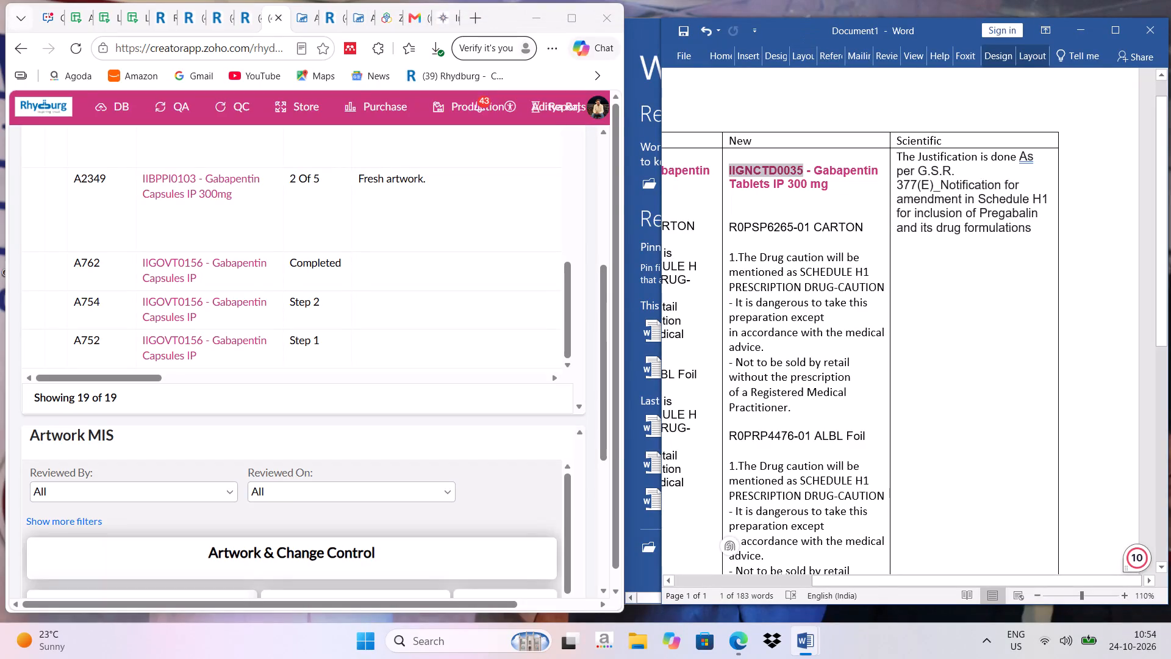
Replace the product headings in the Current and New columns with "IIGOVT0156 - Gabapentin Capsules IP".
{"action": "left_click_drag", "start_coordinate": [843, 579], "coordinate": [790, 588]}
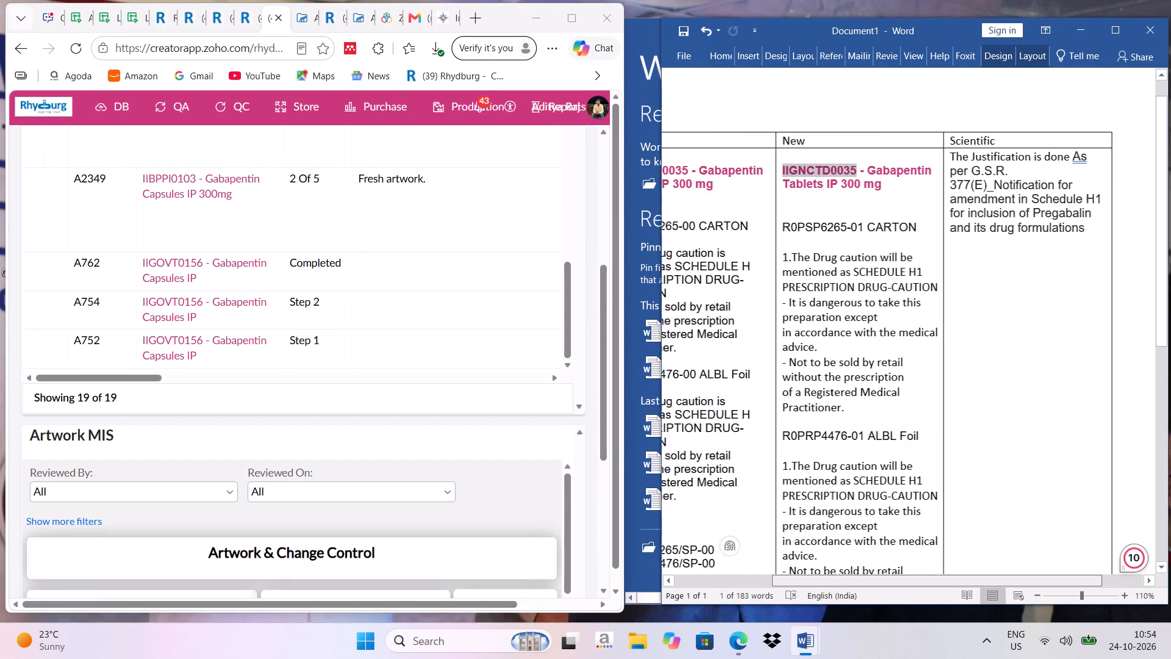
{"action": "left_click_drag", "start_coordinate": [790, 588], "coordinate": [715, 599]}
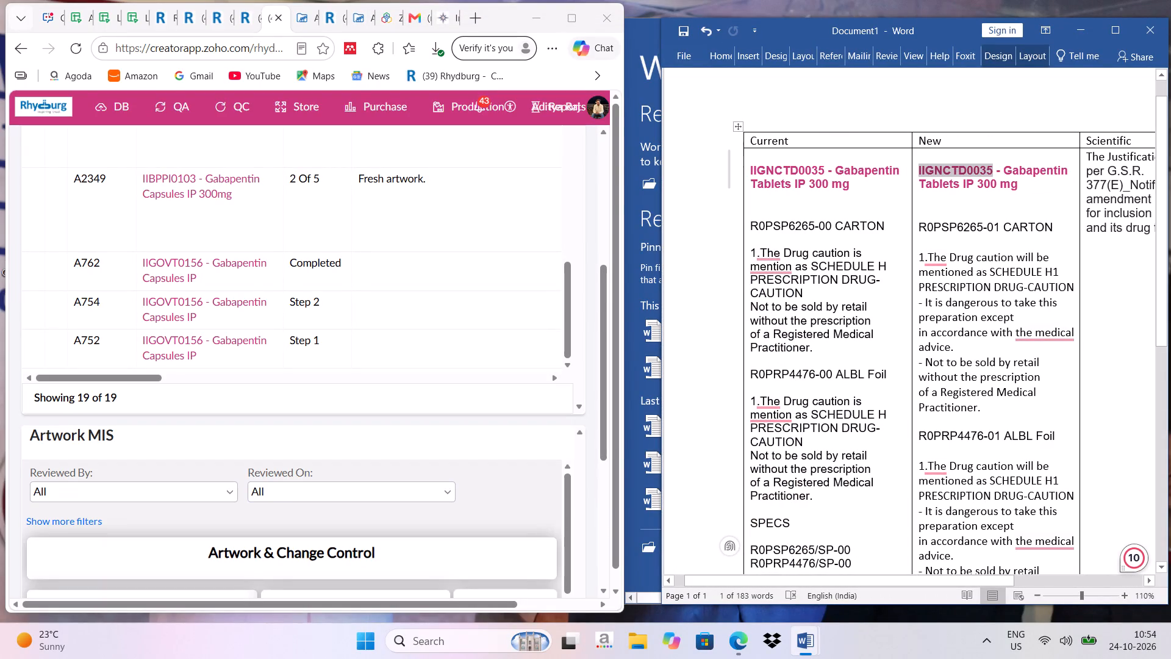
{"action": "left_click_drag", "start_coordinate": [750, 167], "coordinate": [845, 176]}
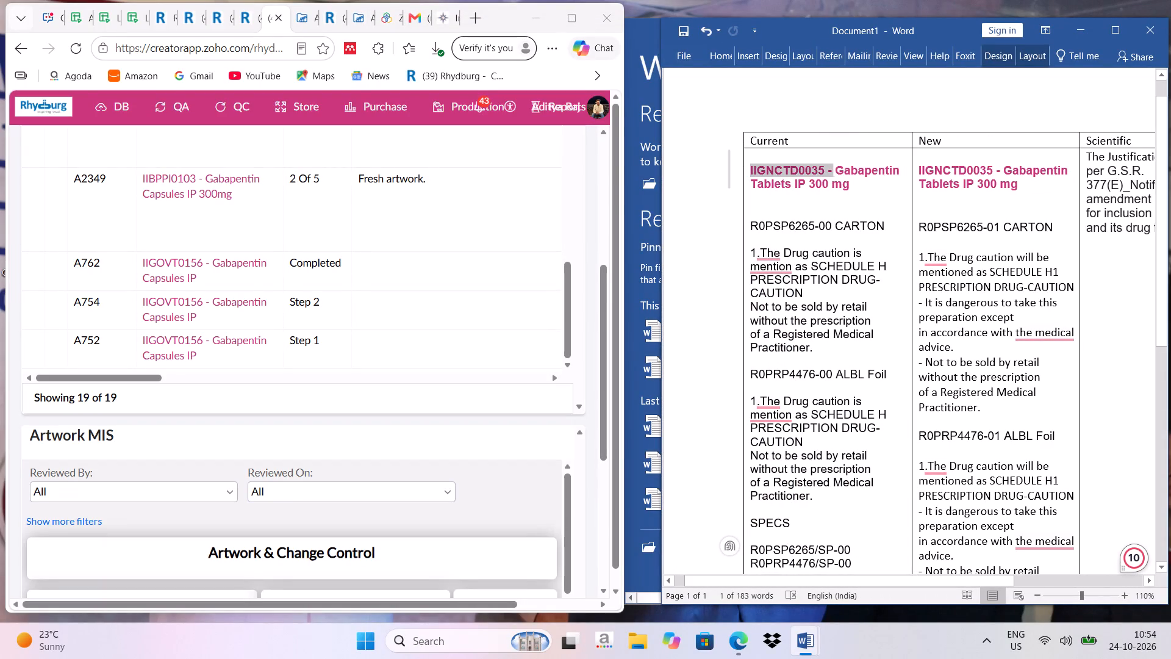
{"action": "left_click_drag", "start_coordinate": [845, 176], "coordinate": [854, 184]}
{"action": "key", "text": "ctrl+v"}
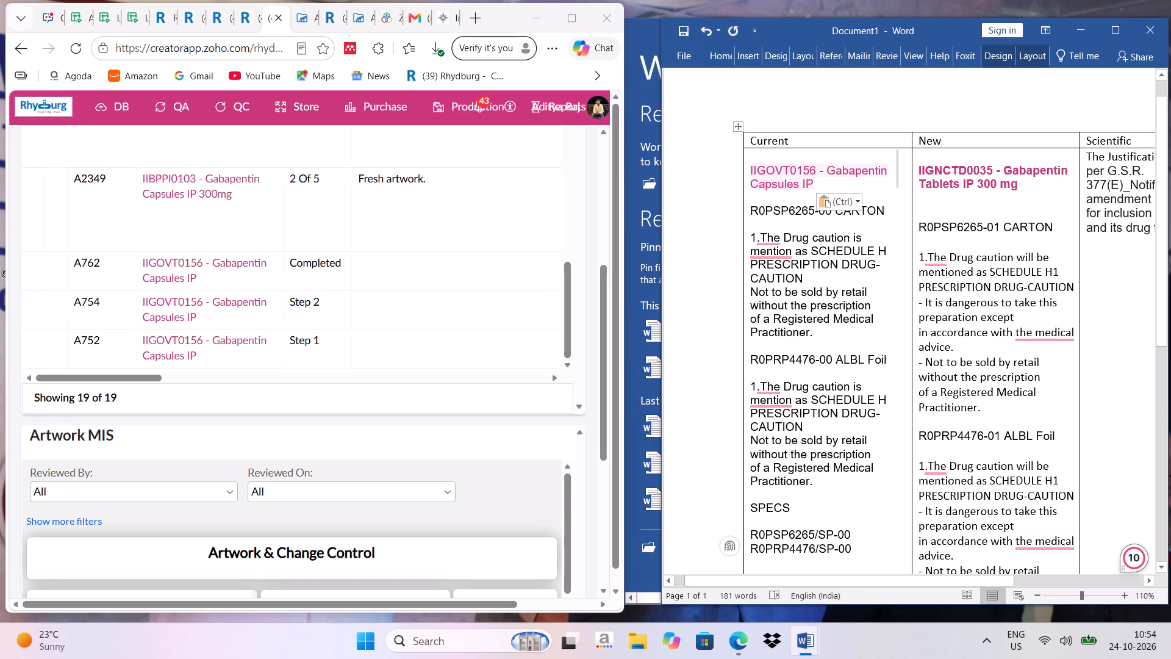
{"action": "left_click_drag", "start_coordinate": [919, 169], "coordinate": [1015, 181]}
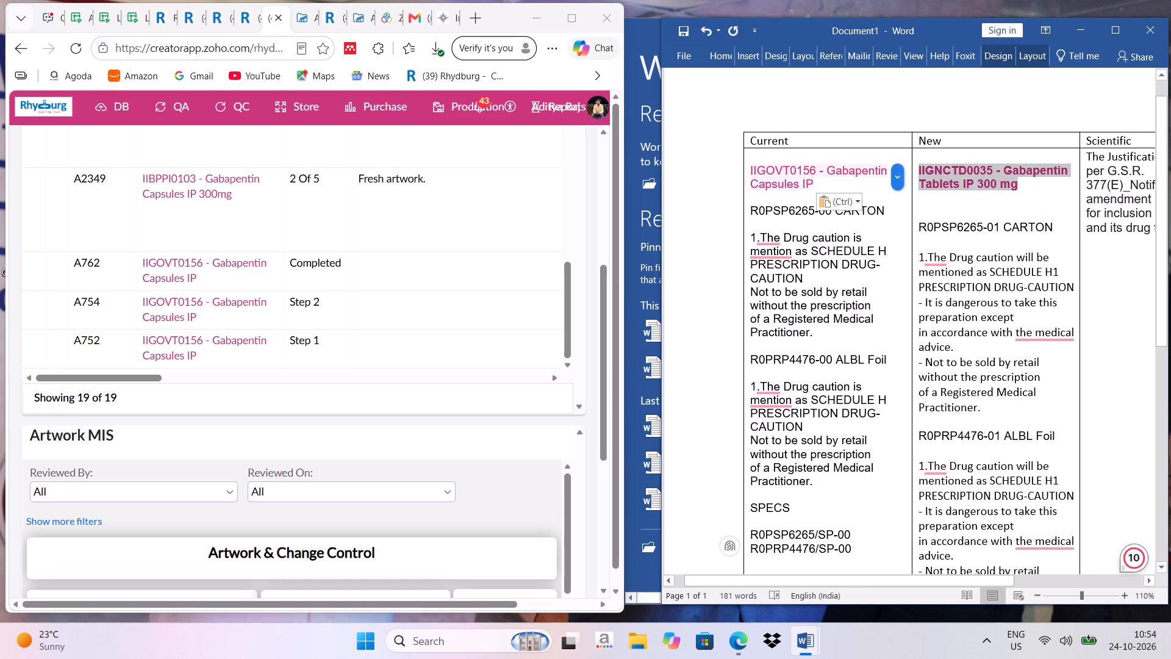
{"action": "left_click_drag", "start_coordinate": [1015, 181], "coordinate": [1024, 184]}
{"action": "key", "text": "ctrl+v"}
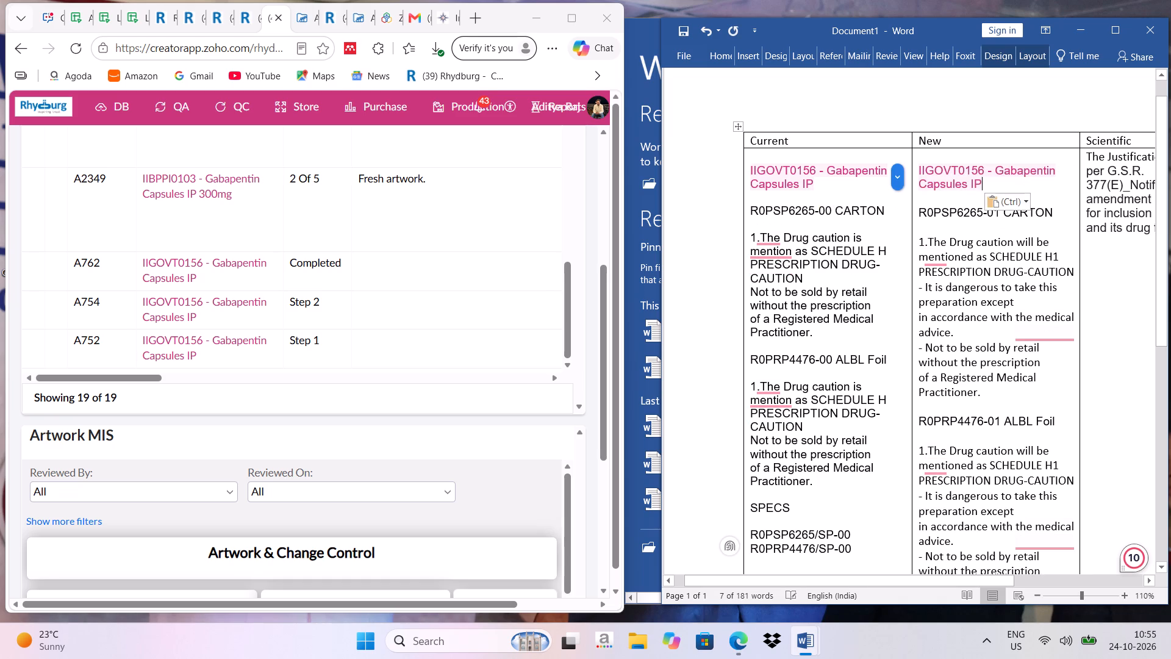
Copy carton item code R0PSP4597 from the A762 PDF and replace the code in the Current column's CARTON line with it in Word.
{"action": "left_click", "coordinate": [299, 21]}
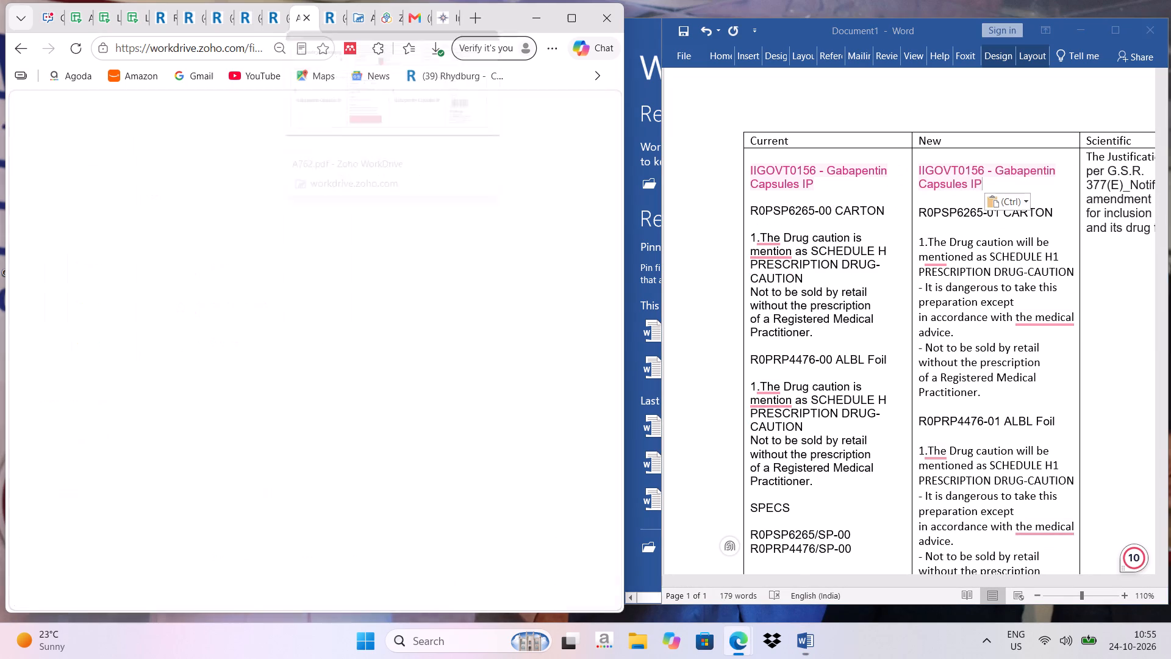
{"action": "scroll", "coordinate": [416, 236], "scroll_direction": "left", "scroll_amount": 1}
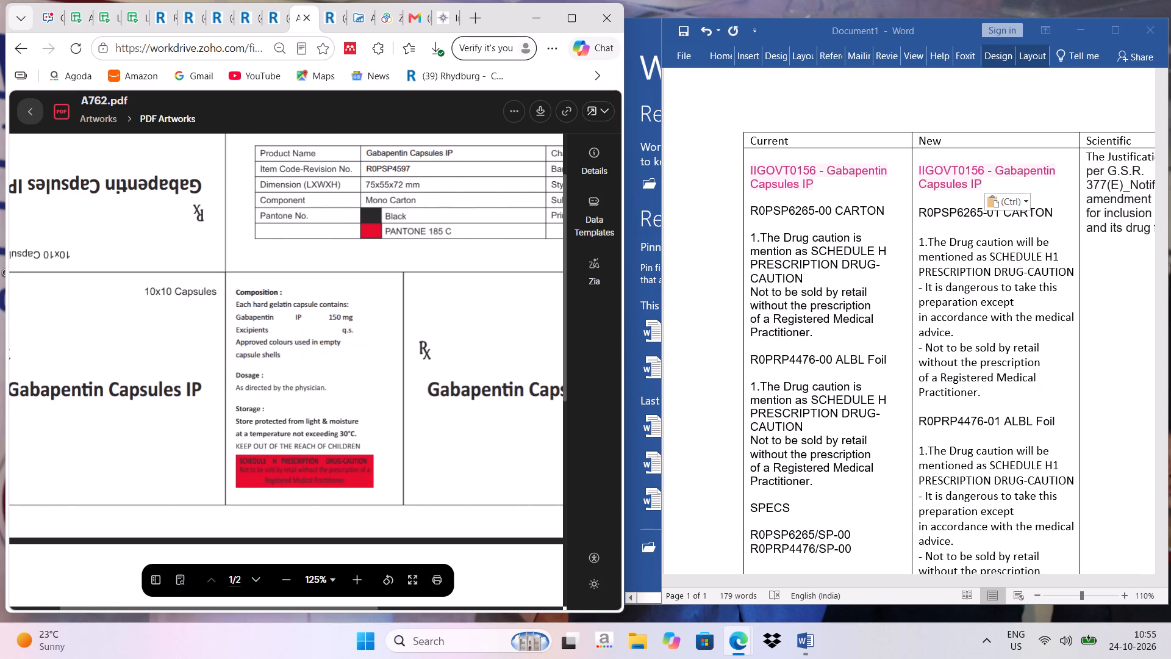
{"action": "left_click_drag", "start_coordinate": [365, 167], "coordinate": [413, 167]}
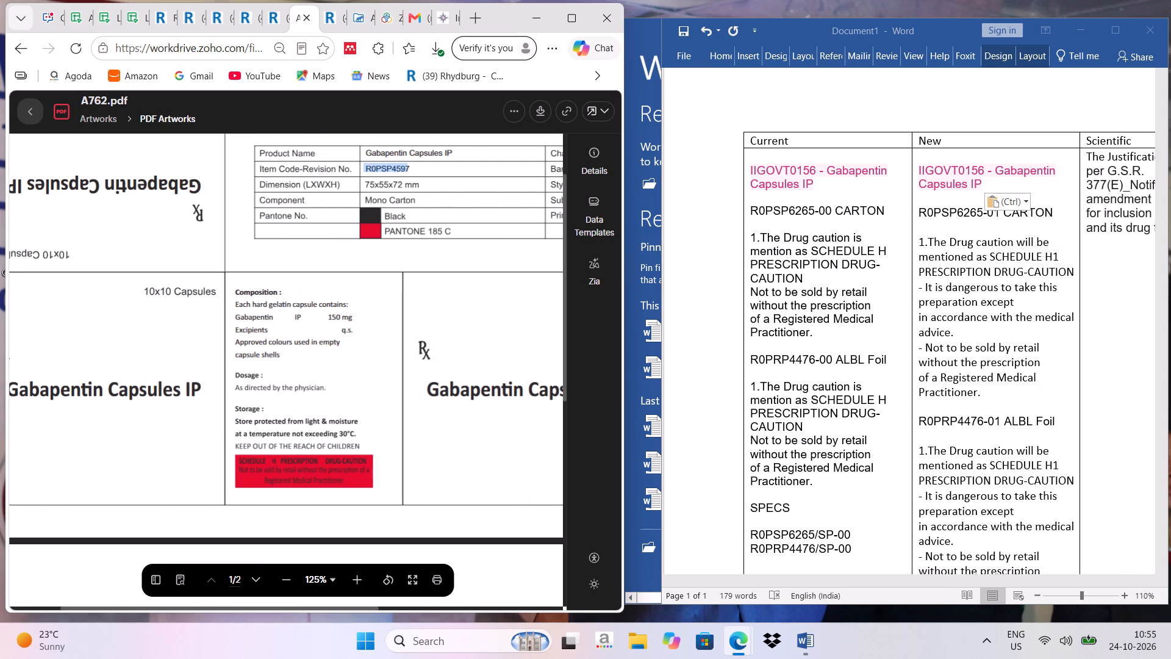
{"action": "left_click_drag", "start_coordinate": [413, 167], "coordinate": [410, 165]}
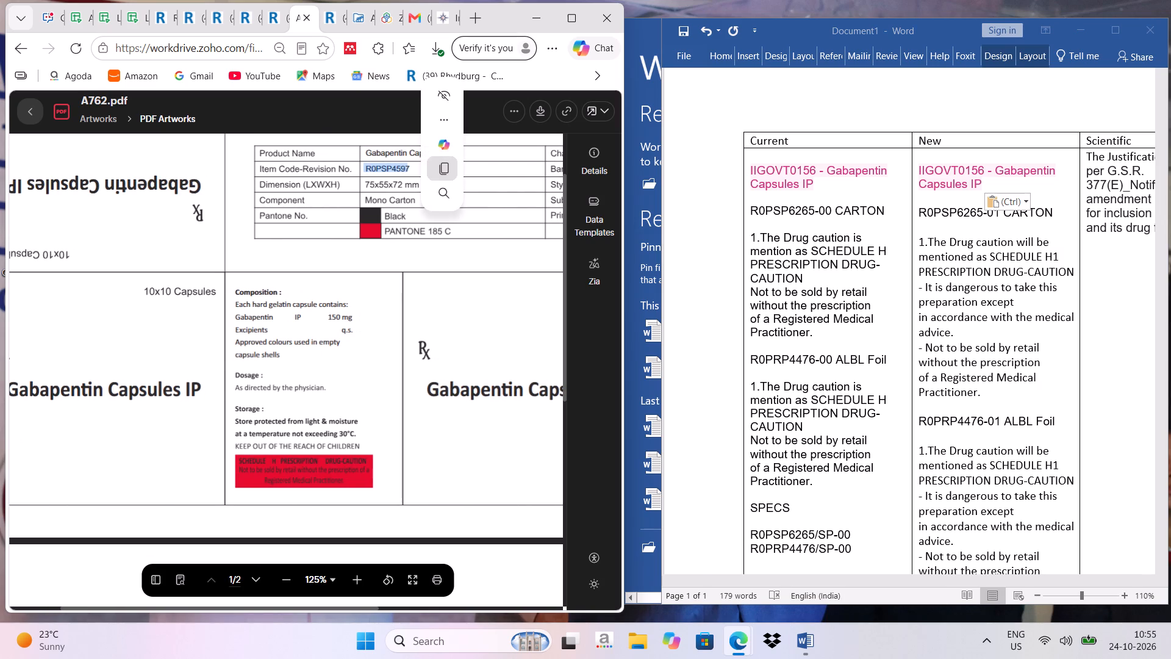
{"action": "left_click", "coordinate": [440, 170]}
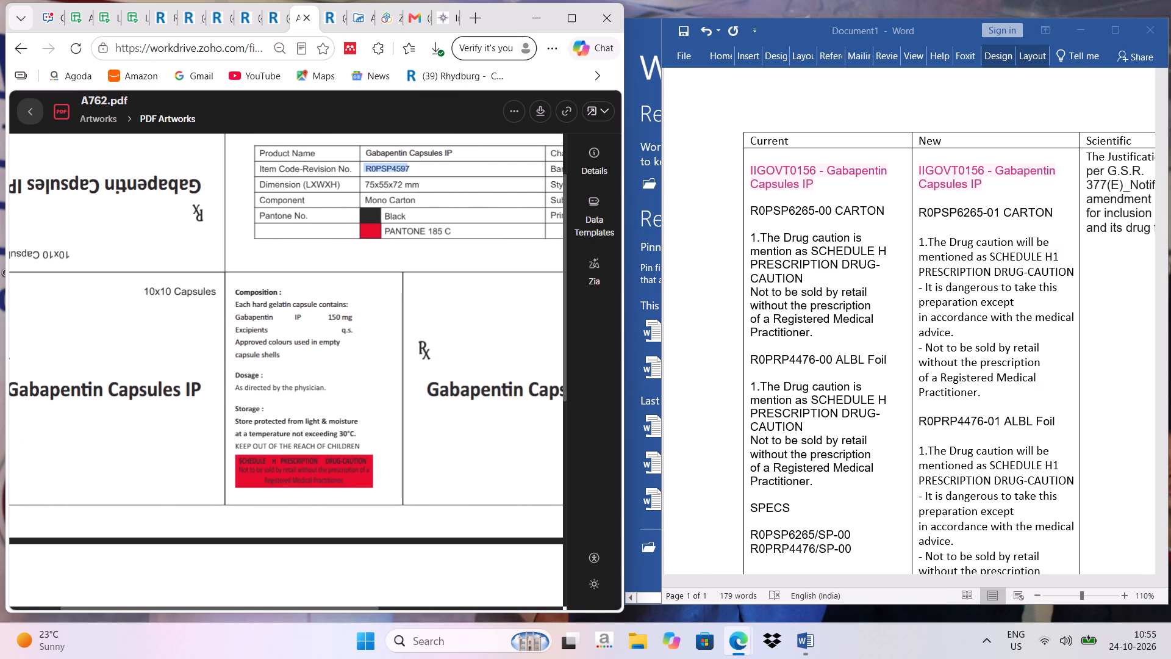
{"action": "left_click", "coordinate": [753, 208]}
{"action": "left_click_drag", "start_coordinate": [753, 208], "coordinate": [812, 214]}
{"action": "key", "text": "ctrl+v"}
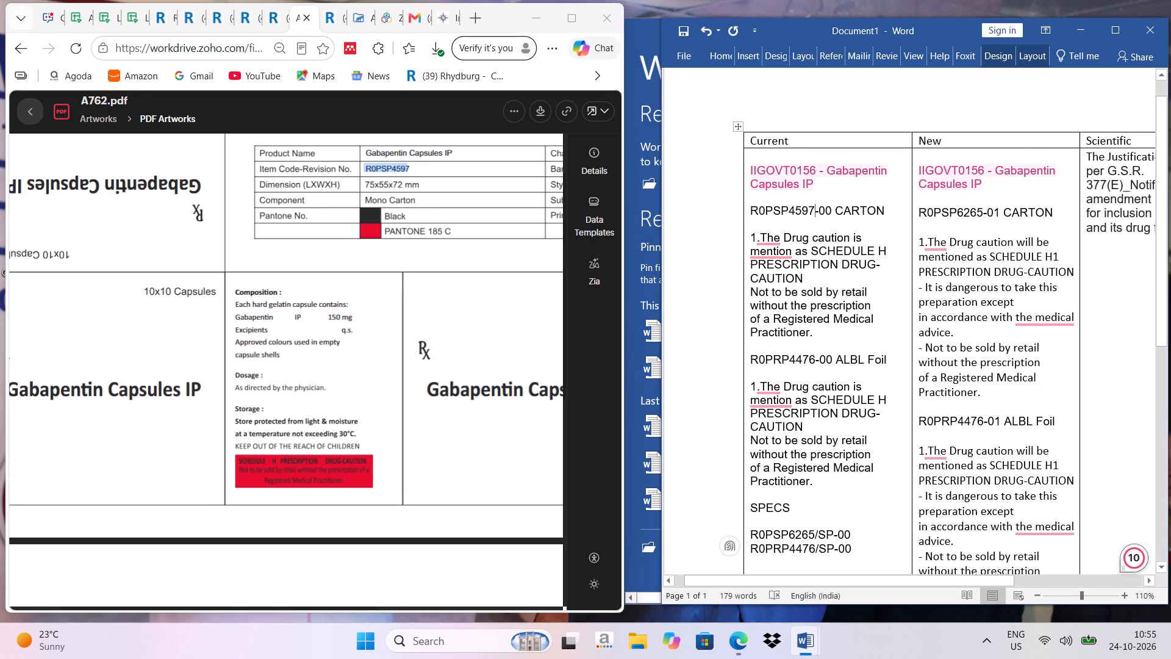
Copy foil item code R0PRP3229 from page 2 of the A762 PDF into the Current column's ALBL Foil line in Word, replacing the existing code.
{"action": "scroll", "coordinate": [309, 296], "scroll_direction": "down", "scroll_amount": 5}
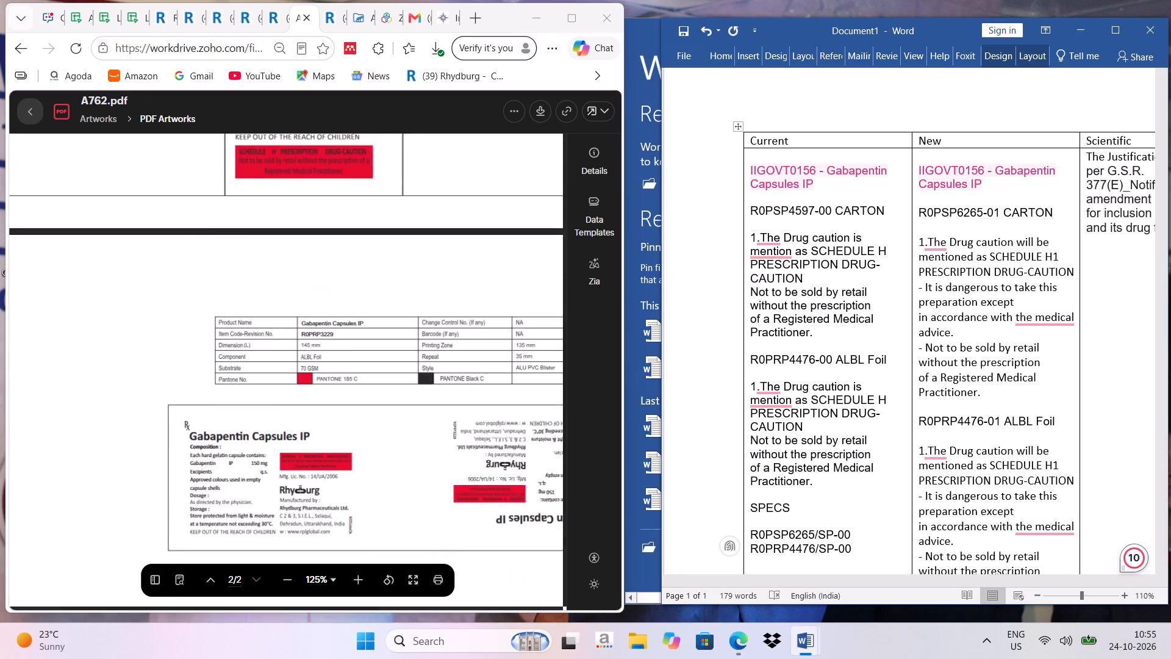
{"action": "scroll", "coordinate": [309, 296], "scroll_direction": "down", "scroll_amount": 1}
{"action": "left_click_drag", "start_coordinate": [301, 216], "coordinate": [316, 216]}
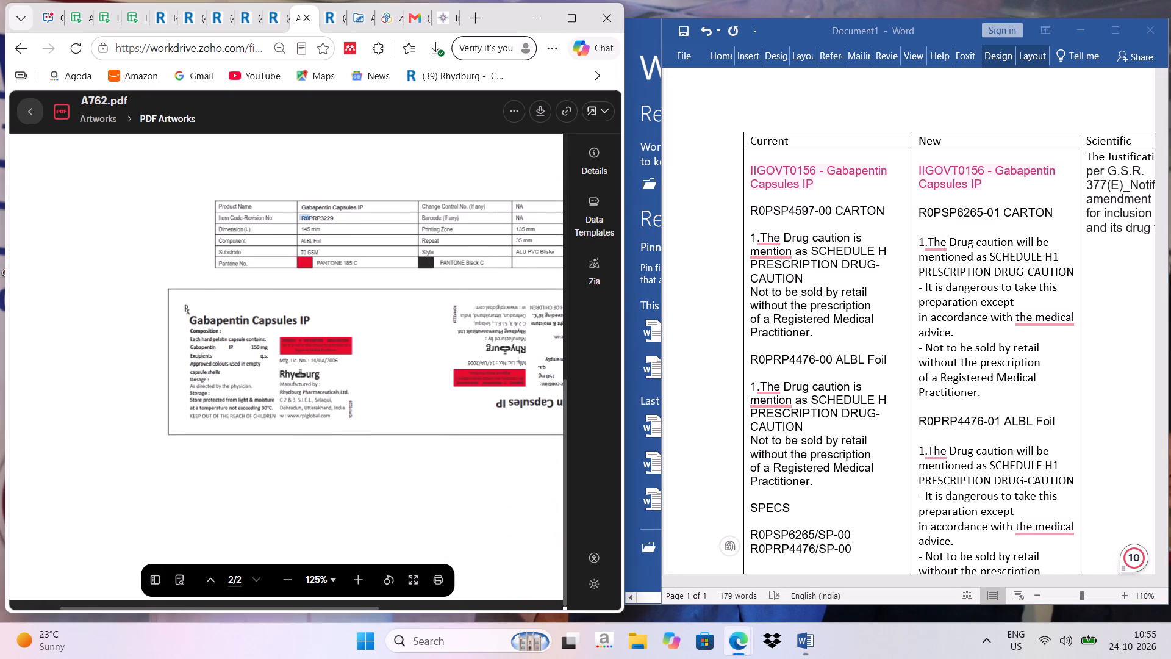
{"action": "left_click_drag", "start_coordinate": [316, 216], "coordinate": [345, 216]}
{"action": "left_click", "coordinate": [376, 167]}
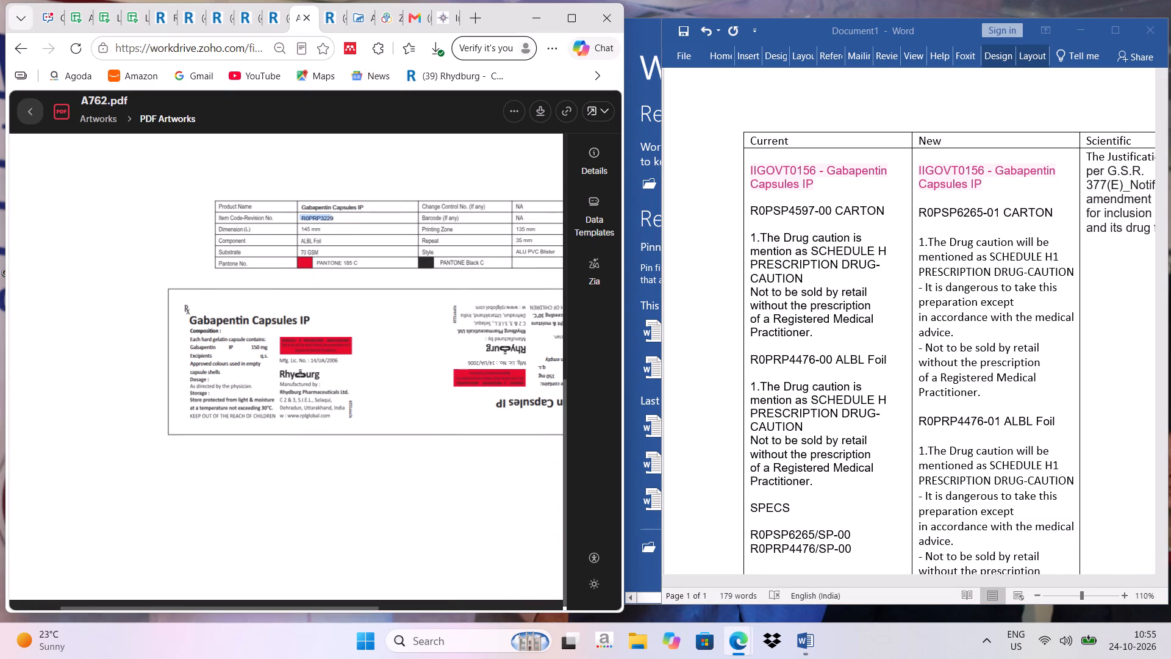
{"action": "left_click", "coordinate": [750, 356]}
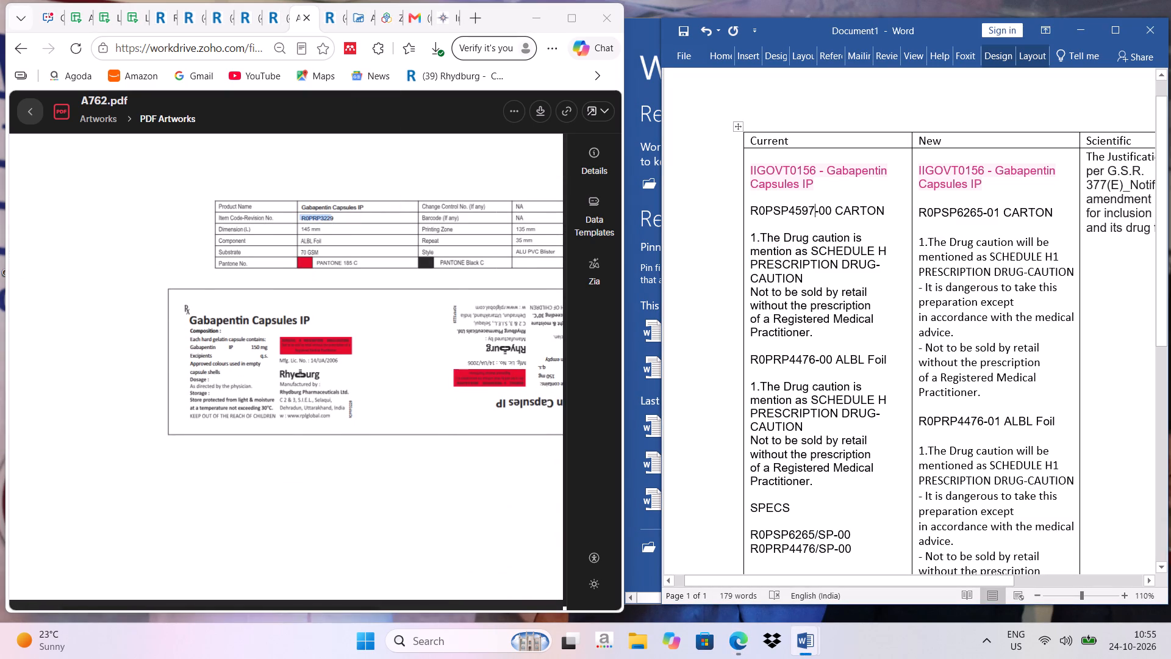
{"action": "left_click_drag", "start_coordinate": [750, 356], "coordinate": [809, 359]}
{"action": "left_click", "coordinate": [768, 358]}
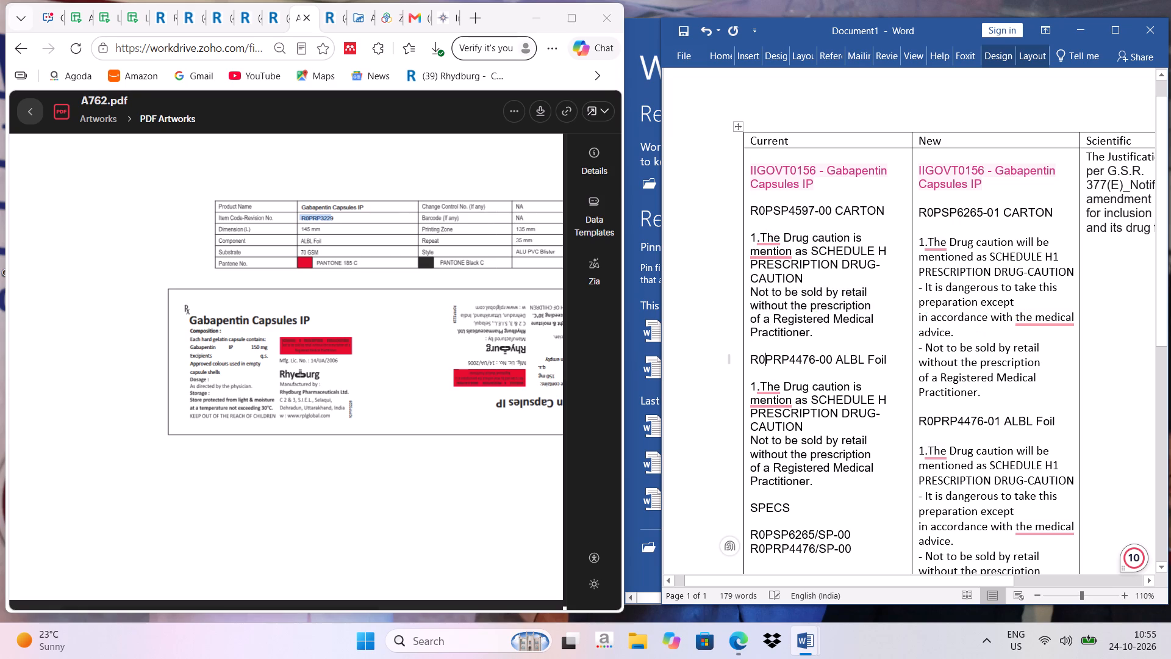
{"action": "left_click_drag", "start_coordinate": [753, 359], "coordinate": [815, 355]}
{"action": "key", "text": "ctrl+v"}
Replace the carton code in the first SPECS line of the Current column with R0PSP4597, copied from its CARTON line.
{"action": "left_click_drag", "start_coordinate": [751, 211], "coordinate": [814, 204]}
{"action": "right_click", "coordinate": [797, 209]}
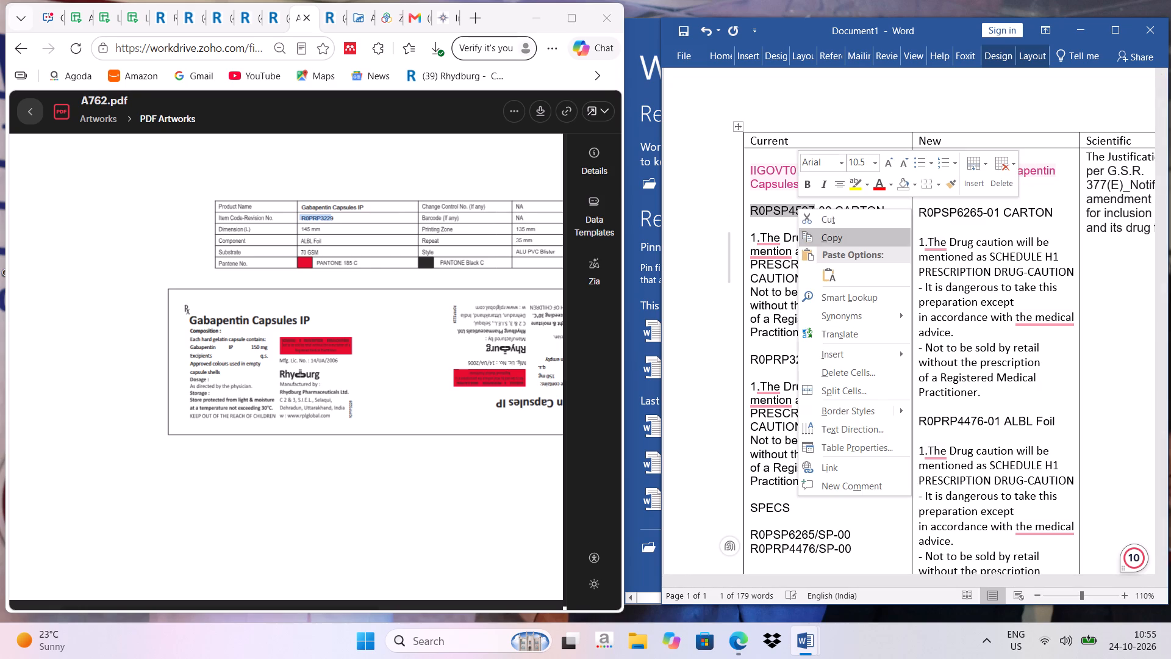
{"action": "left_click", "coordinate": [829, 243]}
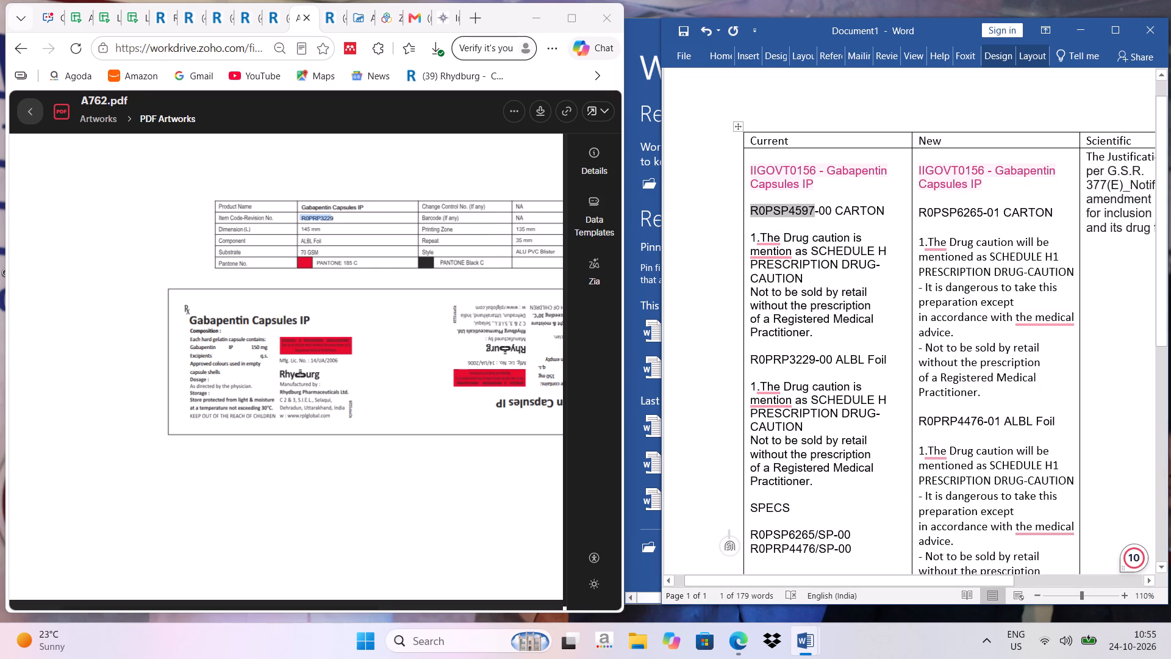
{"action": "left_click_drag", "start_coordinate": [753, 534], "coordinate": [815, 529]}
{"action": "key", "text": "ctrl+v"}
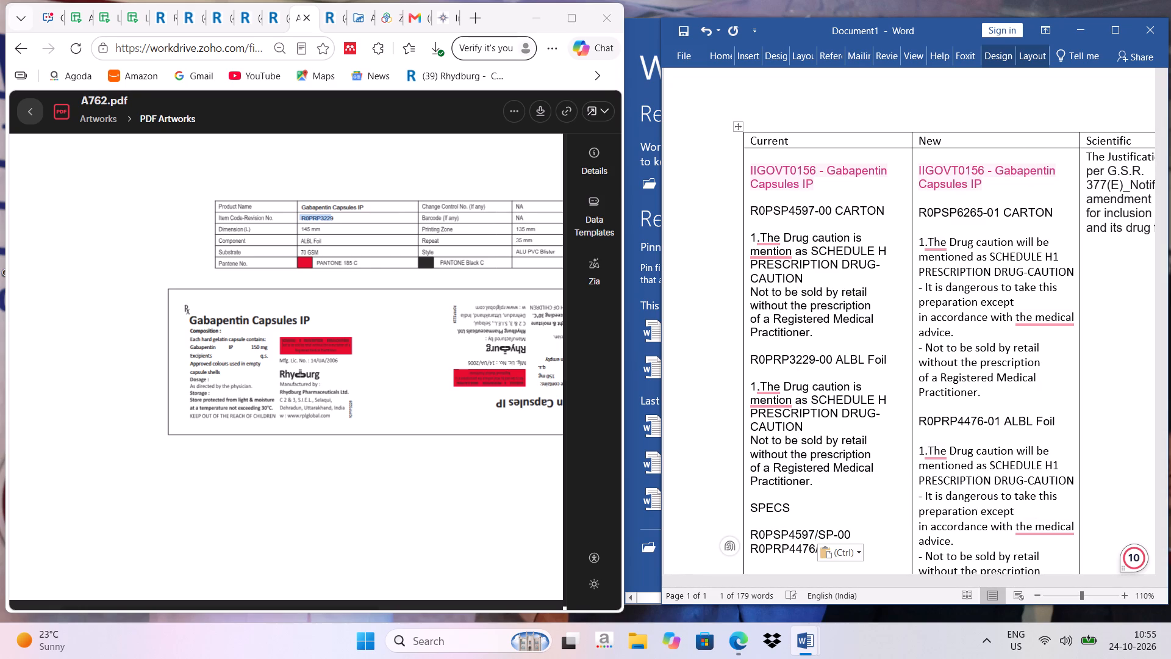
Replace the foil code in the second SPECS line of the Current column with R0PRP3229, copied from its ALBL Foil line.
{"action": "left_click_drag", "start_coordinate": [752, 357], "coordinate": [757, 358]}
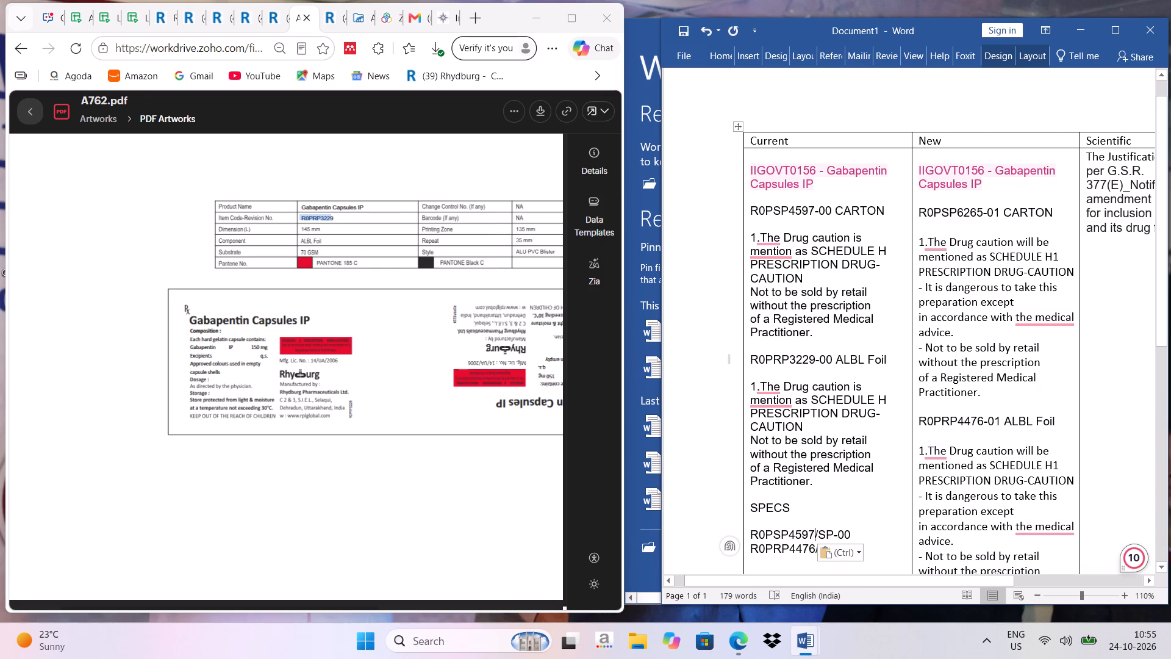
{"action": "left_click_drag", "start_coordinate": [757, 358], "coordinate": [816, 364]}
{"action": "right_click", "coordinate": [801, 359]}
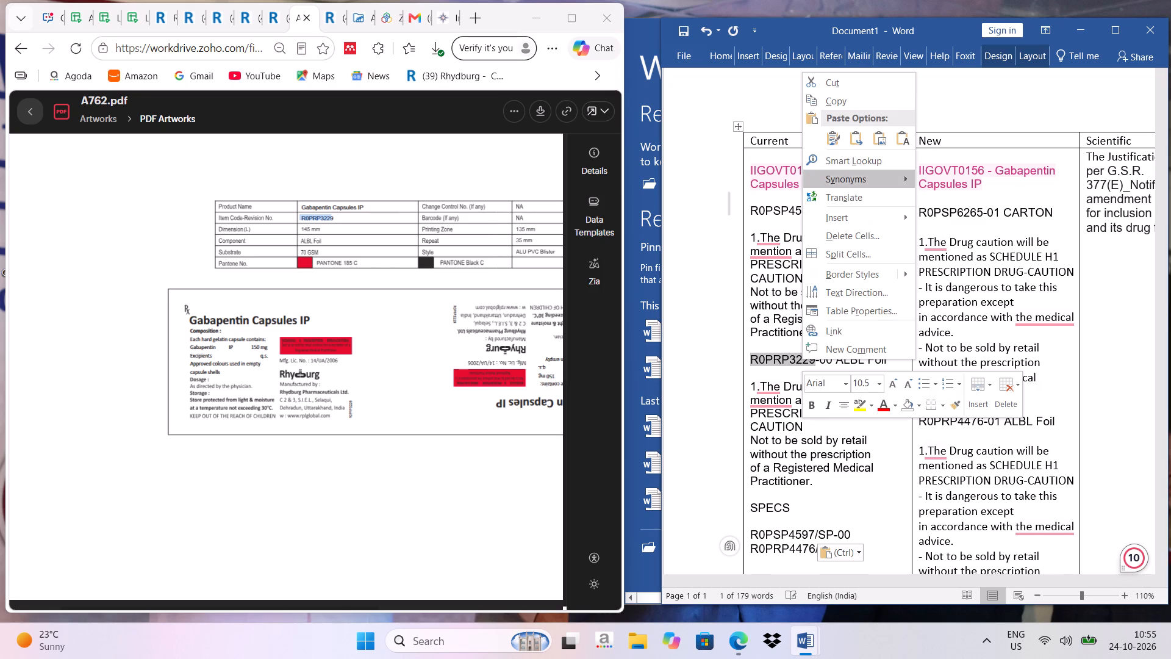
{"action": "left_click", "coordinate": [837, 103]}
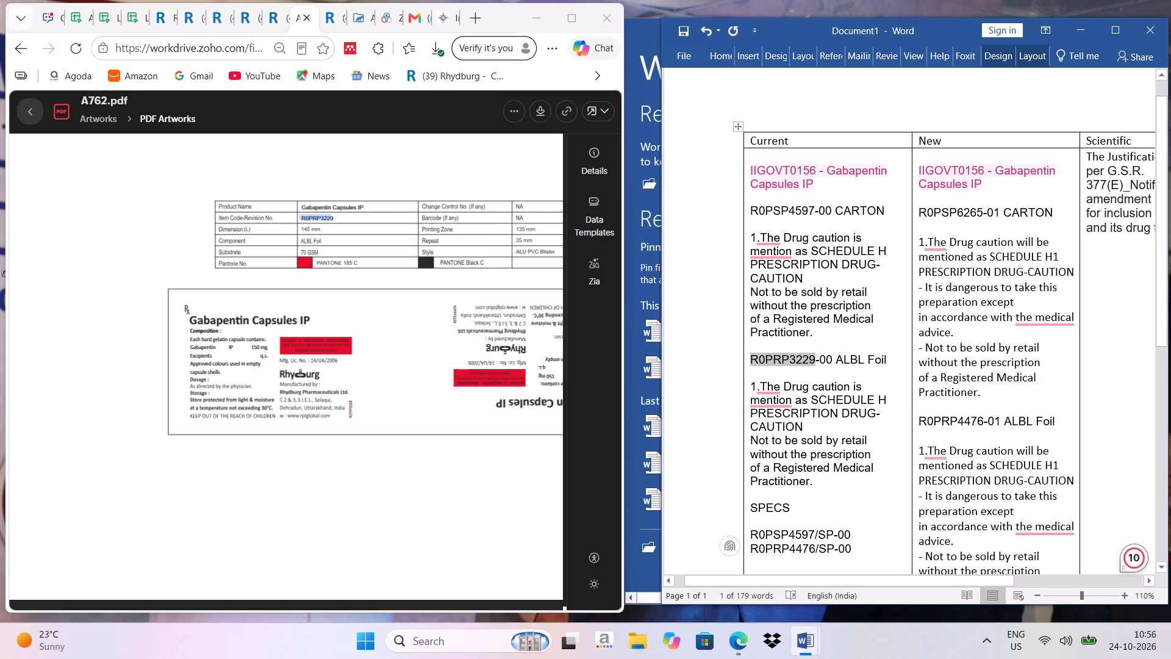
{"action": "left_click_drag", "start_coordinate": [754, 551], "coordinate": [776, 547]}
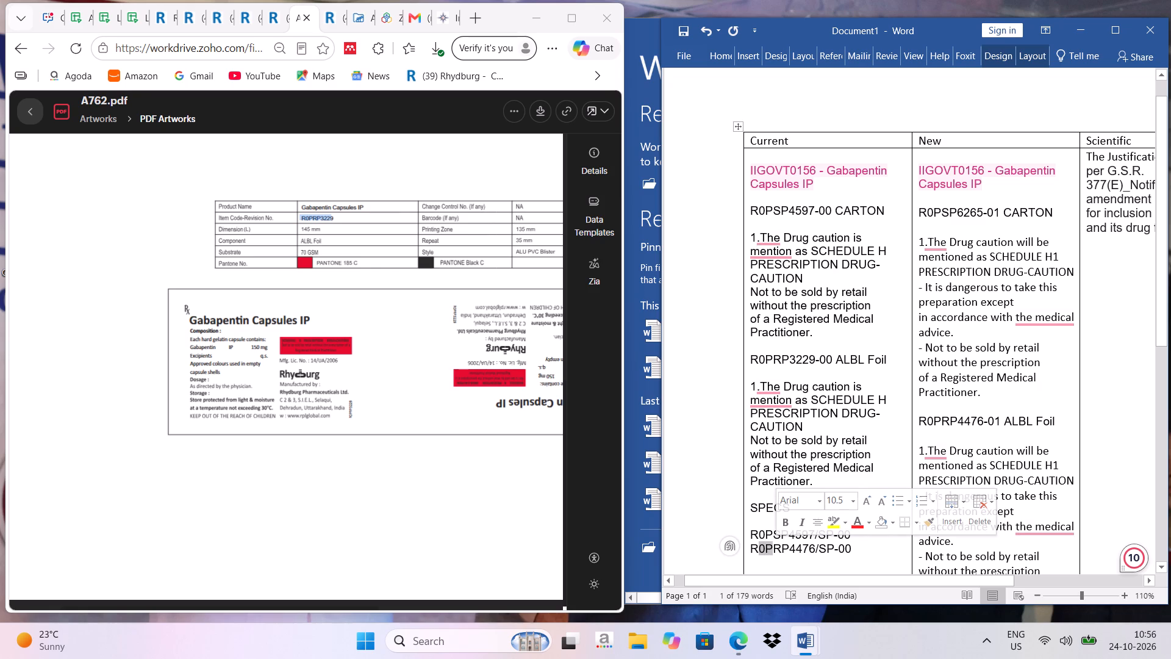
{"action": "left_click", "coordinate": [754, 549]}
{"action": "left_click_drag", "start_coordinate": [752, 549], "coordinate": [798, 541]}
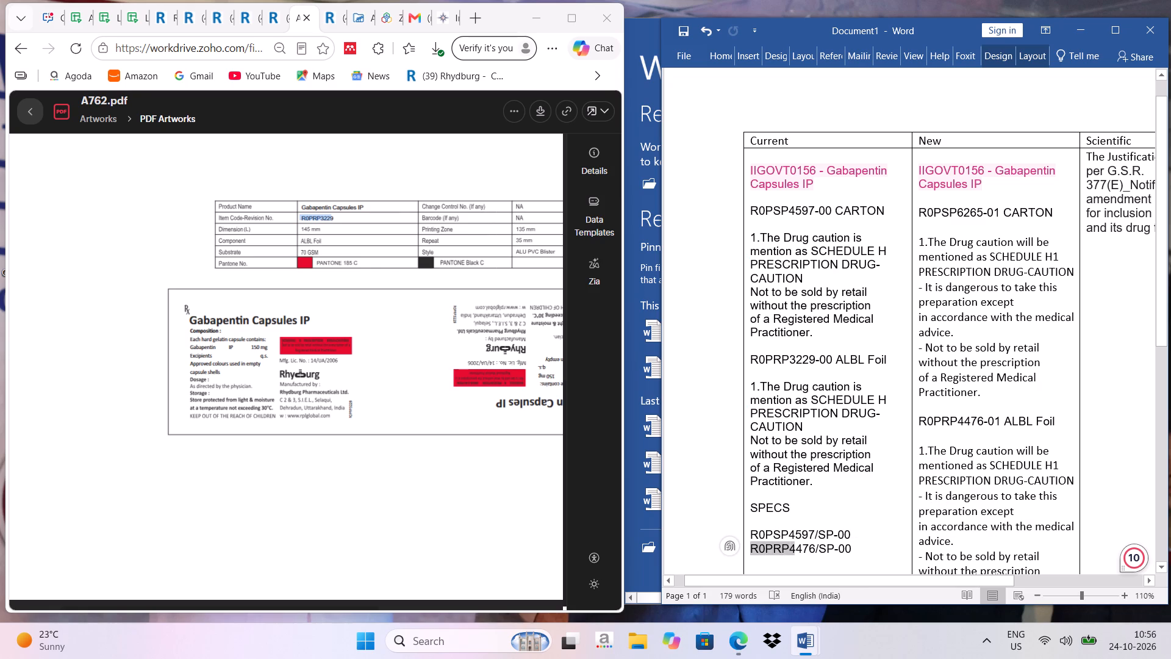
{"action": "left_click_drag", "start_coordinate": [798, 541], "coordinate": [814, 550]}
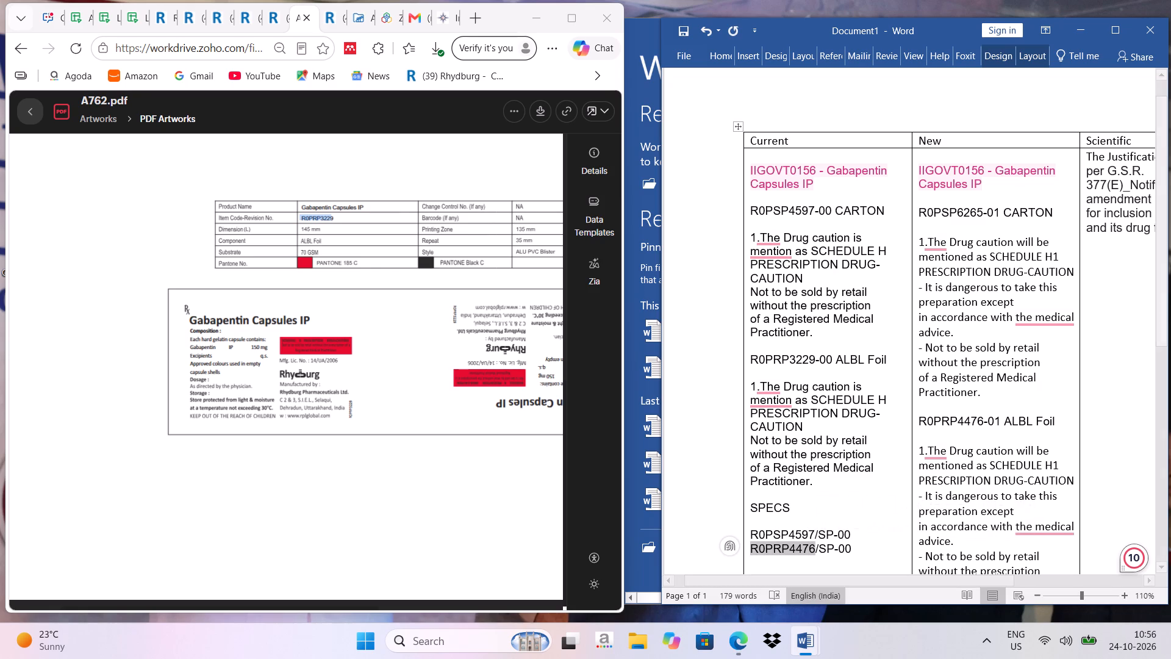
{"action": "key", "text": "ctrl+v"}
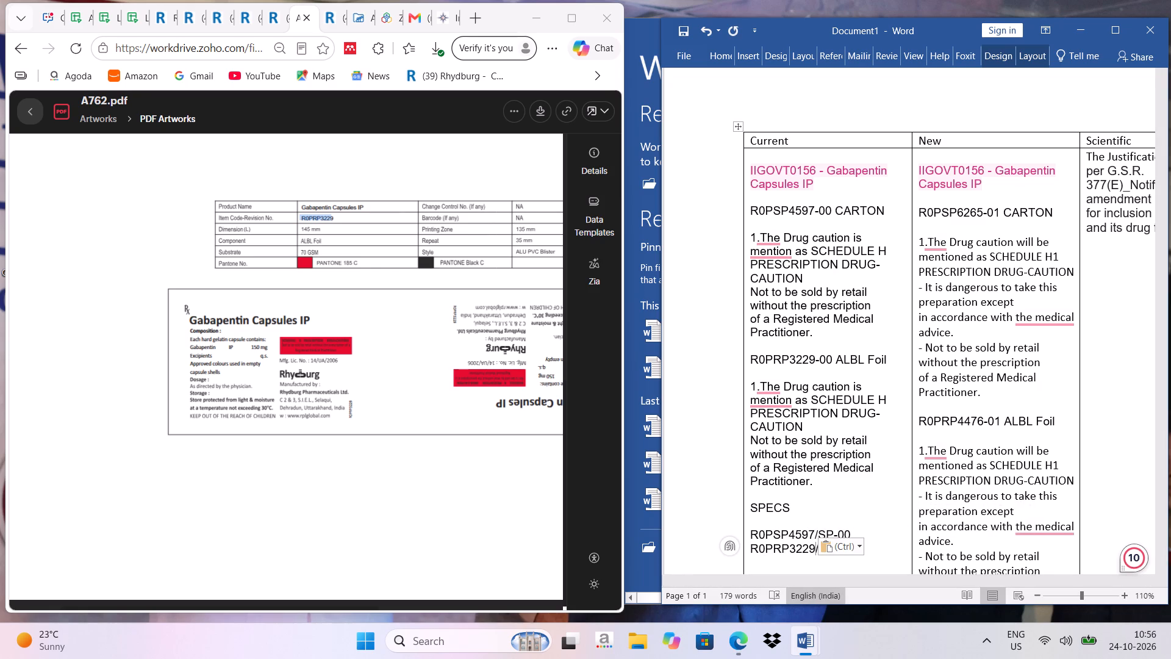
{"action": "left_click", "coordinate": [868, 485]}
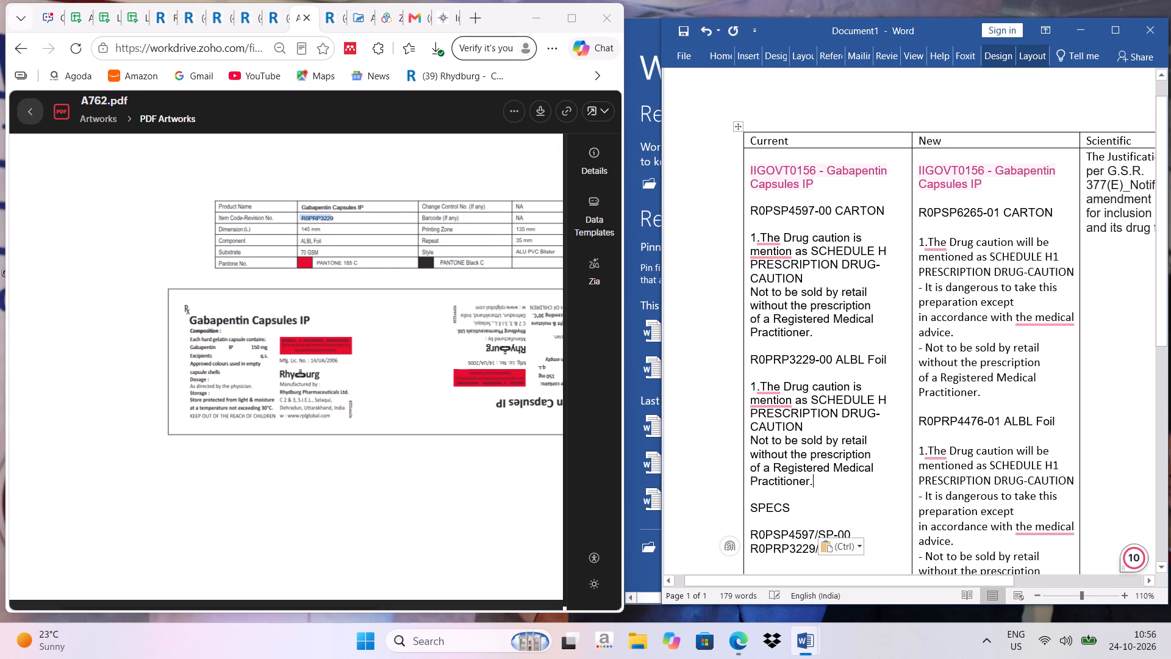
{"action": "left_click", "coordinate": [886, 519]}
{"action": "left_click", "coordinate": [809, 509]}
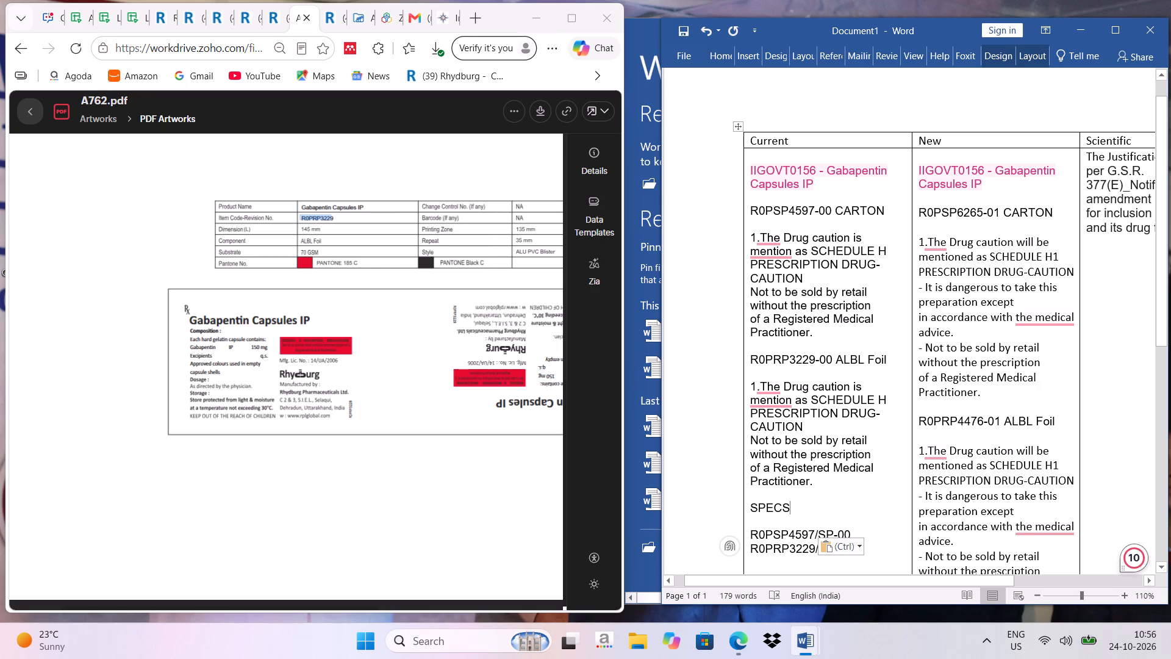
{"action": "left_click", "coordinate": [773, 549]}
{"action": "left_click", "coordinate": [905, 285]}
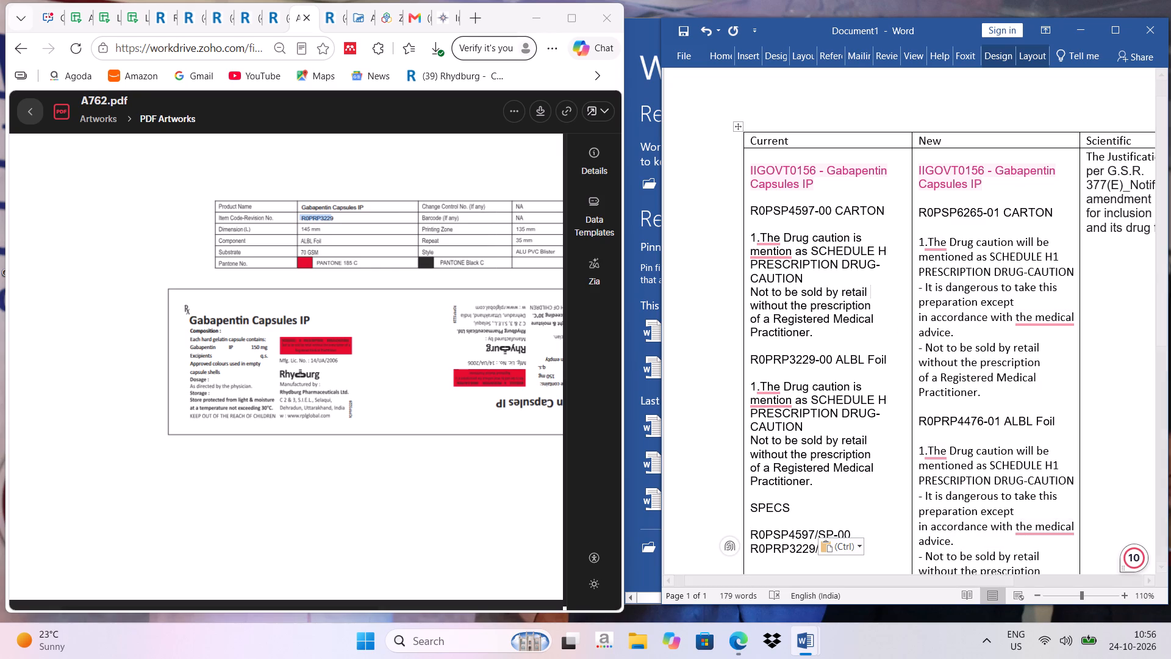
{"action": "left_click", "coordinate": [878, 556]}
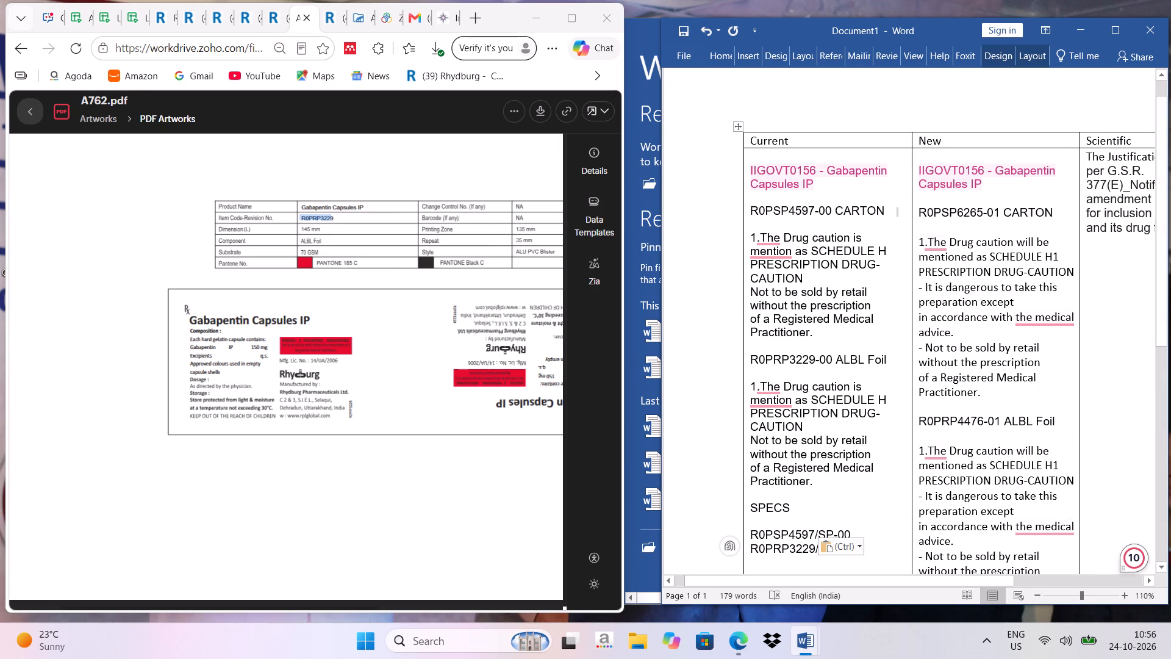
Replace the New column's CARTON line with the one copied from the Current column and set its revision to R0PSP4597-01.
{"action": "left_click_drag", "start_coordinate": [754, 208], "coordinate": [858, 207]}
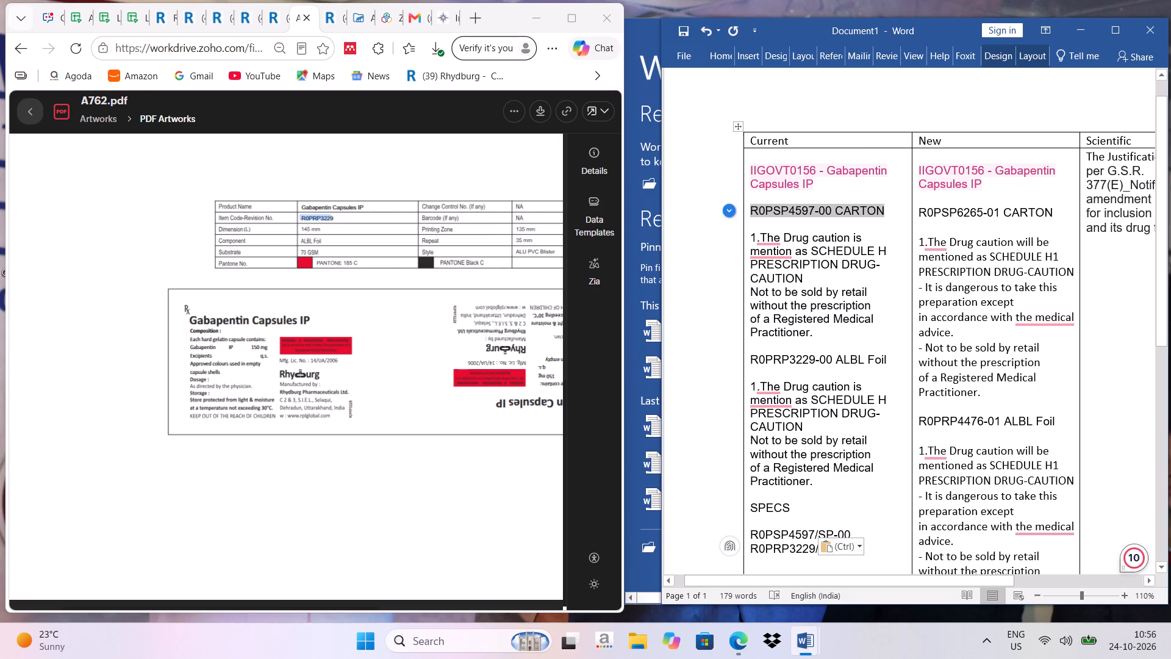
{"action": "key", "text": "ctrl+c"}
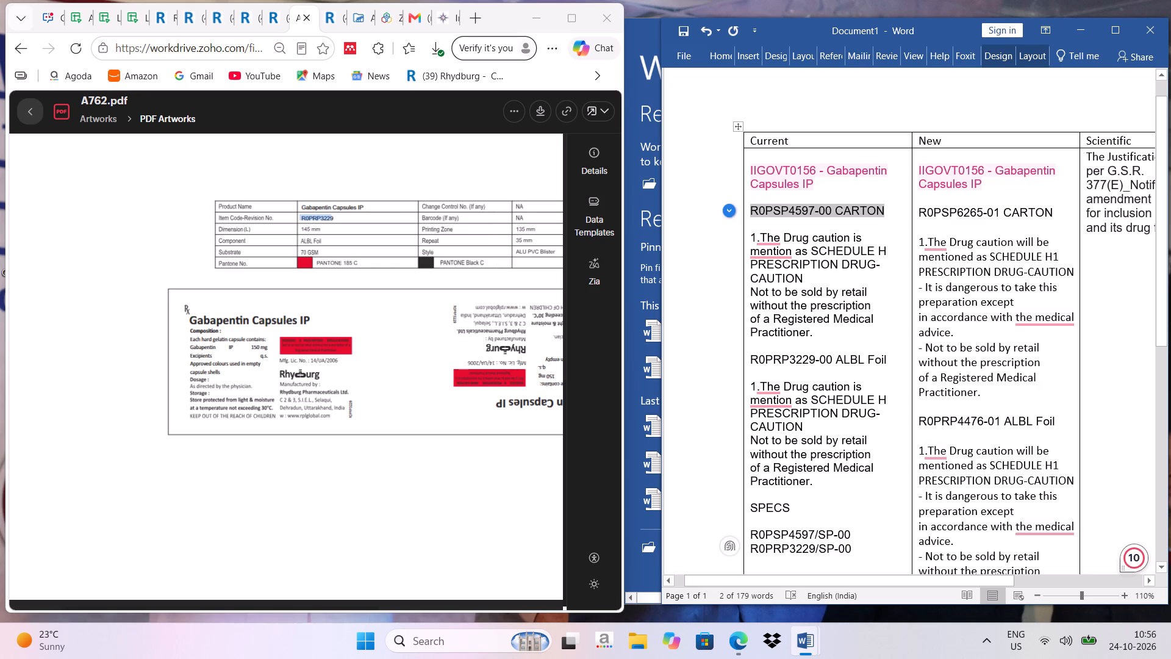
{"action": "left_click_drag", "start_coordinate": [922, 210], "coordinate": [956, 210]}
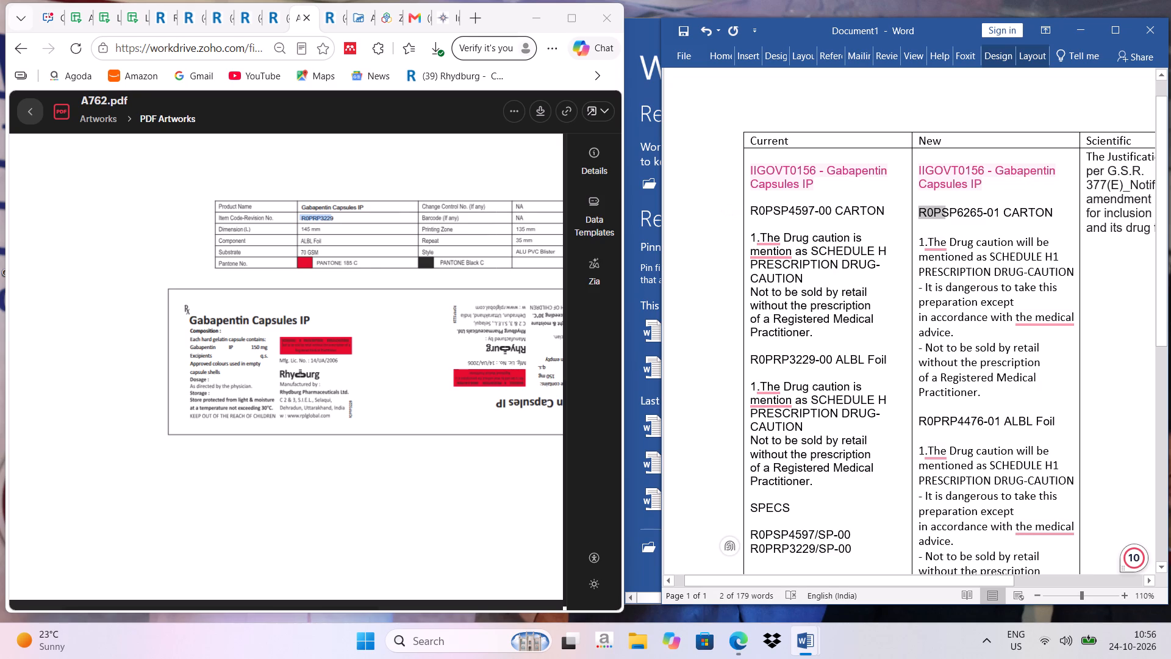
{"action": "left_click_drag", "start_coordinate": [956, 210], "coordinate": [1049, 209]}
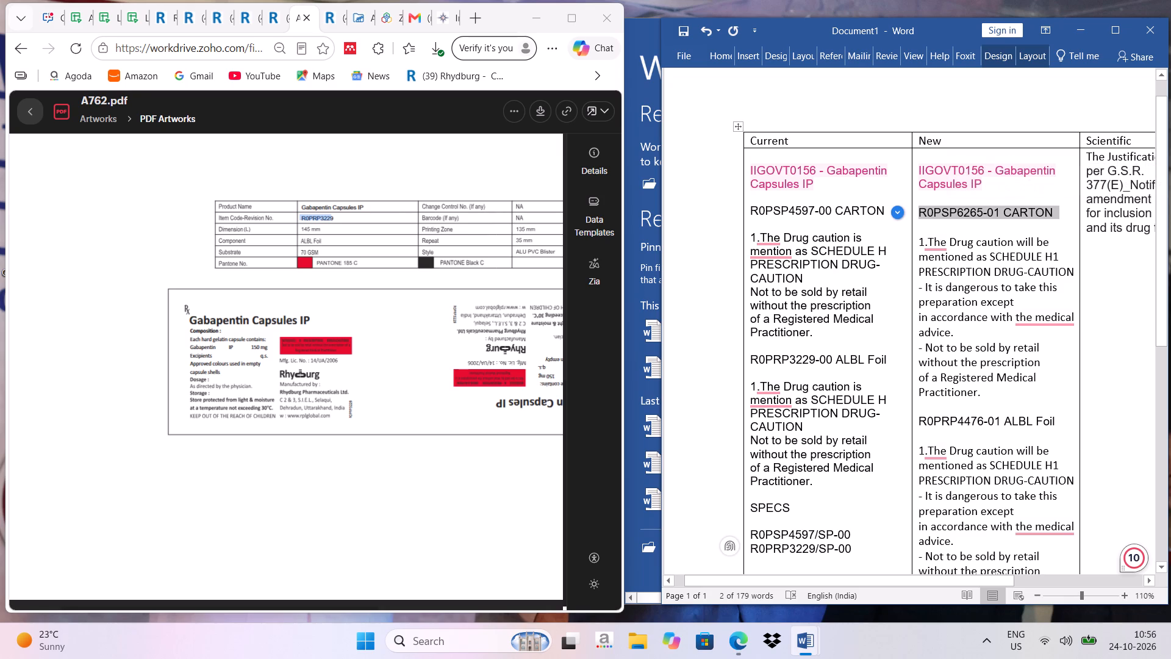
{"action": "key", "text": "ctrl+v"}
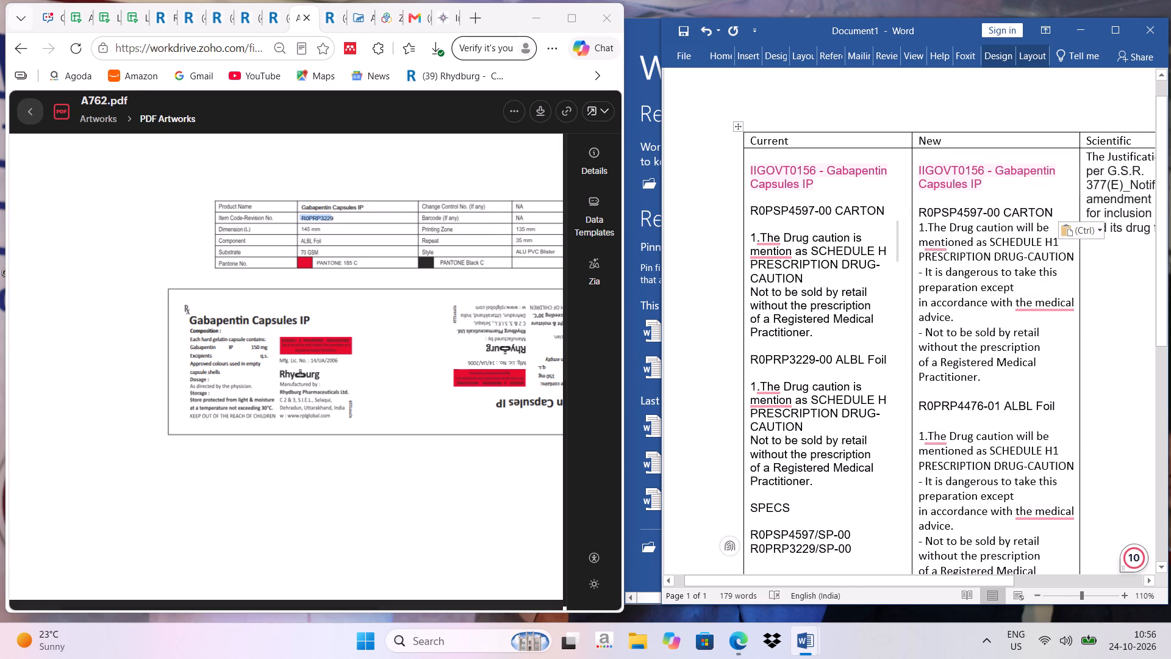
{"action": "left_click", "coordinate": [999, 208]}
{"action": "key", "text": "BackSpace"}
{"action": "key", "text": "1"}
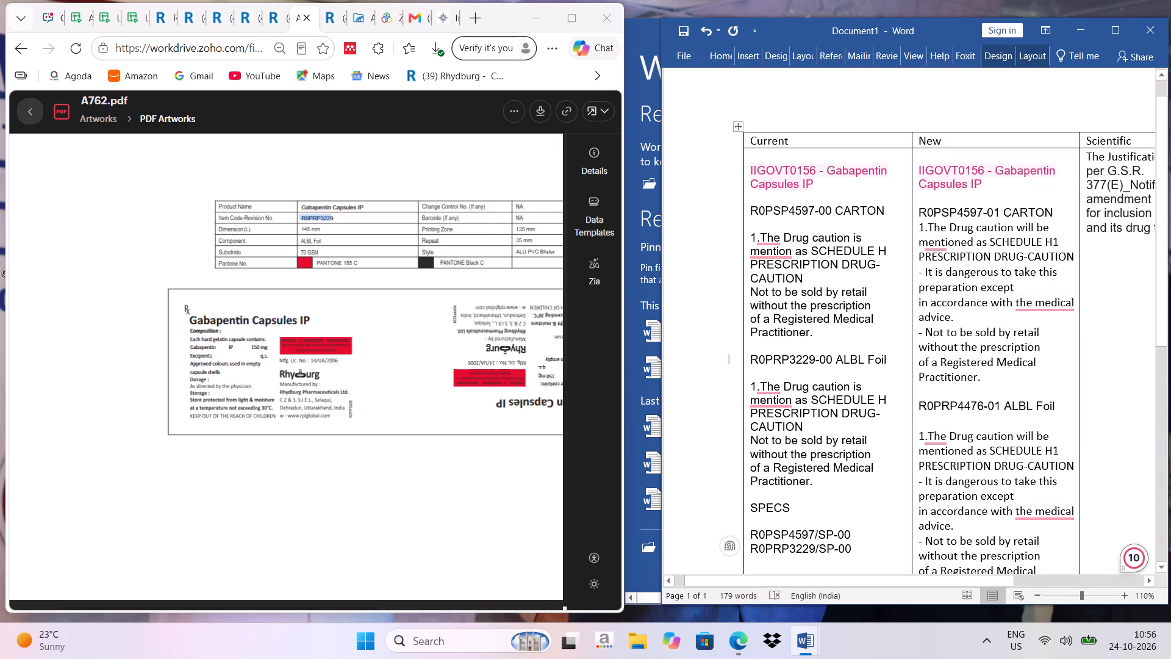
Replace the New column's ALBL Foil line with the one copied from the Current column and set its revision to R0PRP3229-01.
{"action": "left_click_drag", "start_coordinate": [752, 358], "coordinate": [898, 364]}
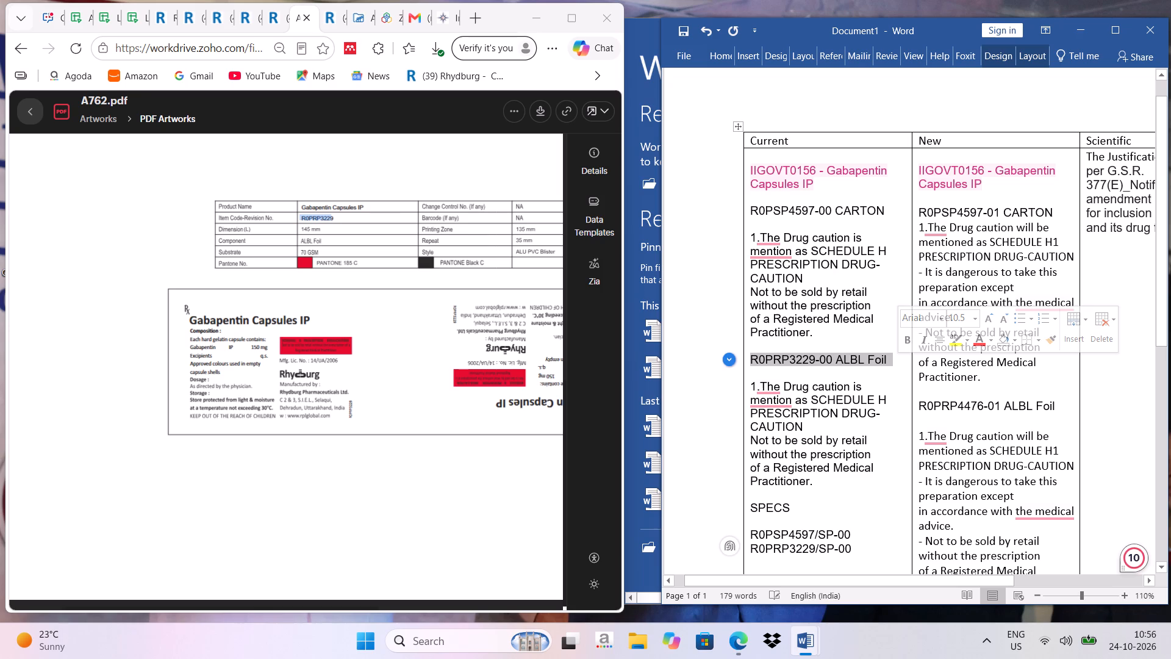
{"action": "key", "text": "ctrl+c"}
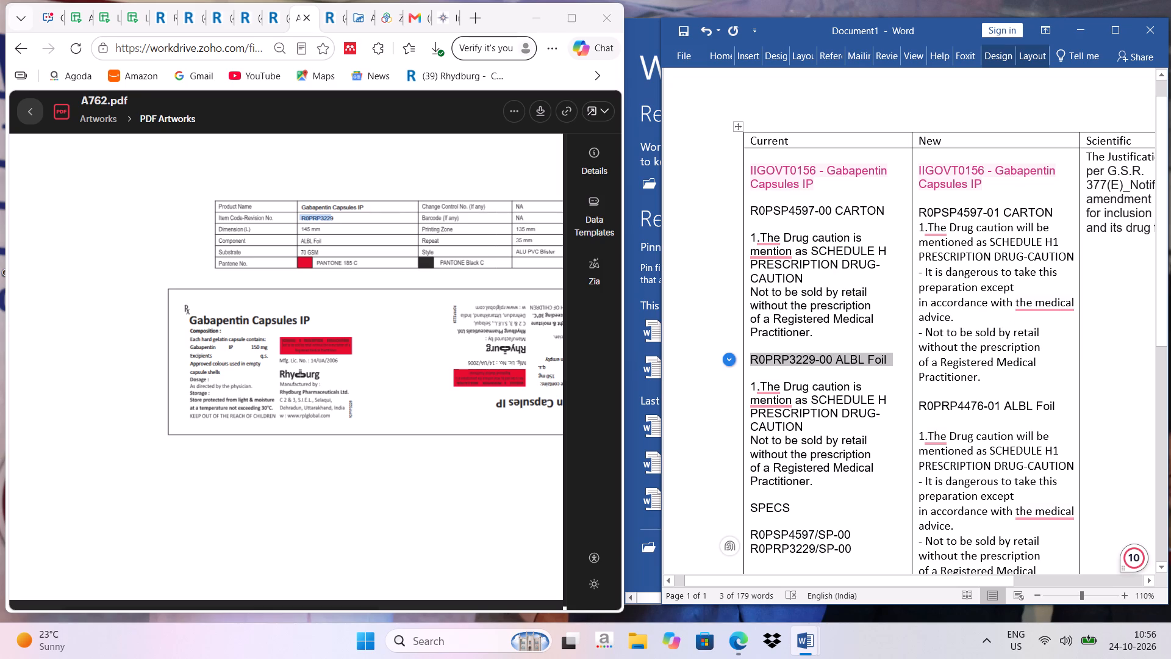
{"action": "left_click_drag", "start_coordinate": [919, 405], "coordinate": [1038, 408]}
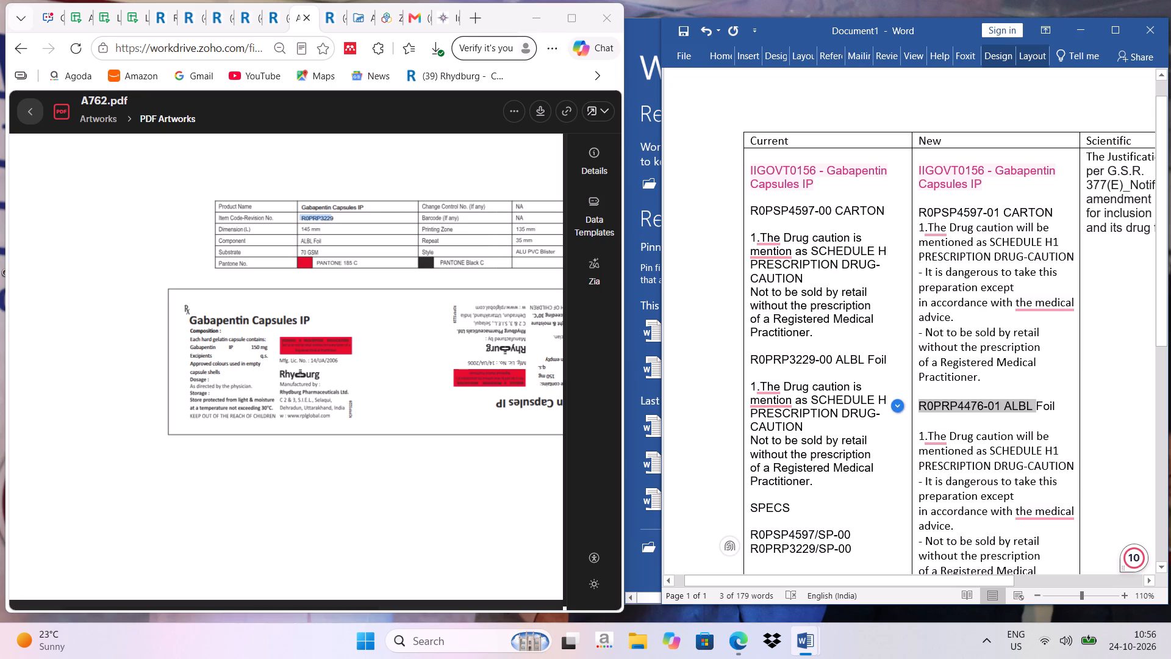
{"action": "left_click_drag", "start_coordinate": [1038, 408], "coordinate": [1044, 408]}
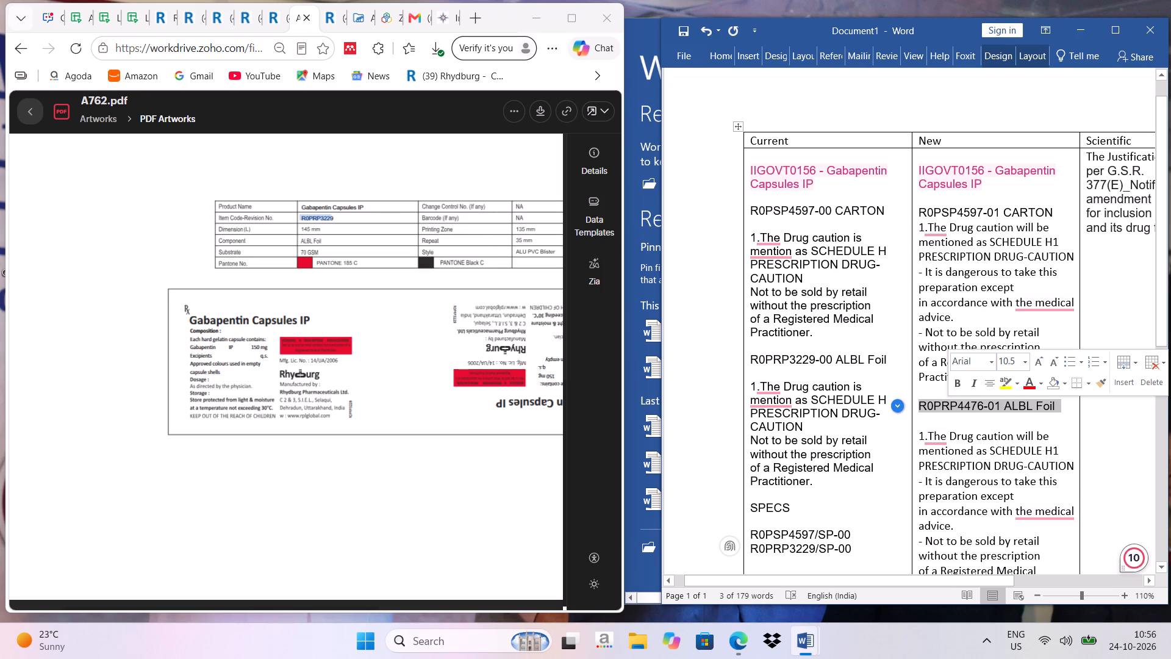
{"action": "key", "text": "ctrl+v"}
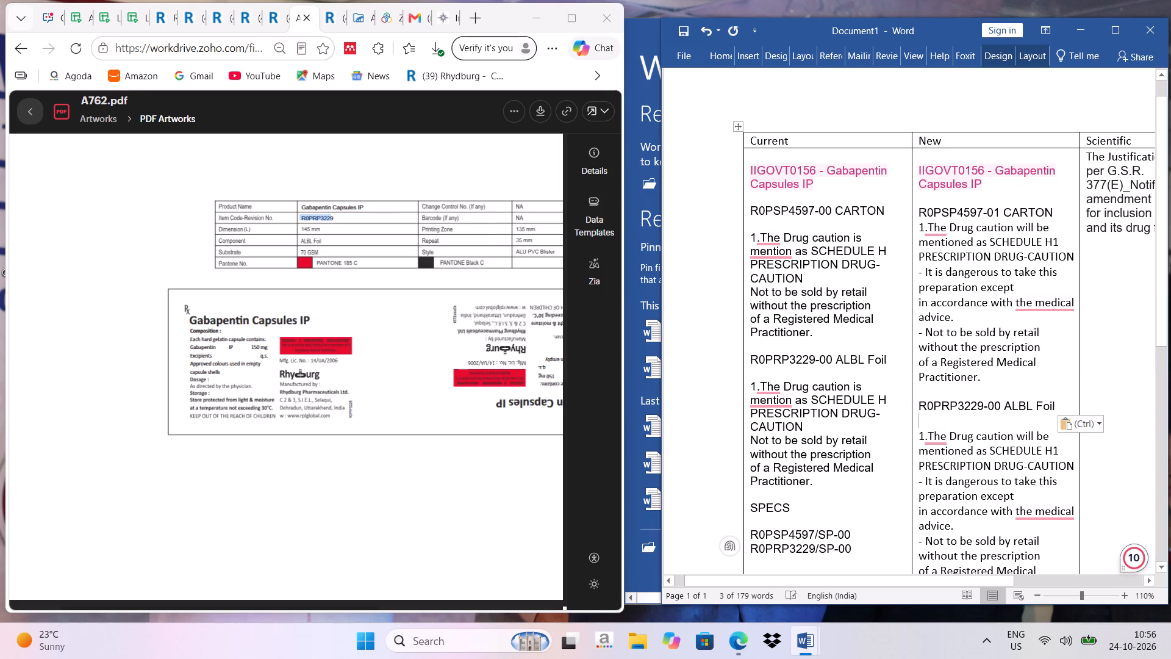
{"action": "left_click", "coordinate": [1001, 406]}
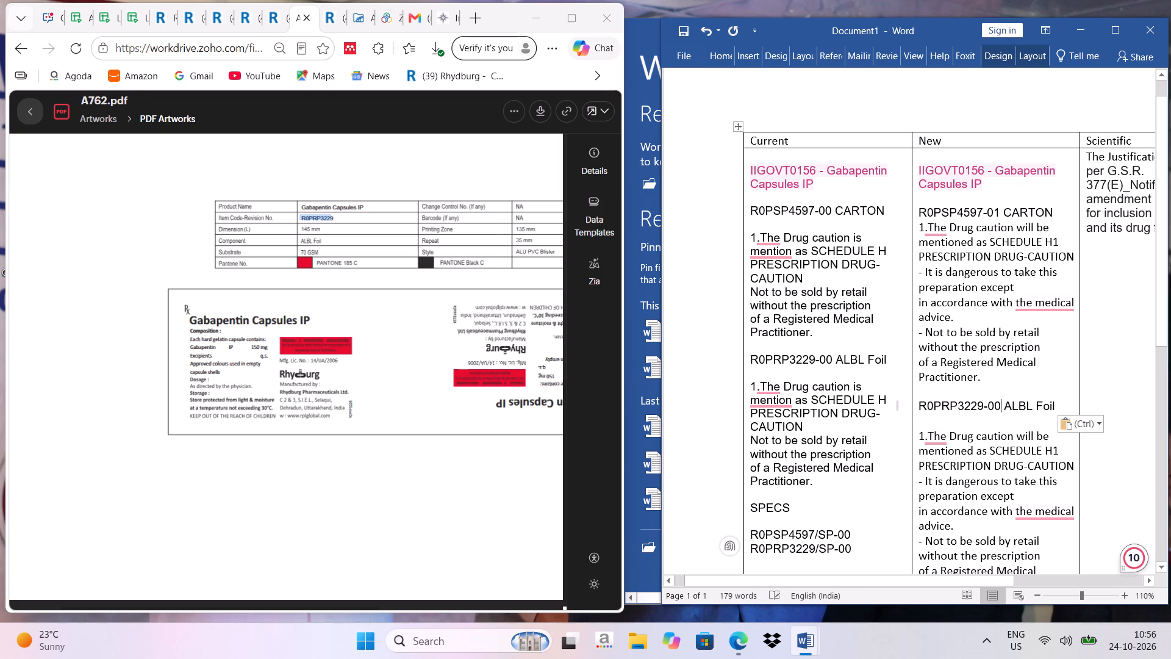
{"action": "key", "text": "BackSpace"}
{"action": "key", "text": "1"}
Replace the New column's two SPECS lines with those copied from the Current column, changing them to R0PSP4597/SP-01 and R0PRP3229/SP-01.
{"action": "scroll", "coordinate": [1085, 319], "scroll_direction": "down", "scroll_amount": 2}
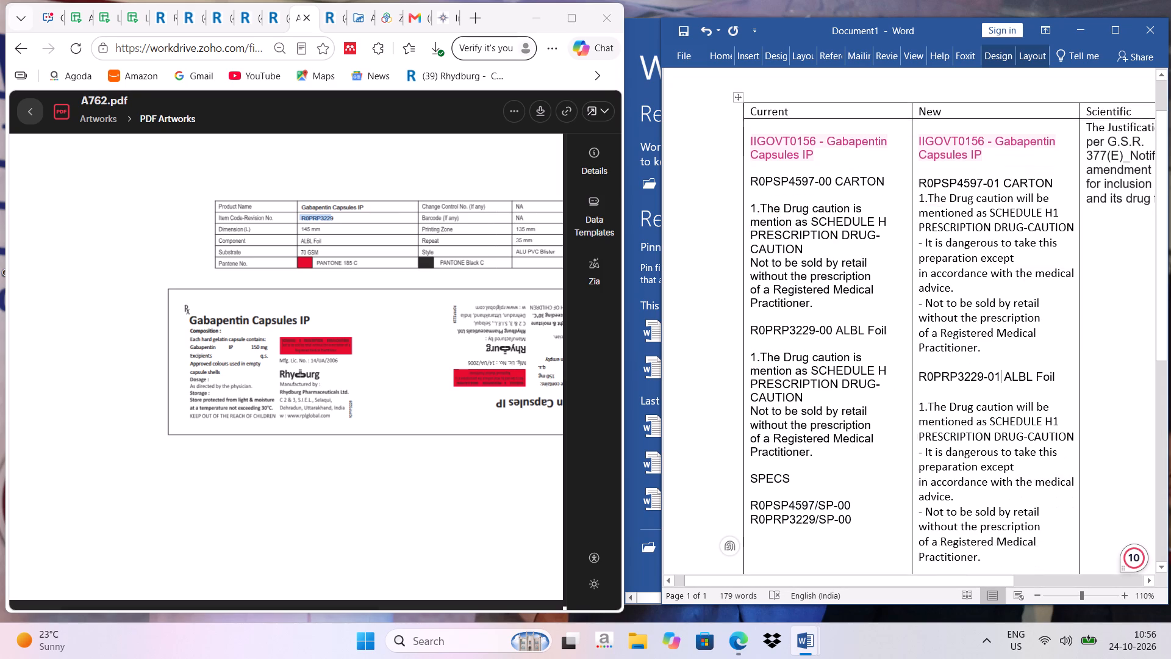
{"action": "scroll", "coordinate": [1064, 334], "scroll_direction": "down", "scroll_amount": 2}
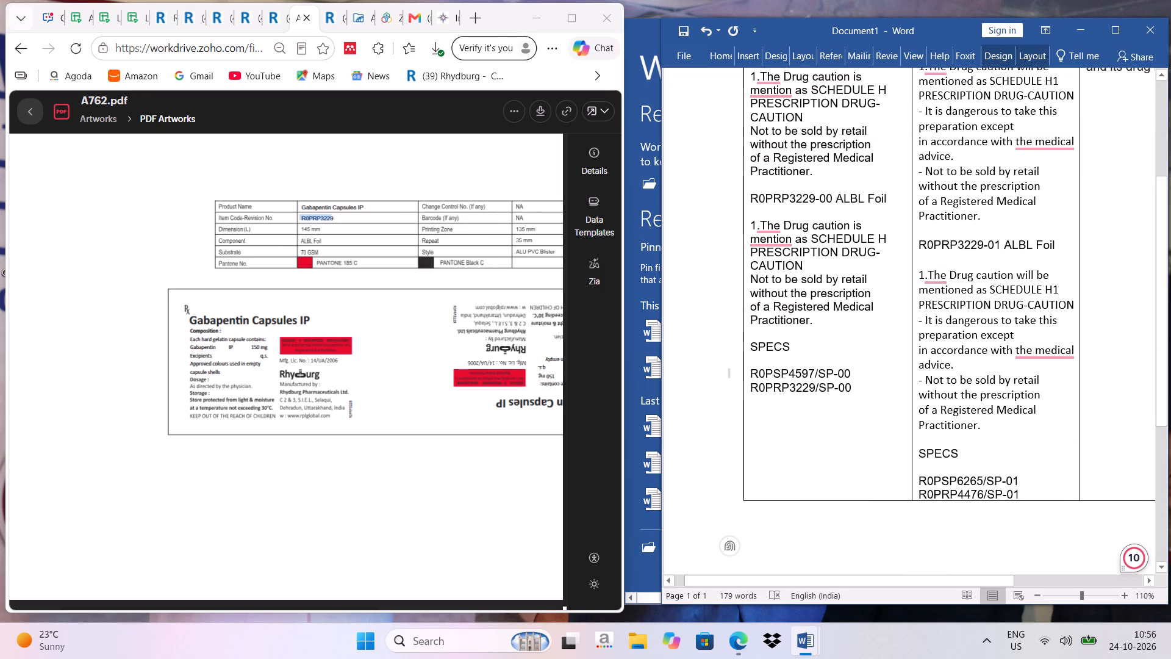
{"action": "left_click_drag", "start_coordinate": [753, 371], "coordinate": [852, 384]}
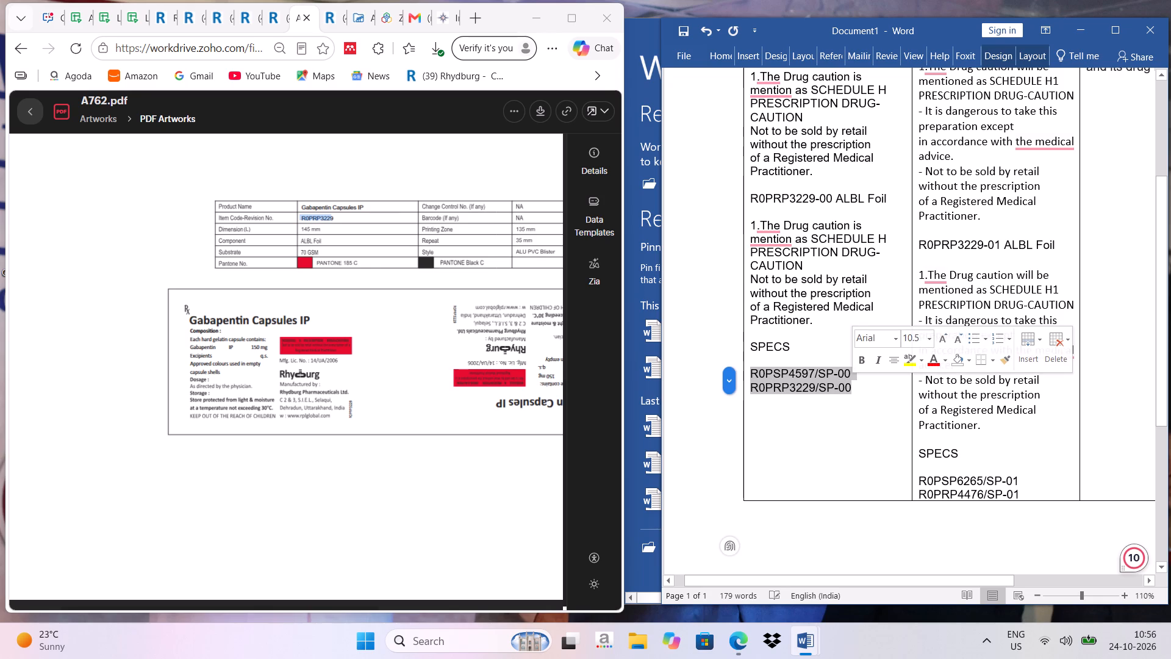
{"action": "key", "text": "ctrl+c"}
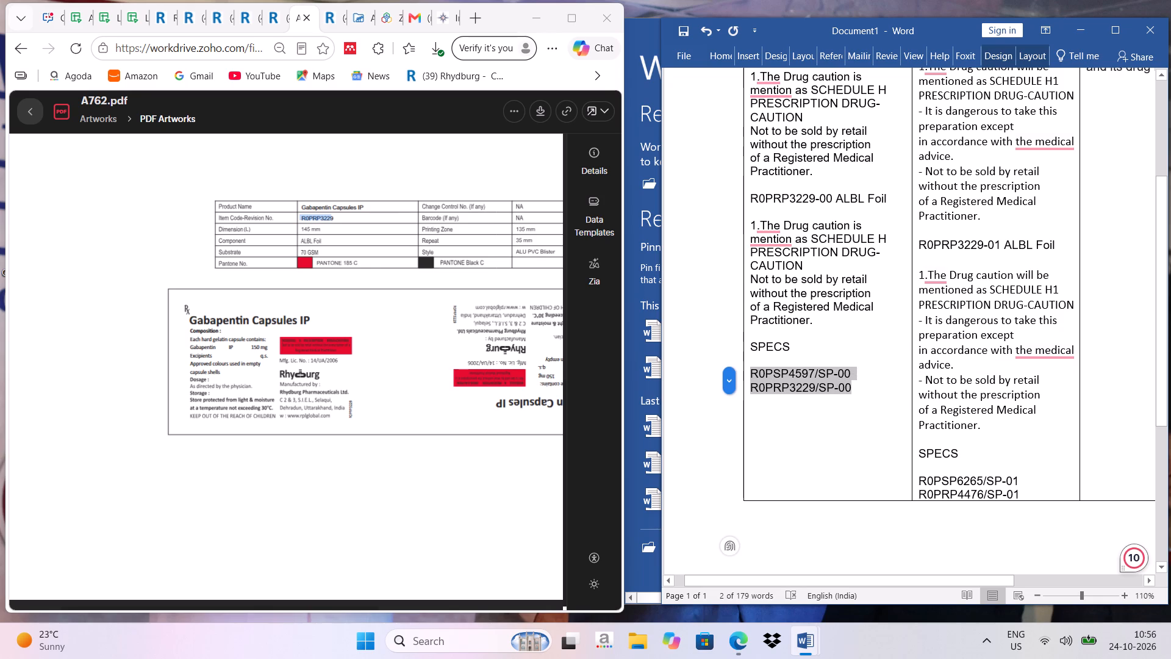
{"action": "left_click_drag", "start_coordinate": [919, 476], "coordinate": [1023, 497]}
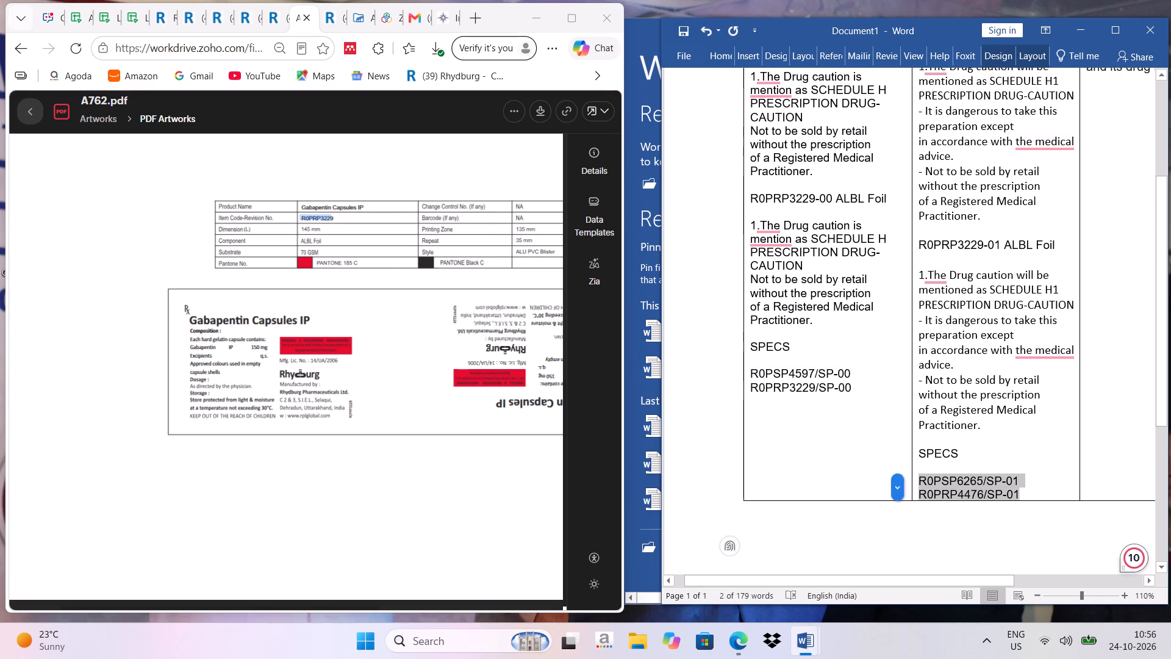
{"action": "left_click_drag", "start_coordinate": [1023, 497], "coordinate": [1024, 497]}
{"action": "key", "text": "ctrl+v"}
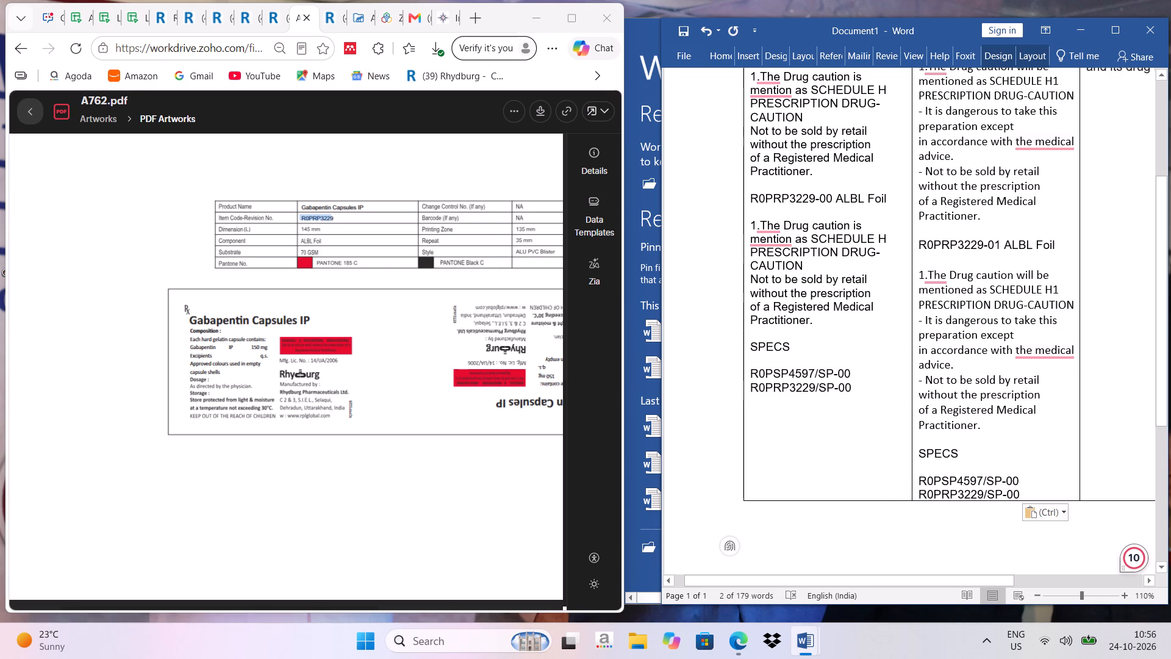
{"action": "key", "text": "BackSpace"}
{"action": "key", "text": "1"}
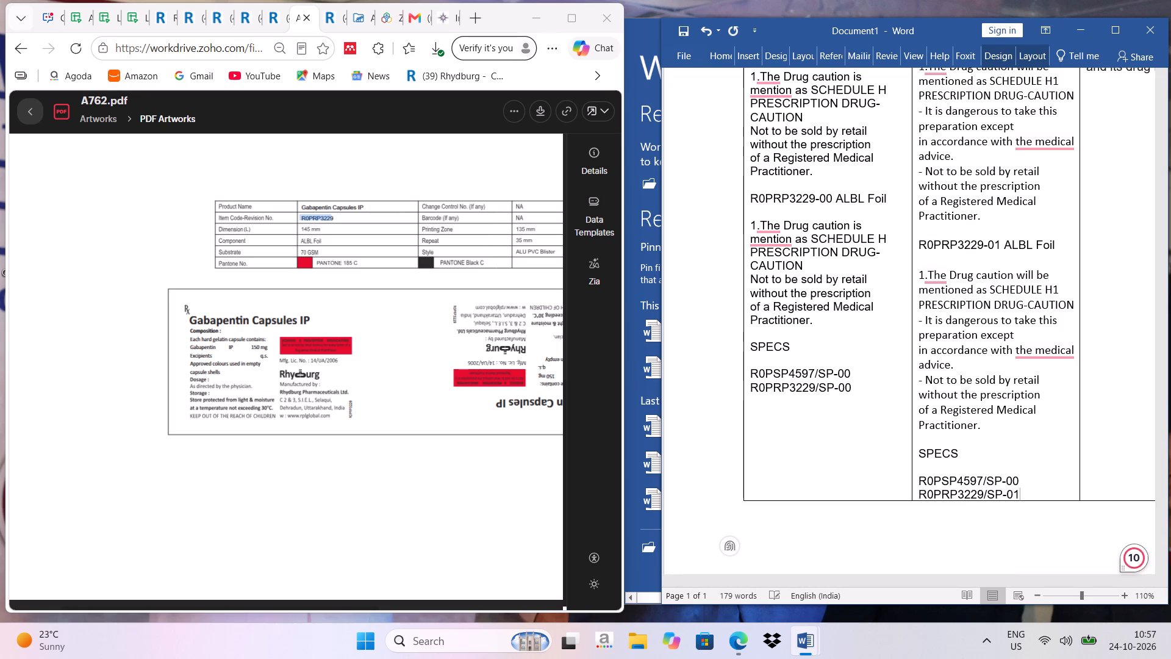
{"action": "key", "text": "Up"}
{"action": "key", "text": "BackSpace"}
{"action": "key", "text": "1"}
Copy the entire IIGOVT0156 cell content from the Current column of the Word table.
{"action": "scroll", "coordinate": [849, 420], "scroll_direction": "up", "scroll_amount": 2}
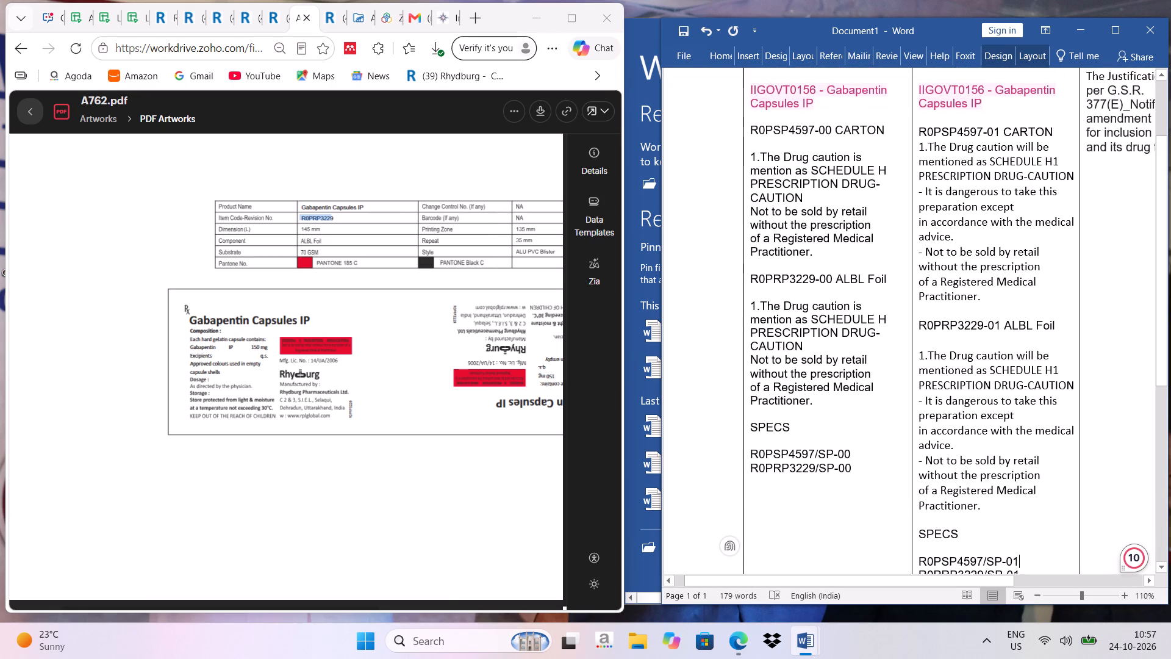
{"action": "scroll", "coordinate": [849, 420], "scroll_direction": "up", "scroll_amount": 1}
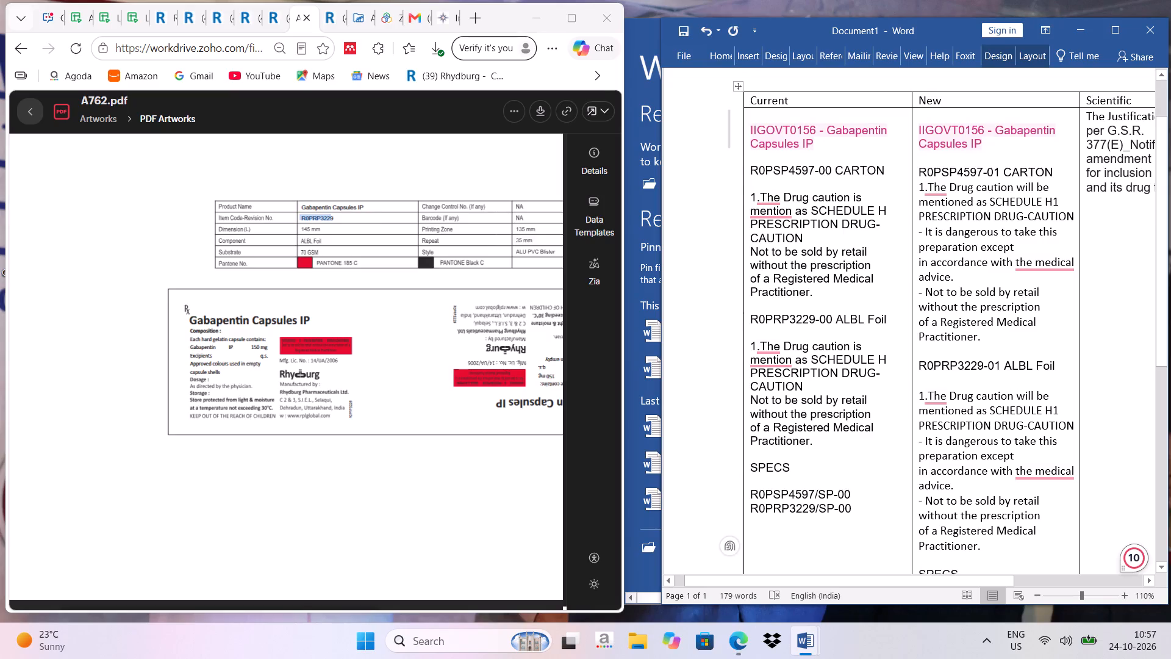
{"action": "left_click", "coordinate": [749, 114]}
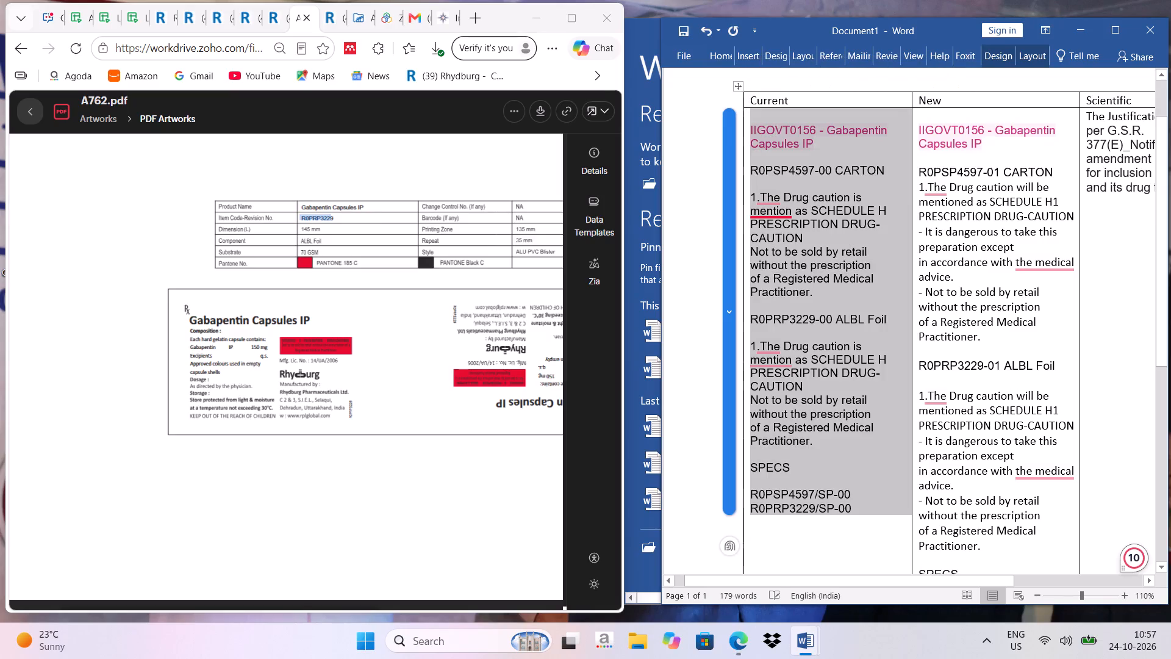
{"action": "key", "text": "ctrl+c"}
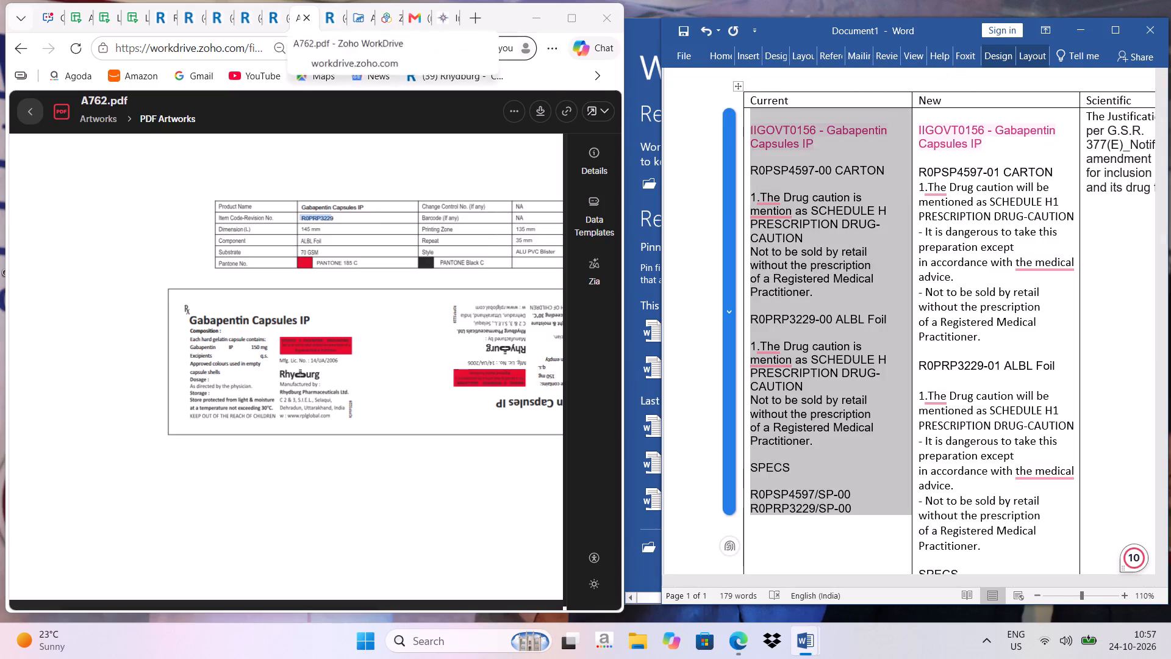
Switch to Caliber in Edge, maximize the window and open a new Change Control request form from Change Control MIS.
{"action": "left_click", "coordinate": [170, 12]}
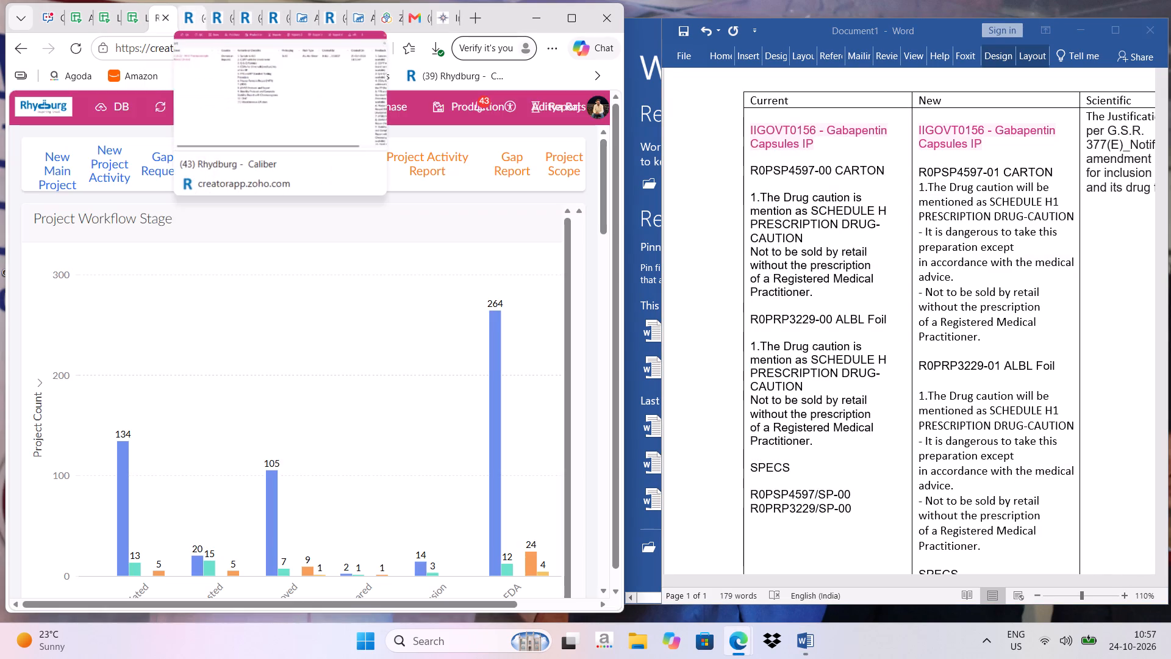
{"action": "left_click", "coordinate": [198, 11]}
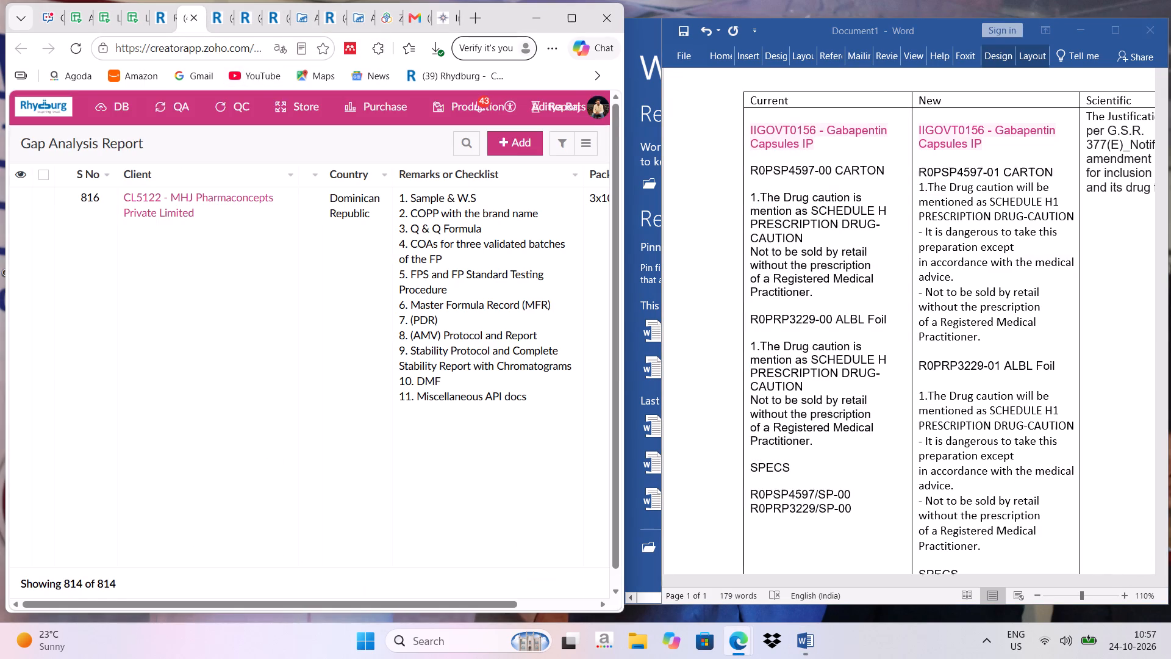
{"action": "left_click", "coordinate": [276, 10]}
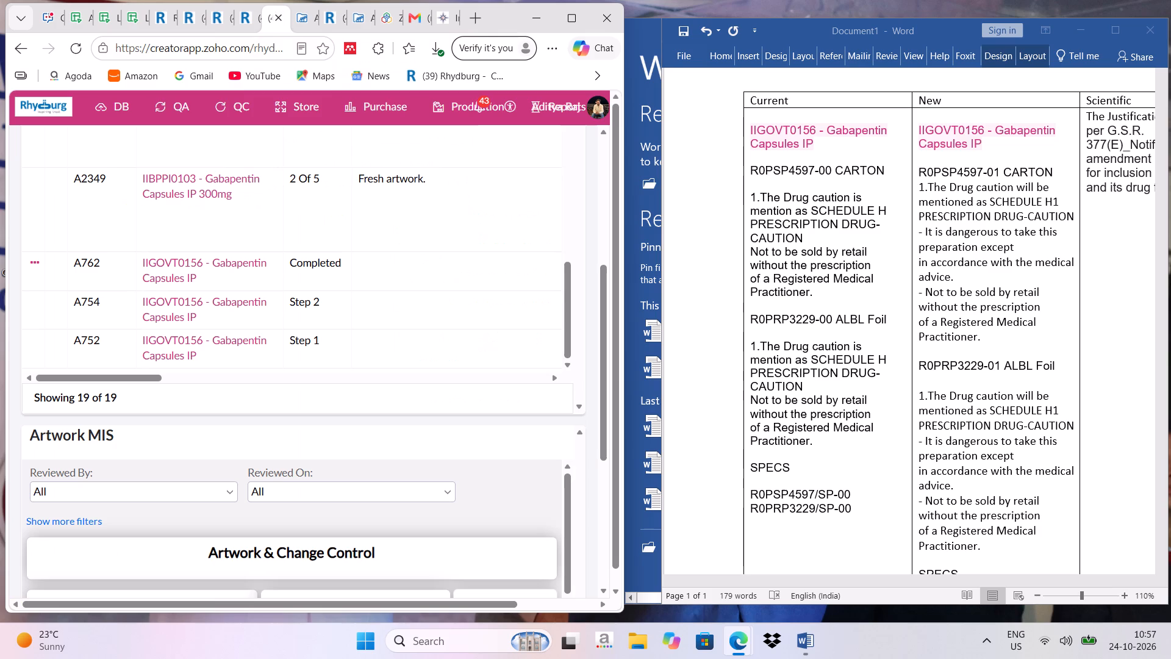
{"action": "left_click", "coordinate": [560, 18]}
{"action": "left_click", "coordinate": [317, 14]}
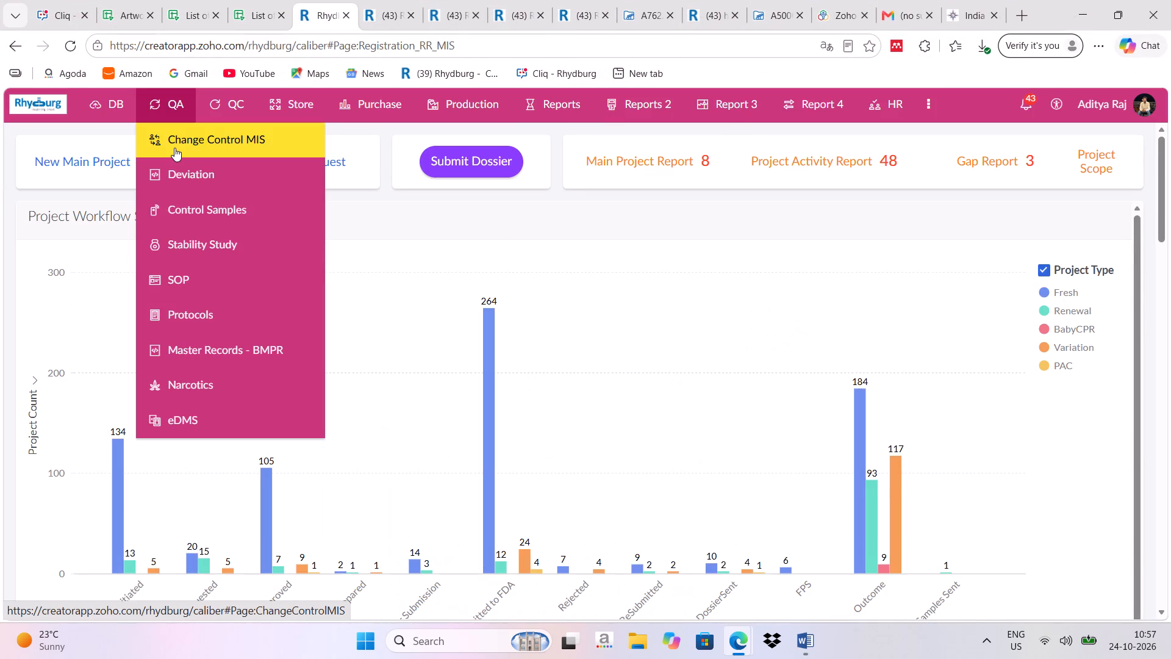
{"action": "left_click", "coordinate": [174, 148]}
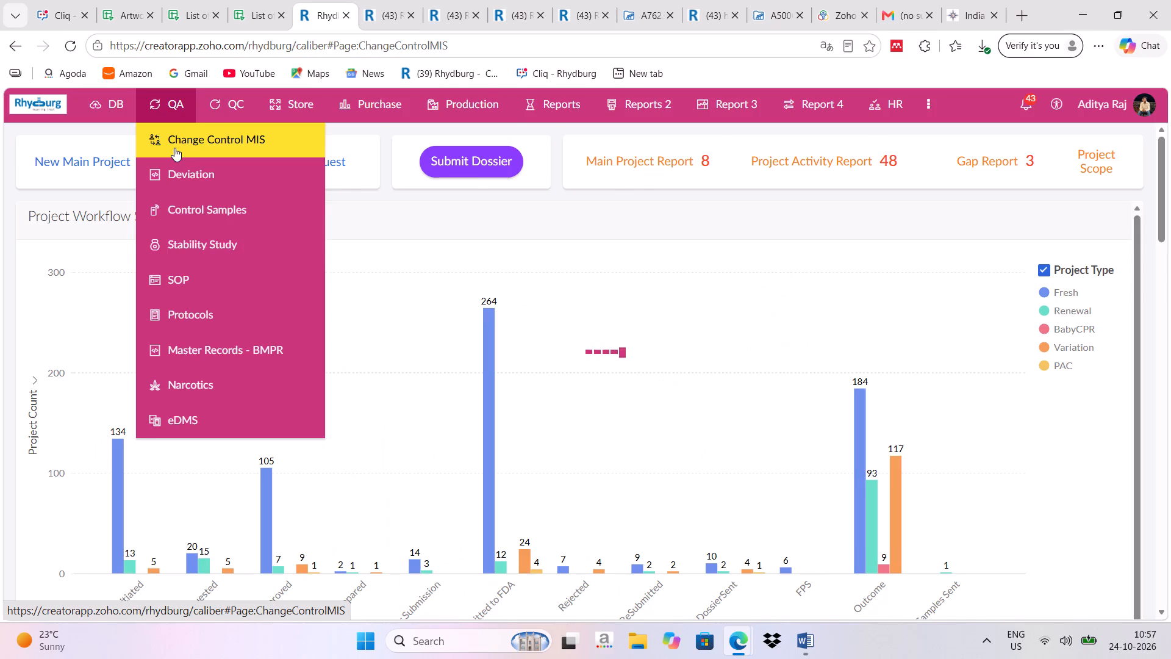
{"action": "left_click", "coordinate": [817, 186]}
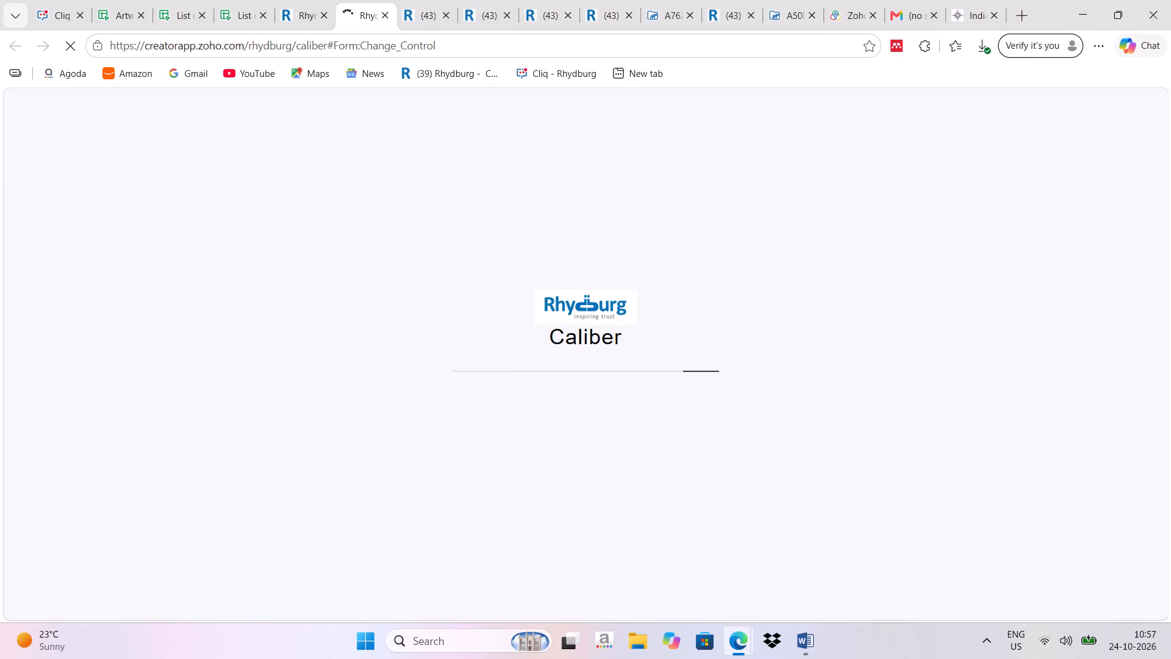
{"action": "left_click", "coordinate": [817, 74]}
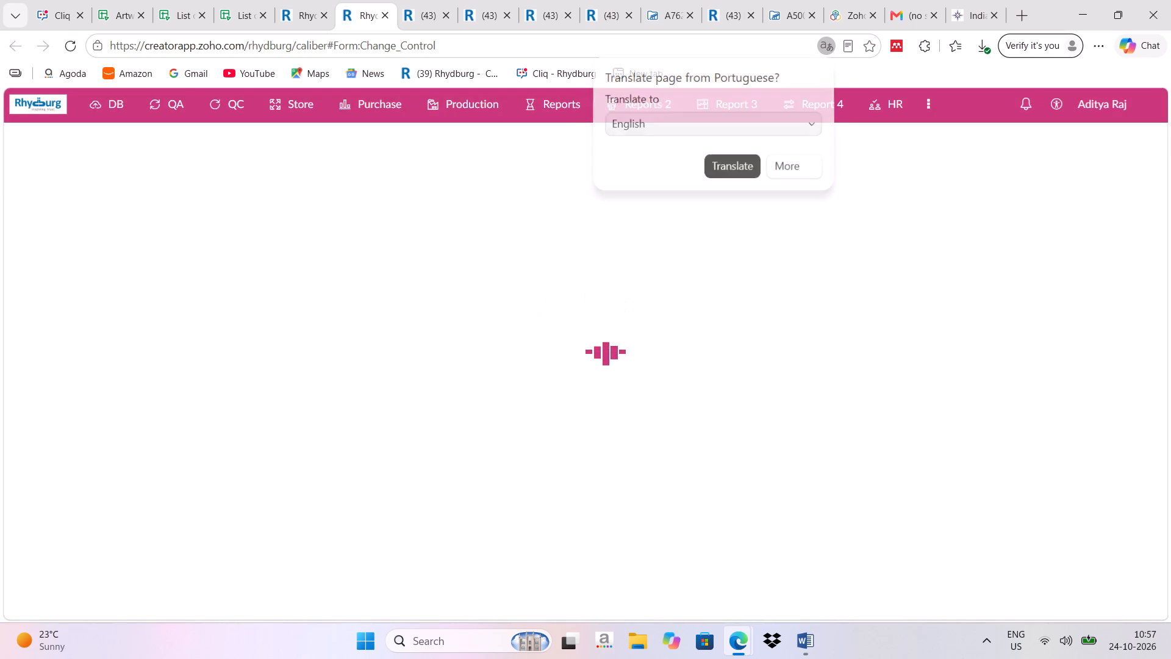
Set Change In to Document and paste the copied IIGOVT0156 text into Current / Previous State, removing the trailing line break.
{"action": "left_click", "coordinate": [395, 243]}
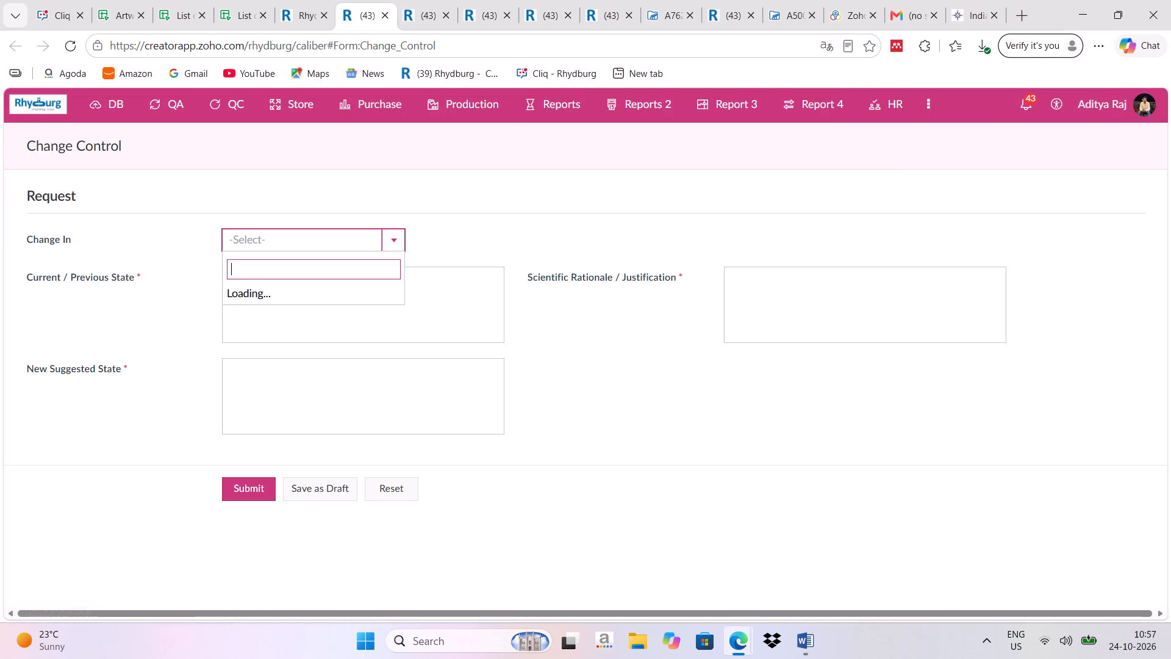
{"action": "left_click", "coordinate": [258, 286]}
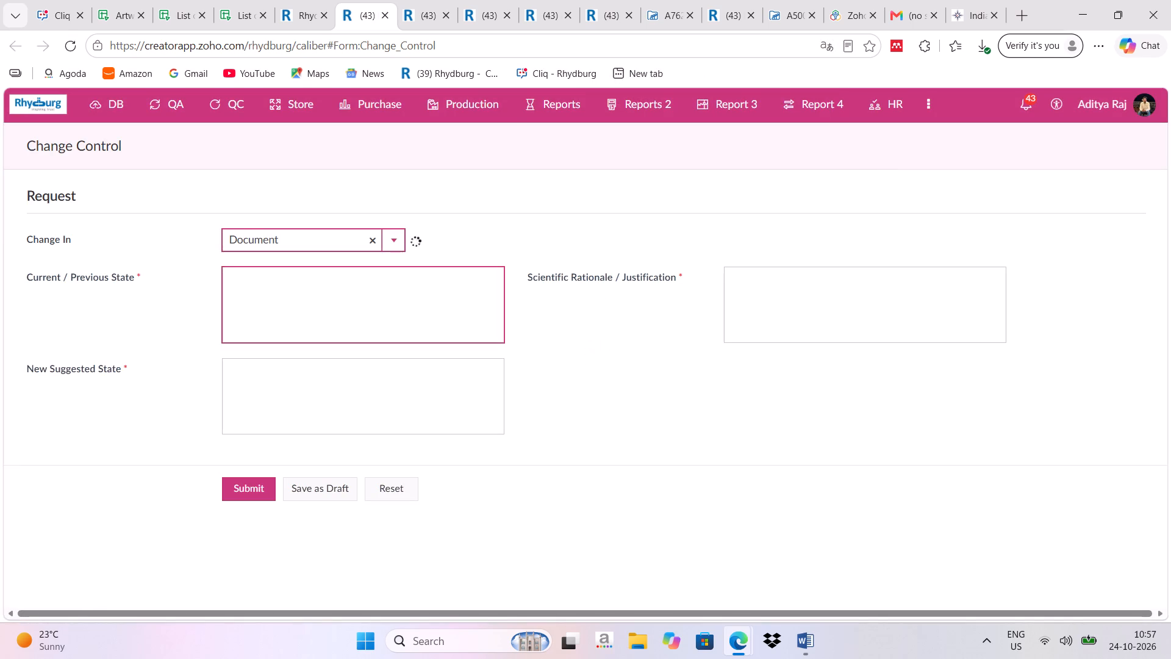
{"action": "left_click", "coordinate": [258, 286]}
{"action": "key", "text": "ctrl+v"}
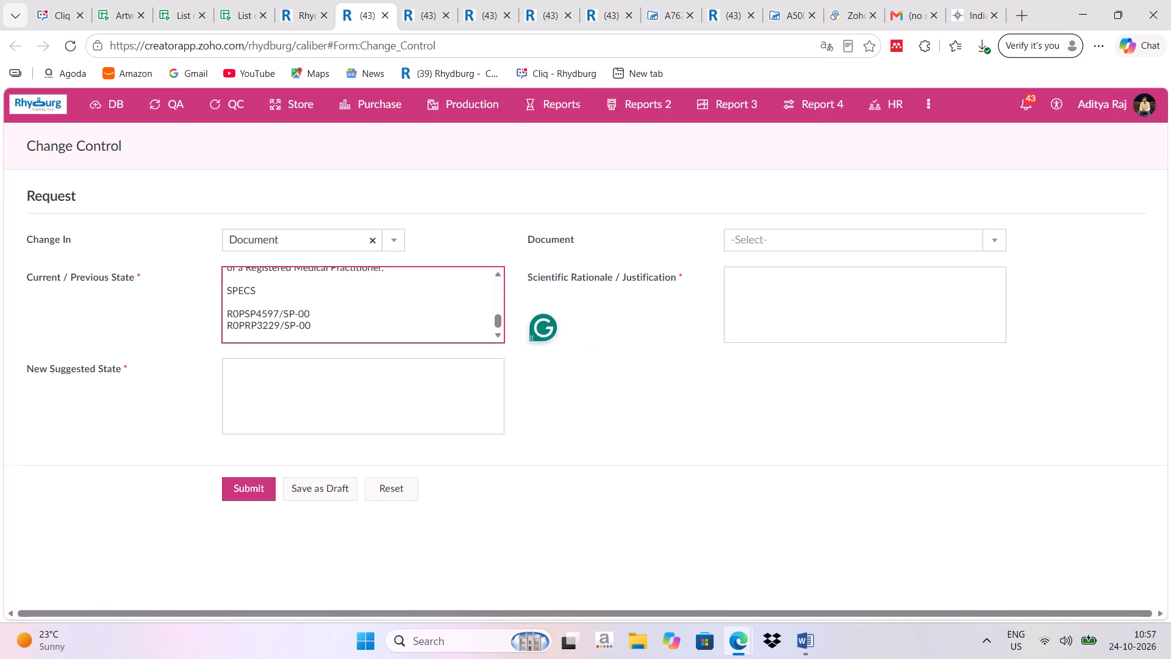
{"action": "key", "text": "BackSpace"}
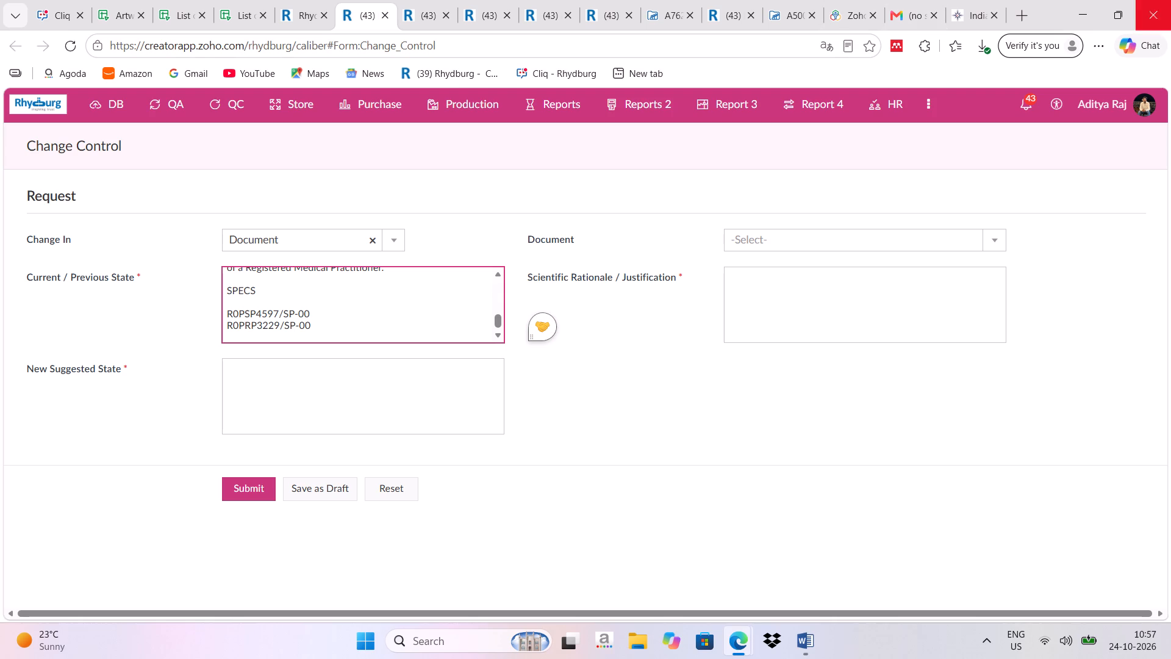
Copy the entire IIGOVT0156 cell content from the Word table's New column into New Suggested State on the Change Control form.
{"action": "left_click", "coordinate": [1125, 7]}
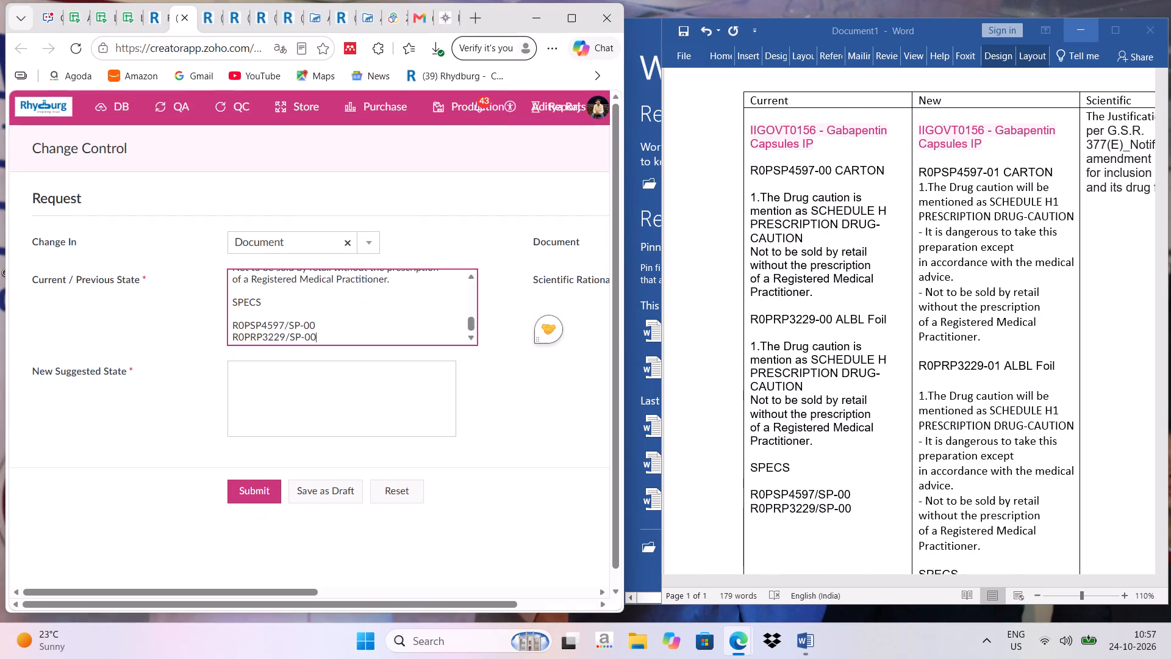
{"action": "left_click", "coordinate": [925, 126]}
{"action": "left_click", "coordinate": [919, 126]}
{"action": "left_click", "coordinate": [916, 120]}
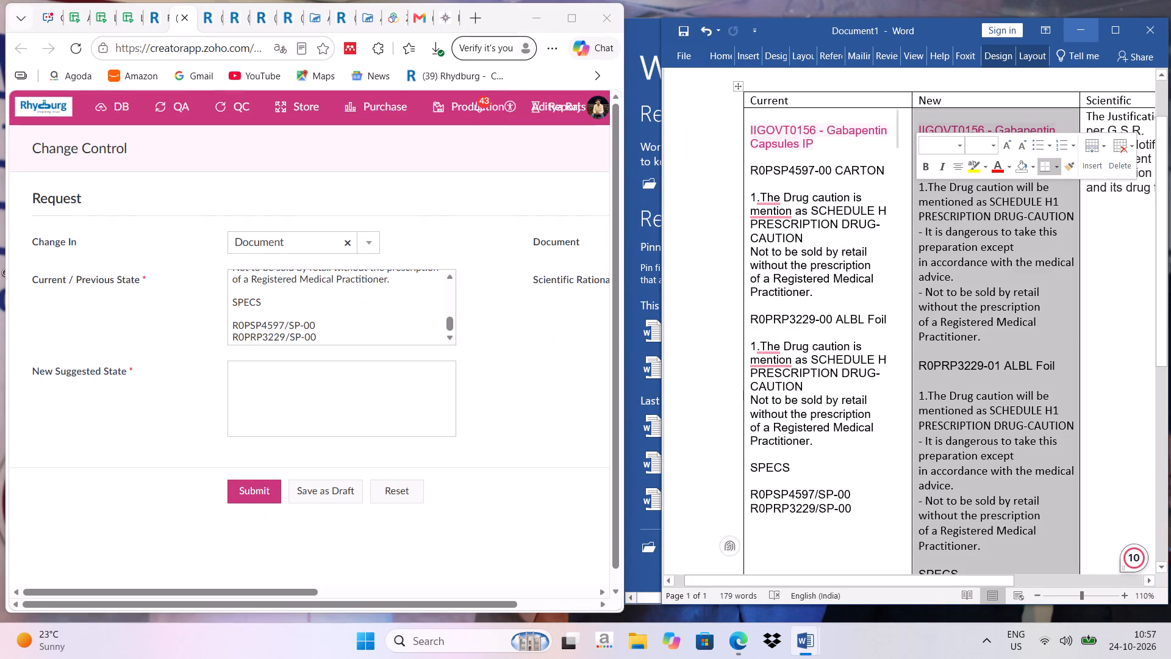
{"action": "key", "text": "ctrl+c"}
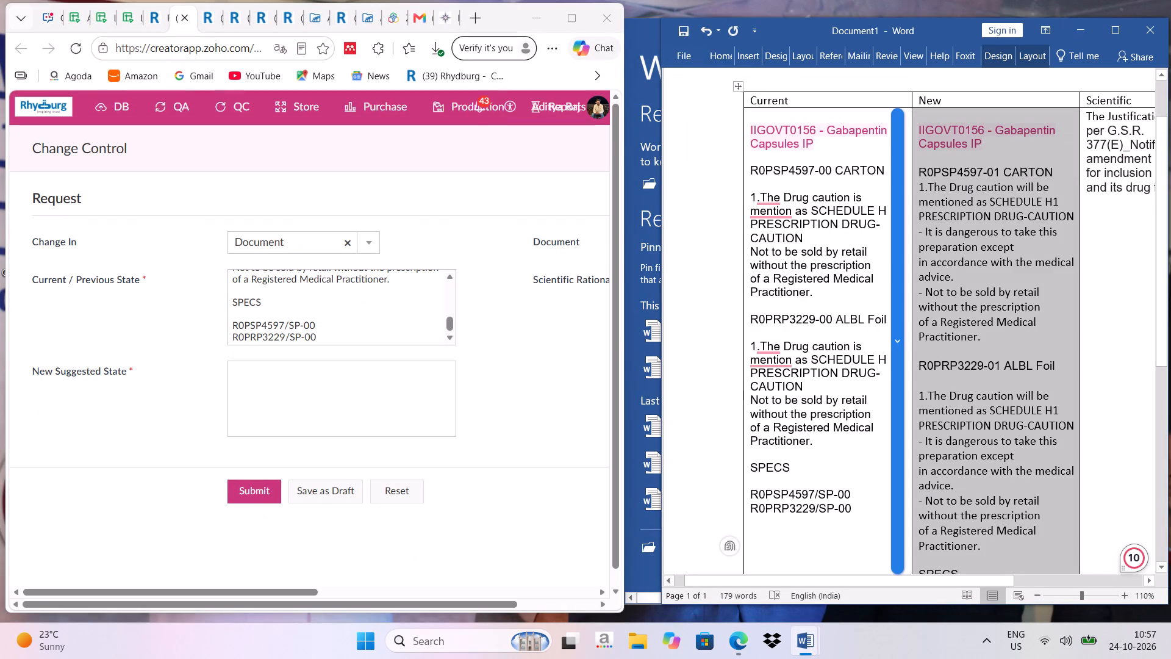
{"action": "left_click", "coordinate": [309, 364]}
{"action": "key", "text": "ctrl+v"}
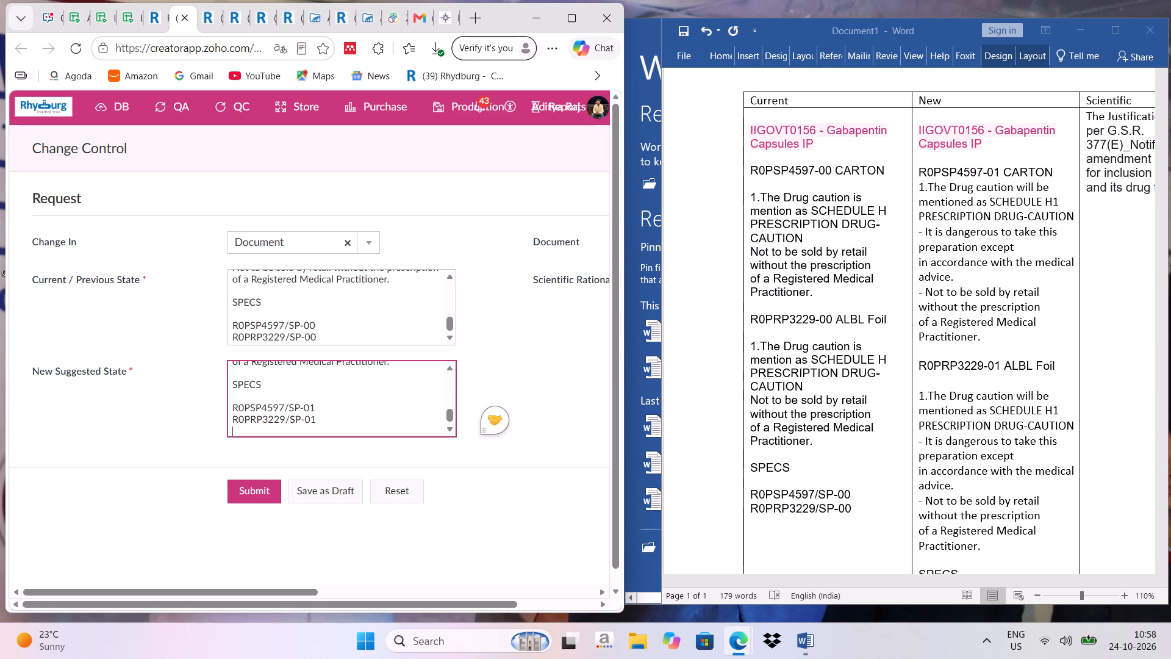
Set the Document field of the Change Control request to Artwork.
{"action": "left_click_drag", "start_coordinate": [296, 590], "coordinate": [485, 605]}
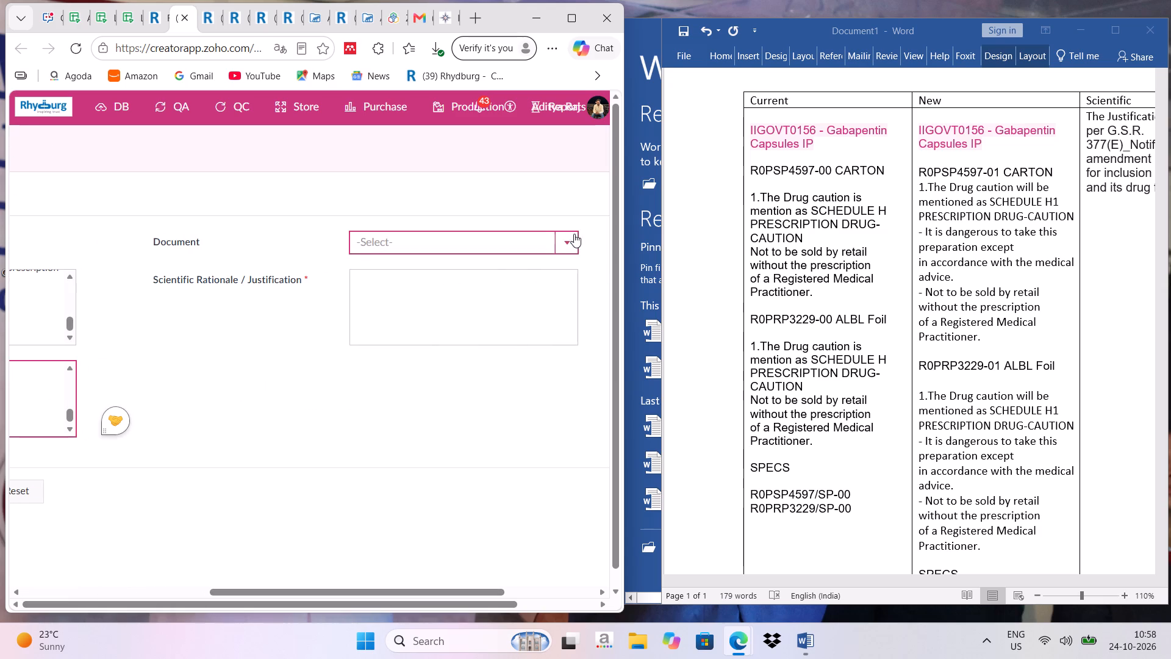
{"action": "left_click", "coordinate": [574, 234]}
{"action": "left_click", "coordinate": [363, 376]}
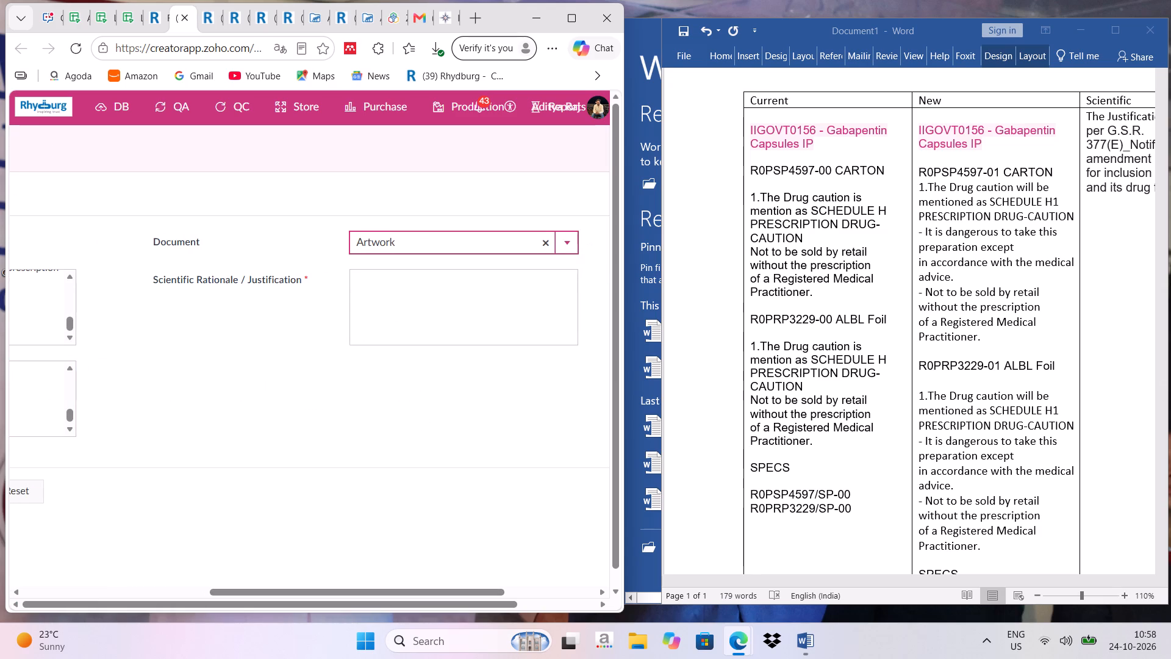
Copy the G.S.R. 377(E) justification from the Word table's Scientific column into Scientific Rationale / Justification on the Change Control form.
{"action": "scroll", "coordinate": [1096, 326], "scroll_direction": "left", "scroll_amount": 2}
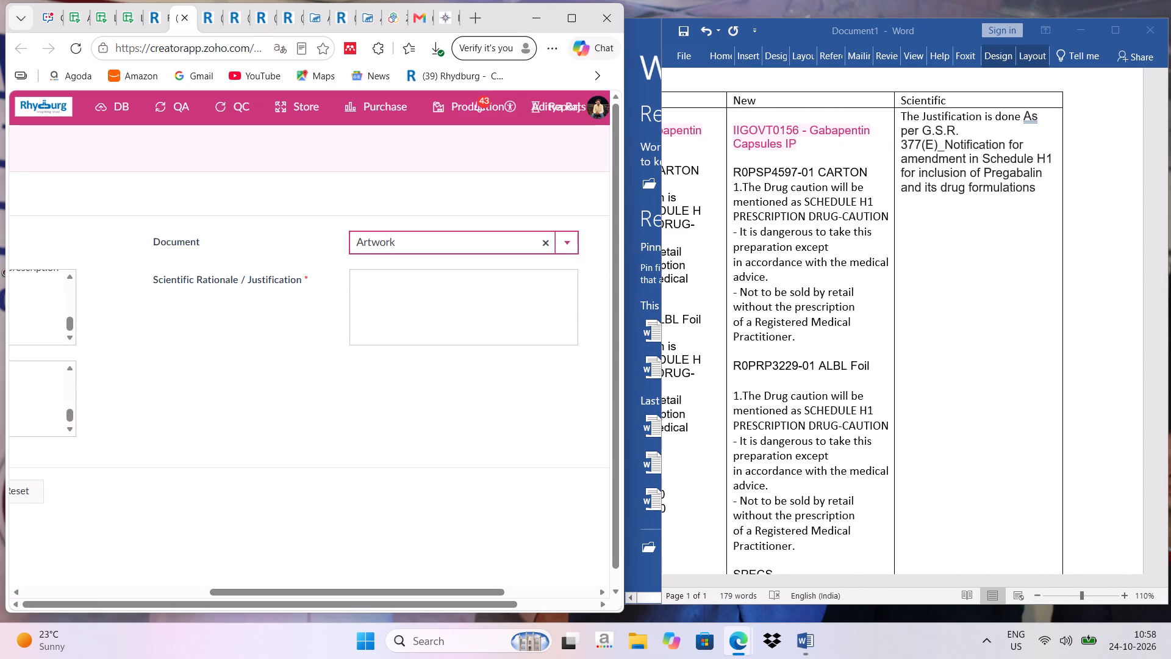
{"action": "left_click", "coordinate": [900, 113]}
{"action": "left_click", "coordinate": [899, 118]}
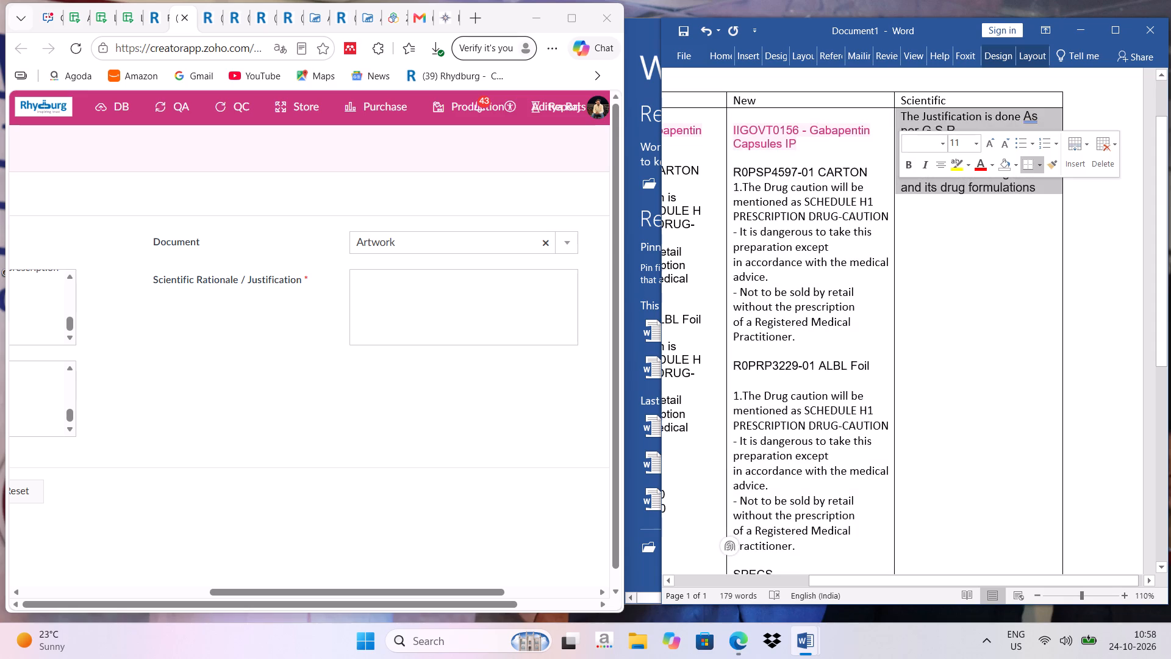
{"action": "key", "text": "ctrl+c"}
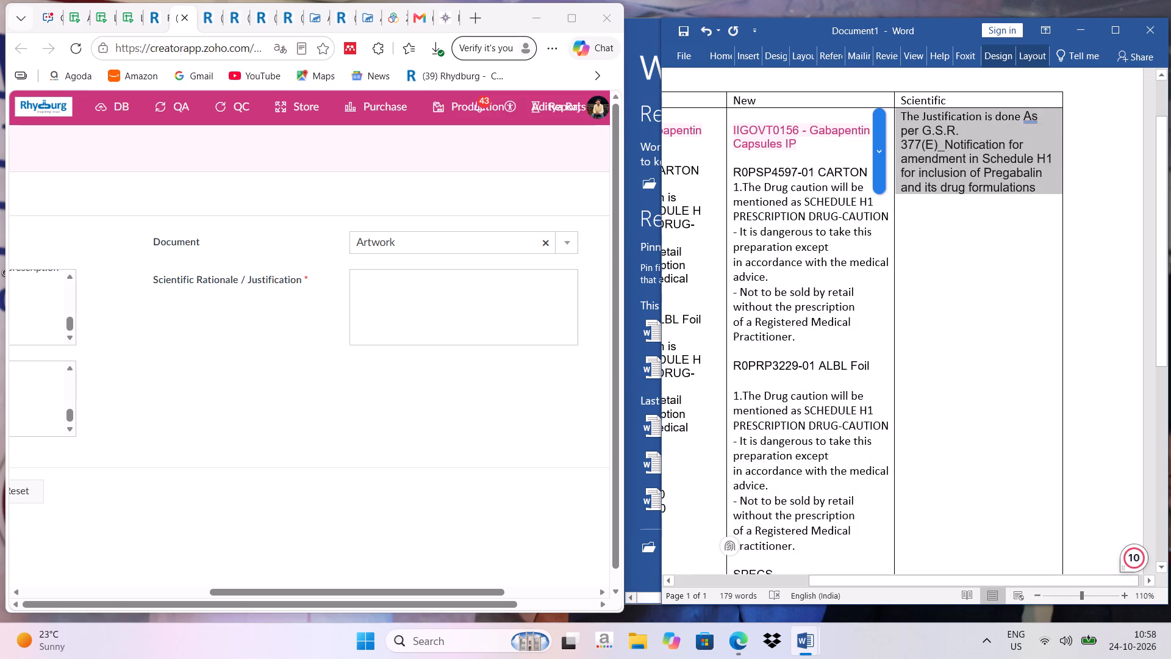
{"action": "left_click", "coordinate": [448, 283]}
{"action": "key", "text": "ctrl+v"}
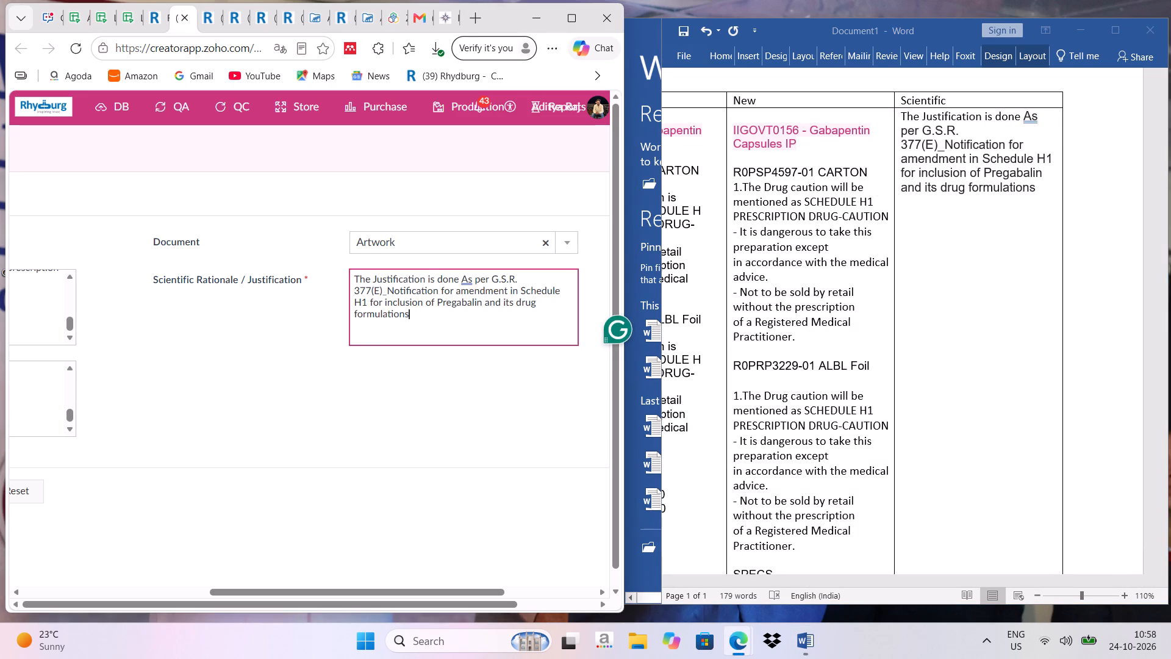
Submit the completed Change Control request.
{"action": "scroll", "coordinate": [448, 283], "scroll_direction": "right", "scroll_amount": 5}
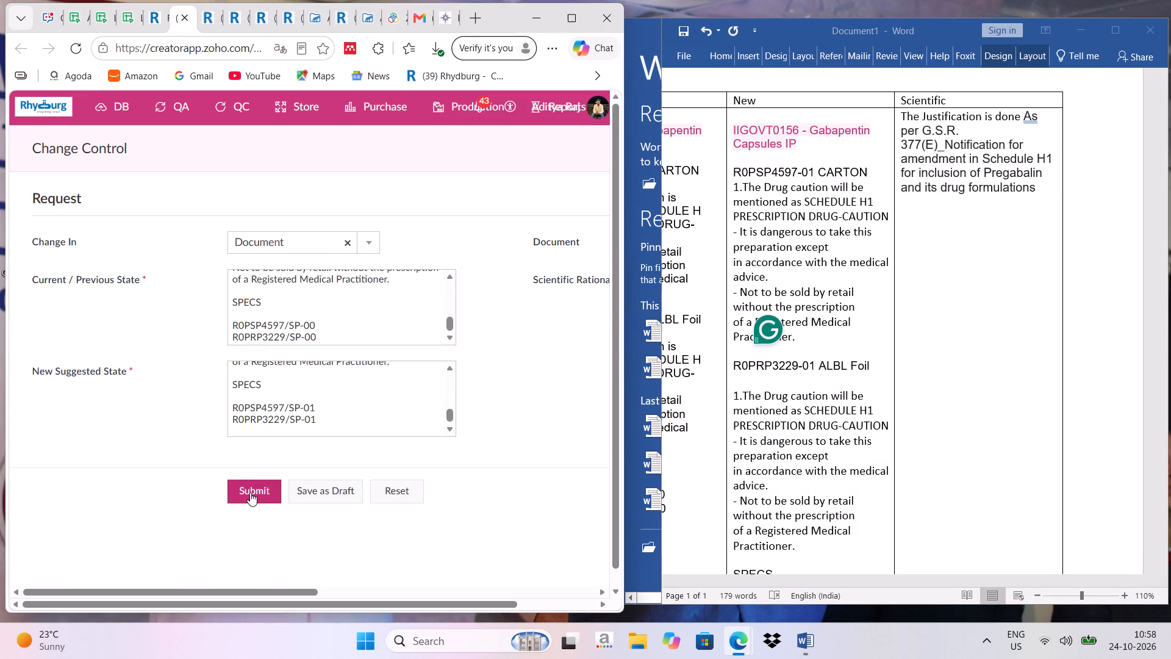
{"action": "left_click", "coordinate": [250, 492]}
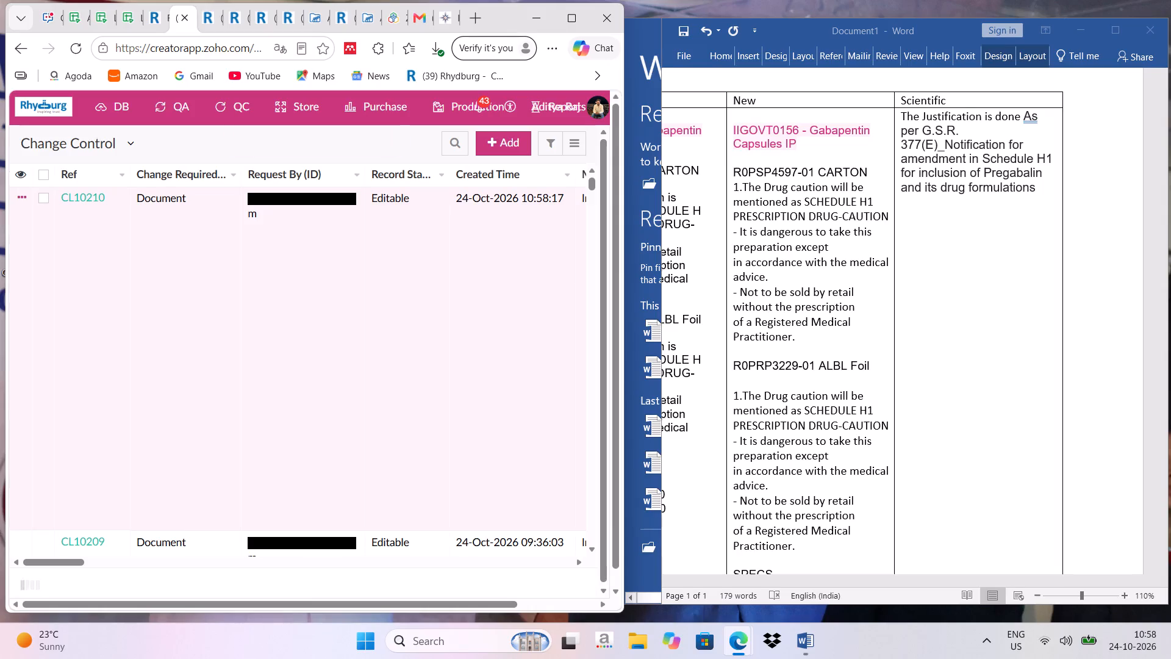
Copy the new request's reference CL10210 and paste it into a Cliq chat message to Regulatory Affairs' graphics designer, found by searching for the colleague.
{"action": "left_click_drag", "start_coordinate": [62, 196], "coordinate": [107, 199]}
{"action": "left_click", "coordinate": [140, 163]}
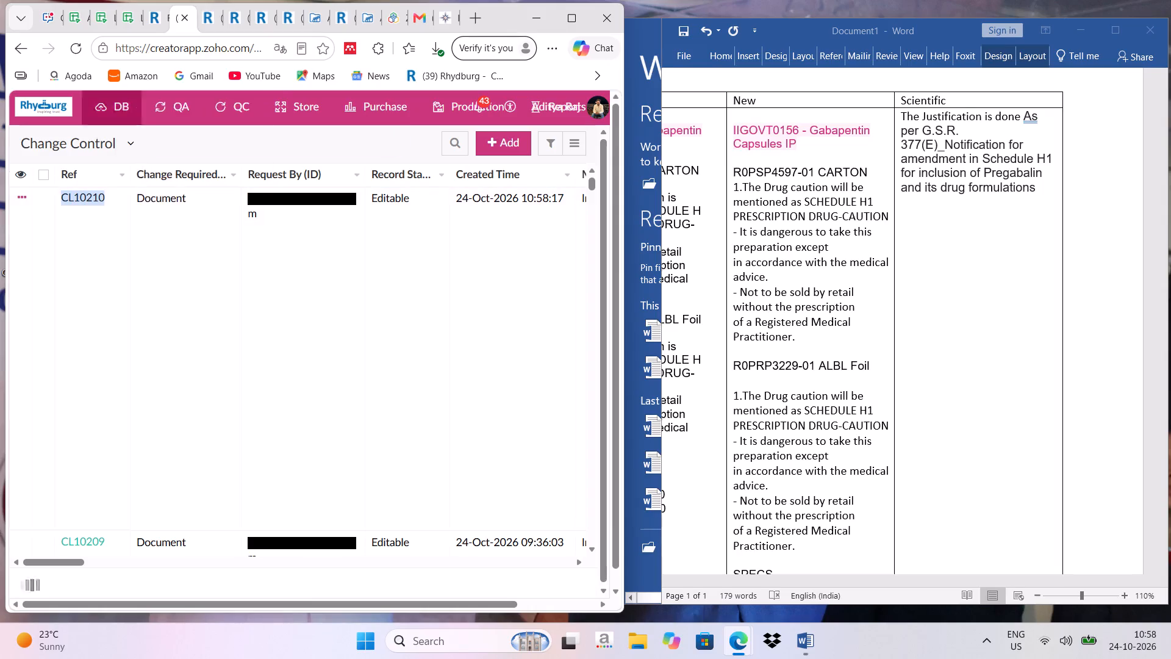
{"action": "left_click", "coordinate": [54, 13]}
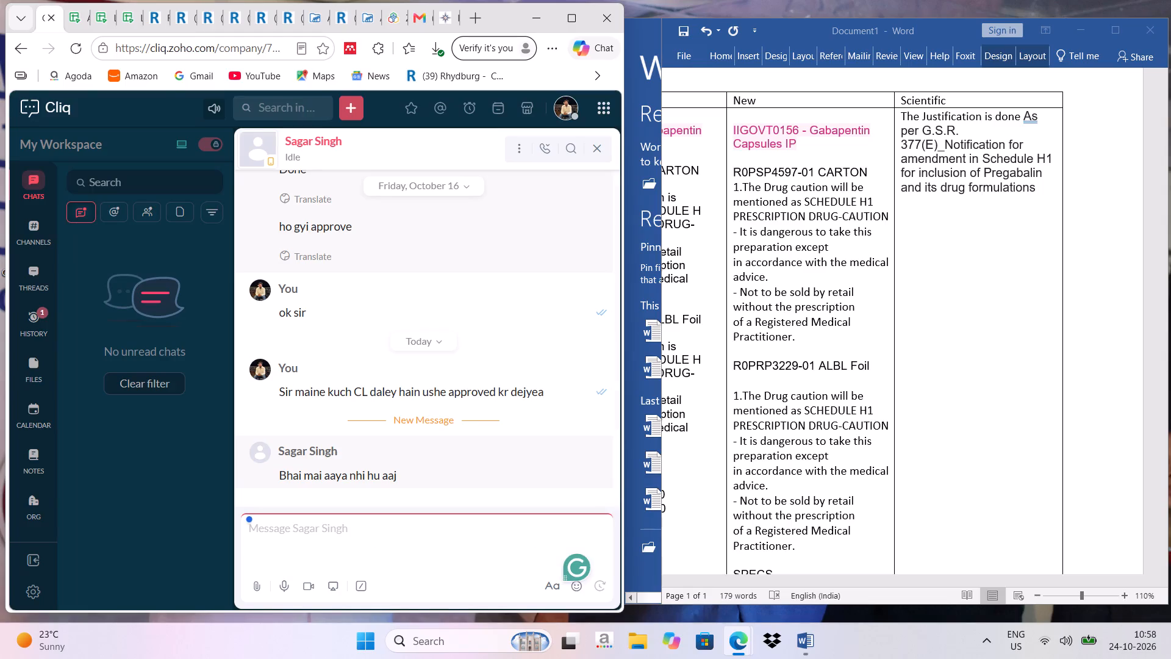
{"action": "left_click", "coordinate": [298, 112]}
{"action": "type", "text": "kan"}
{"action": "key", "text": "BackSpace"}
{"action": "type", "text": "mya"}
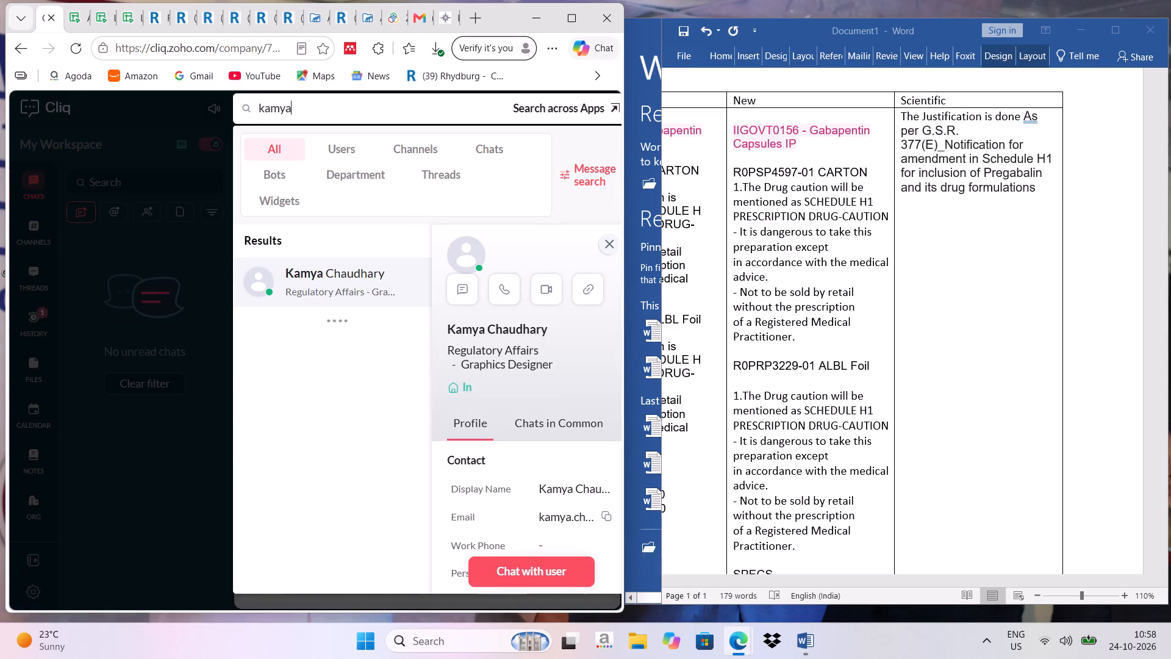
{"action": "left_click", "coordinate": [457, 286]}
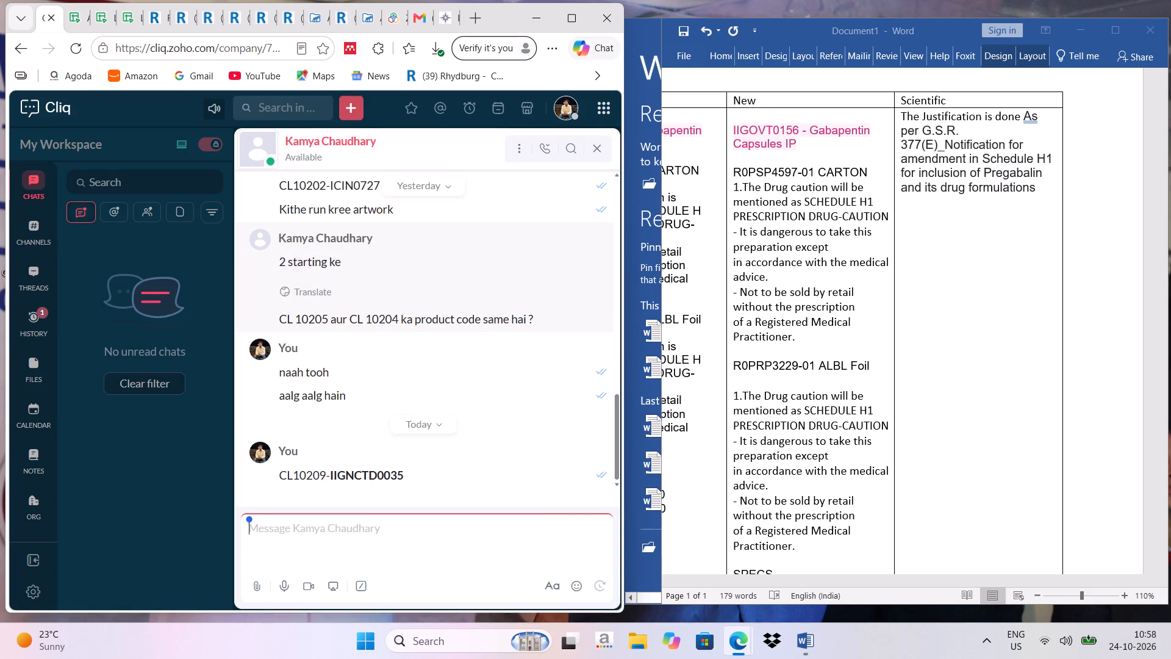
{"action": "key", "text": "ctrl+v"}
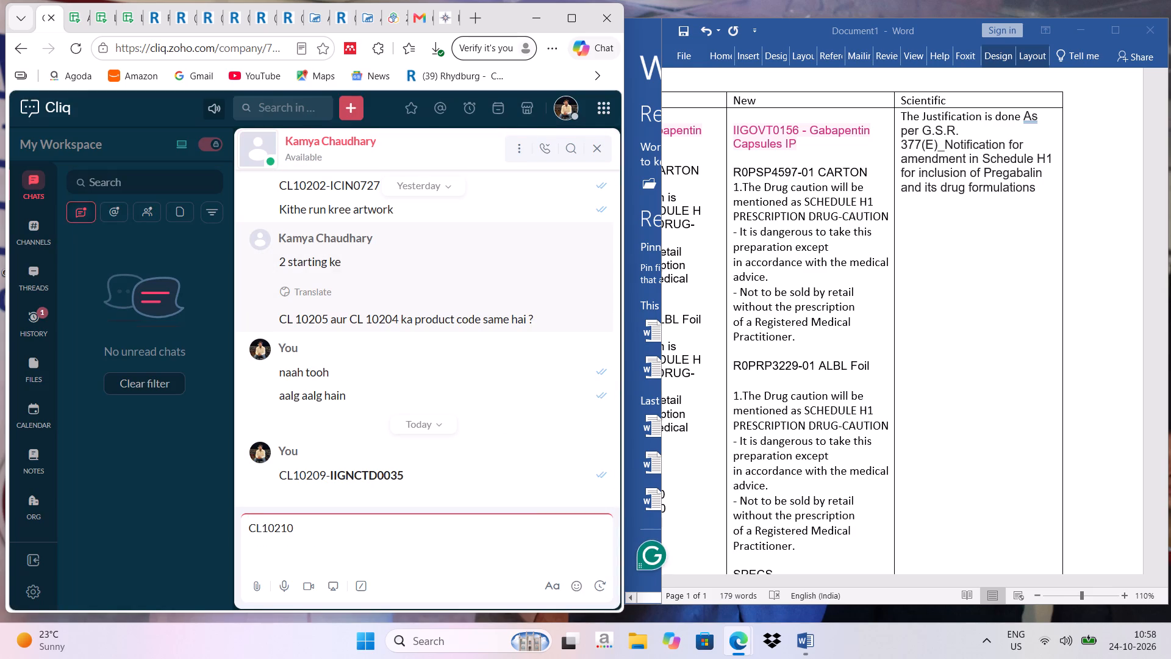
Complete the message as CL10210-IIGOVT0156, using the product code copied from the Word table's New column, and send it.
{"action": "left_click", "coordinate": [731, 127]}
{"action": "left_click_drag", "start_coordinate": [732, 127], "coordinate": [740, 128]}
{"action": "left_click", "coordinate": [740, 128]}
{"action": "left_click", "coordinate": [732, 129]}
{"action": "left_click", "coordinate": [737, 129]}
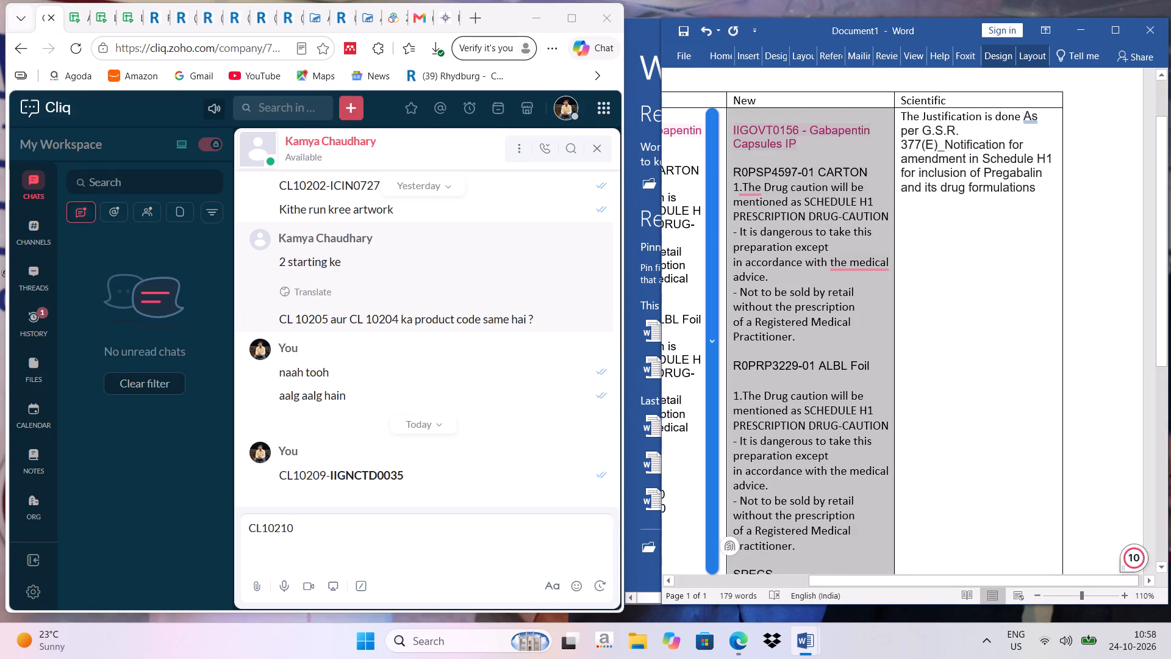
{"action": "left_click_drag", "start_coordinate": [797, 132], "coordinate": [741, 129]}
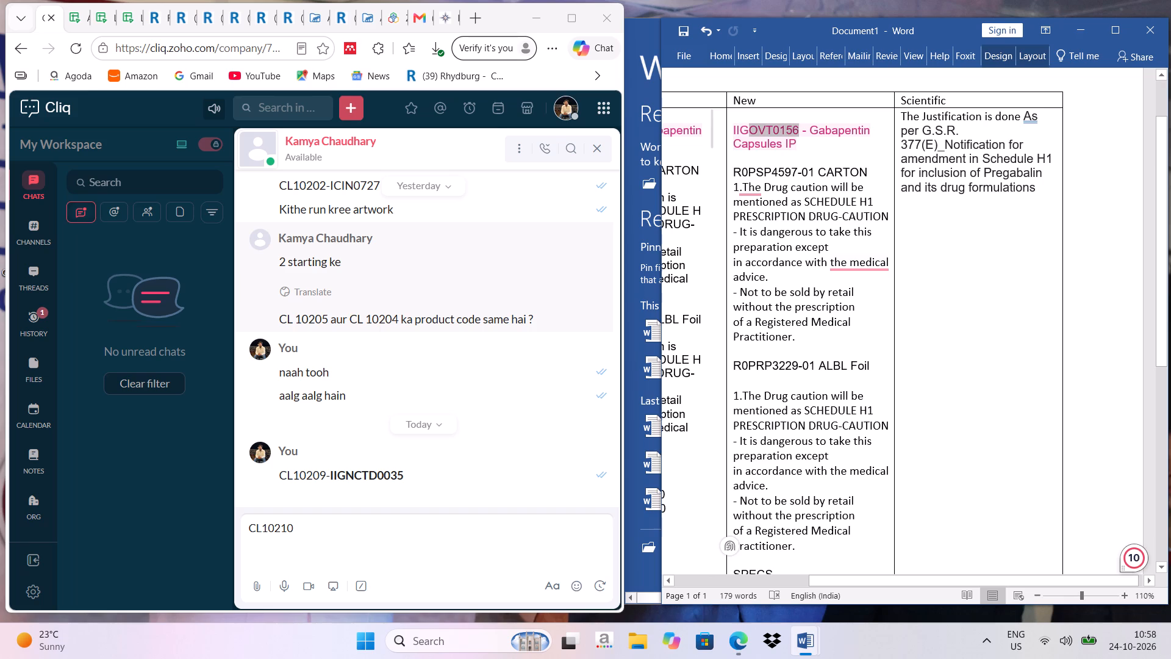
{"action": "left_click_drag", "start_coordinate": [741, 129], "coordinate": [728, 128]}
{"action": "right_click", "coordinate": [740, 127]}
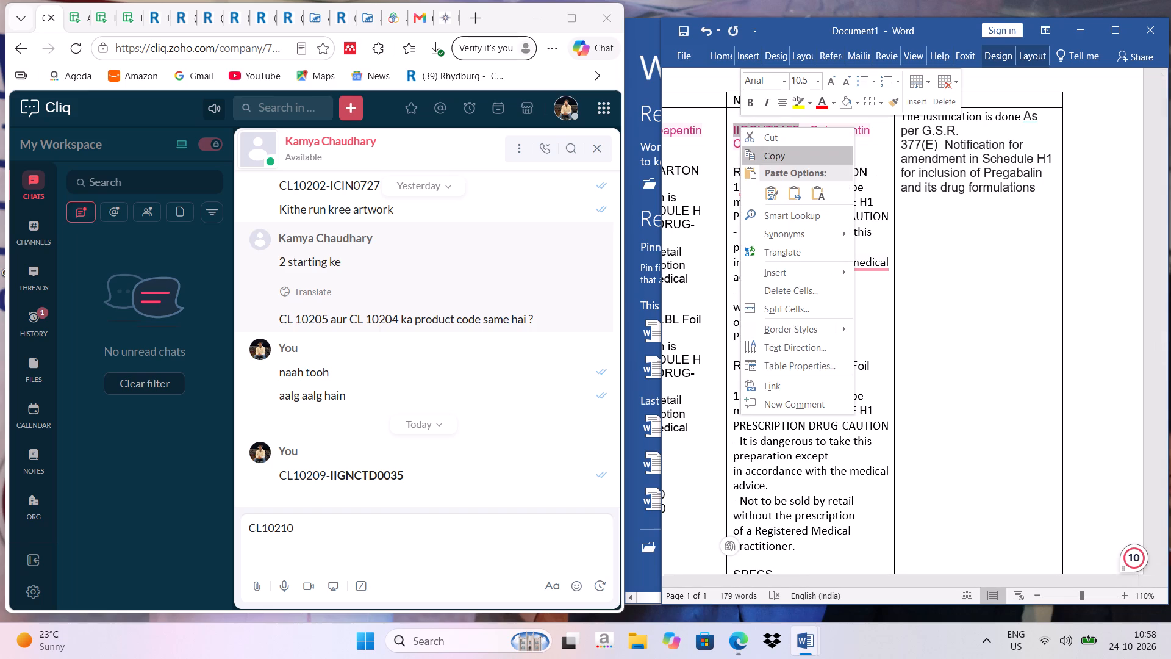
{"action": "left_click", "coordinate": [763, 157]}
{"action": "left_click", "coordinate": [335, 532]}
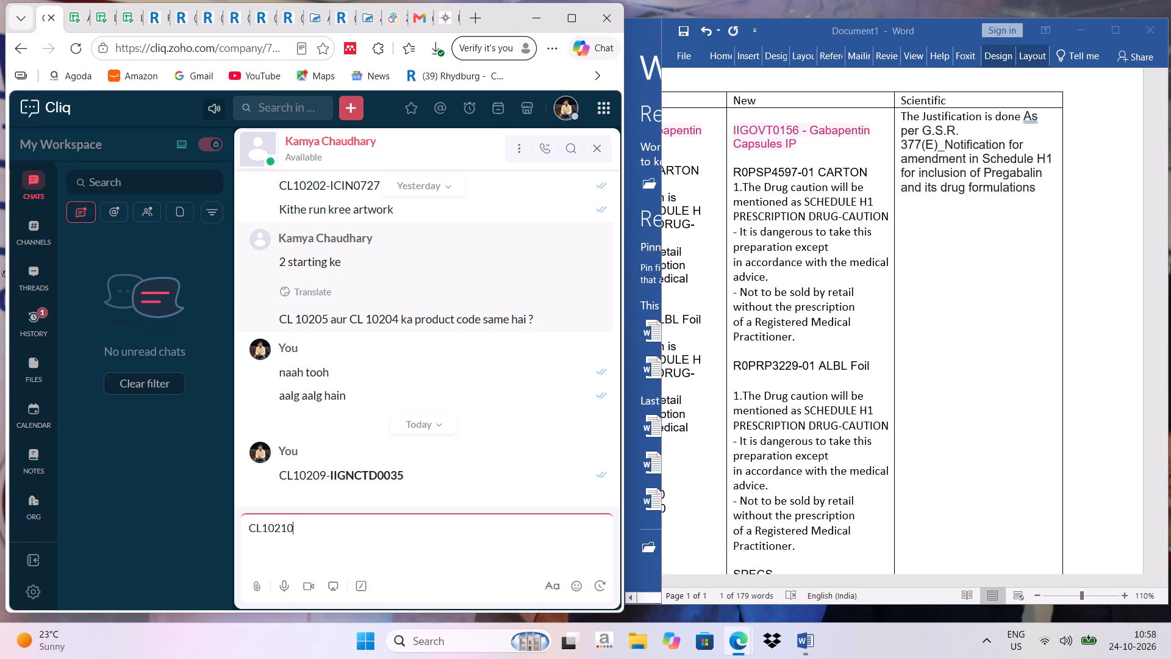
{"action": "key", "text": "minus"}
{"action": "key", "text": "ctrl+v"}
{"action": "key", "text": "Return"}
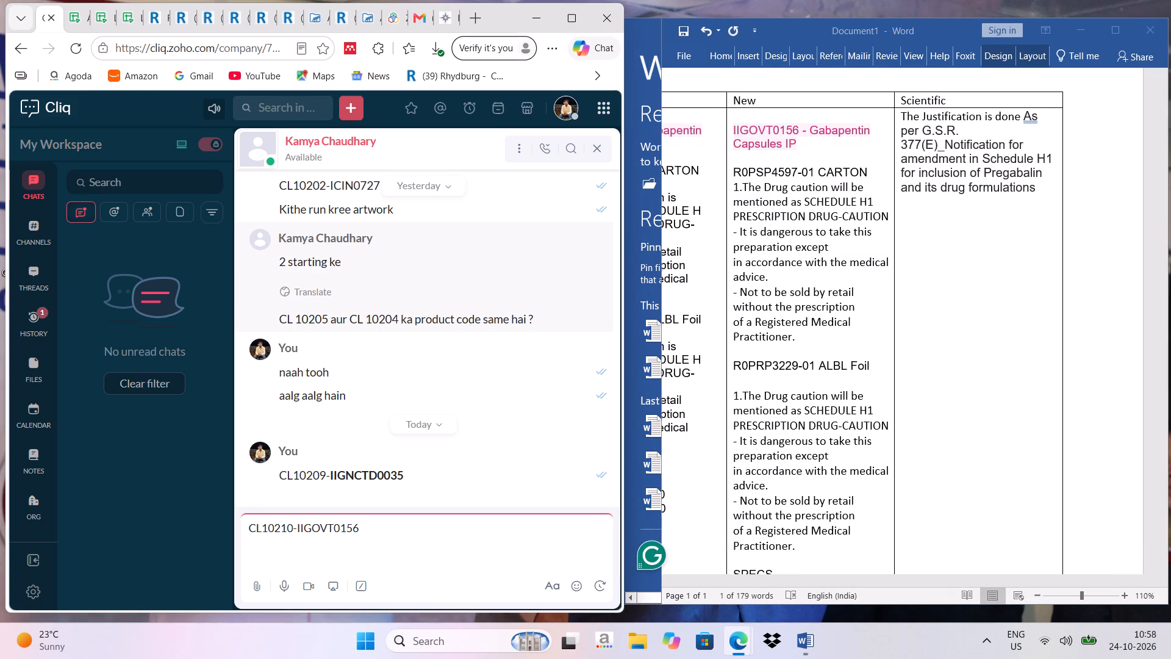
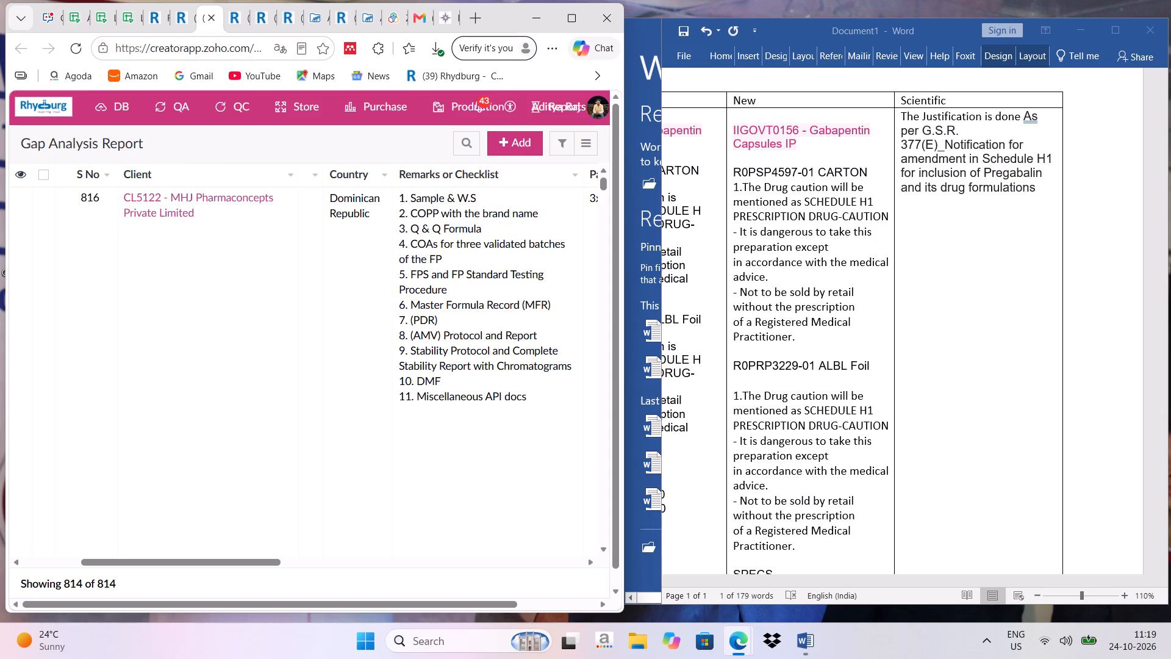
Copy CL10210 from the sent Cliq message into the CL column for GABAPENTIN CAPSULES IP 150 MG on the Zoho G.S.R. 745(E) sheet.
{"action": "left_click", "coordinate": [104, 14]}
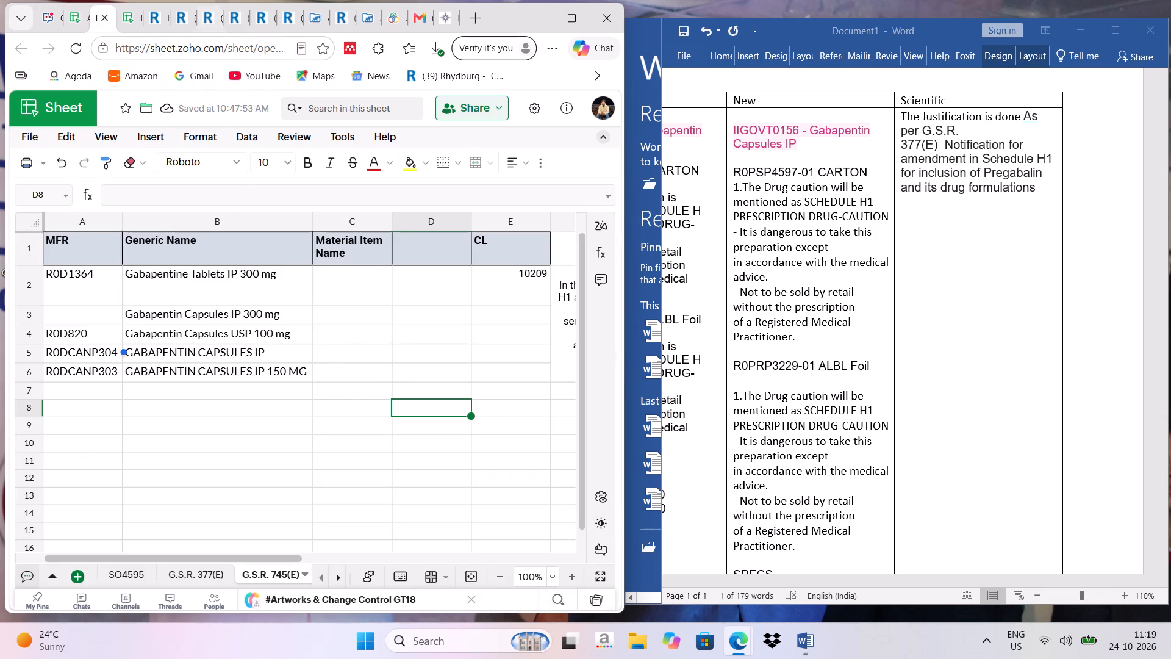
{"action": "left_click", "coordinate": [43, 10]}
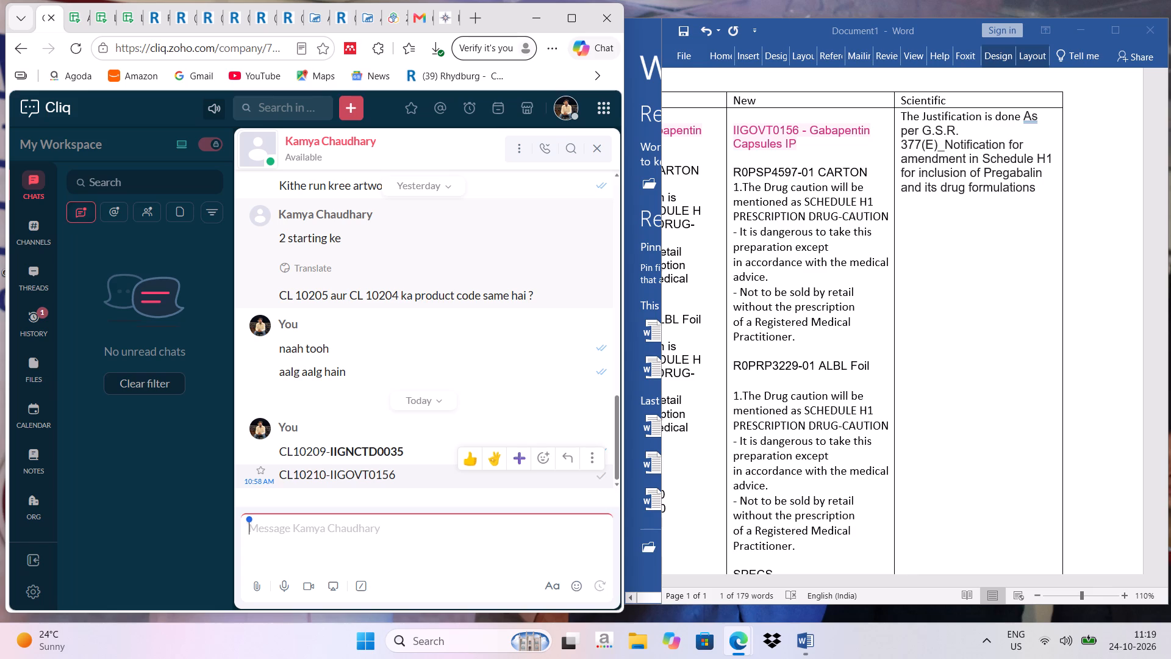
{"action": "left_click_drag", "start_coordinate": [279, 470], "coordinate": [327, 470]}
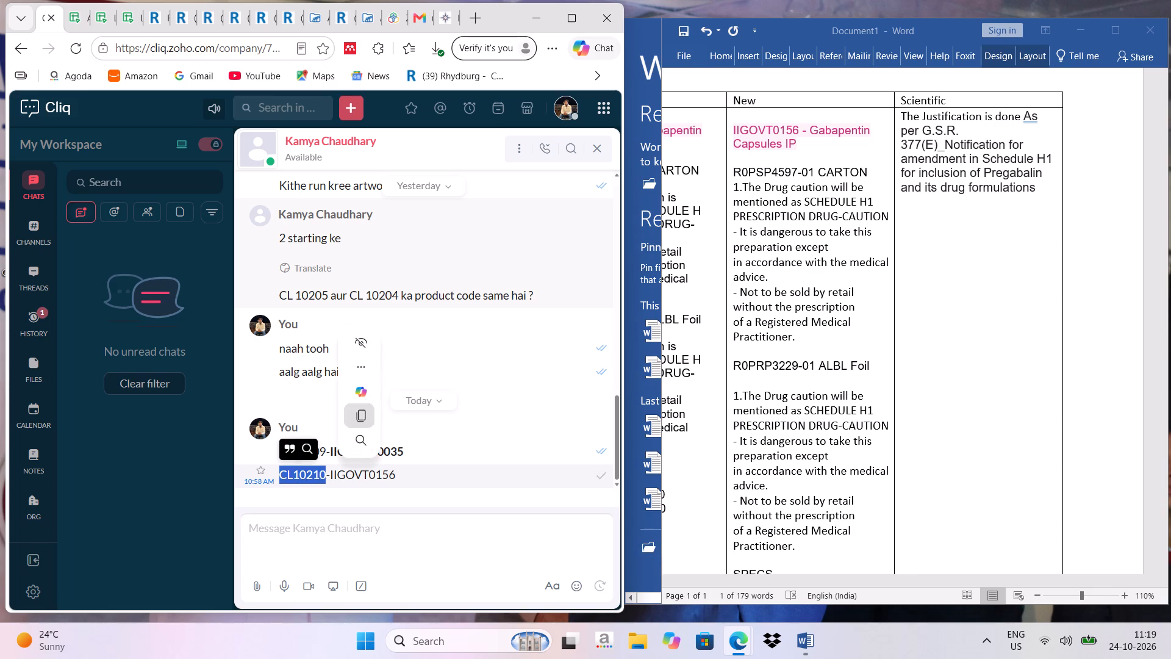
{"action": "left_click", "coordinate": [357, 414]}
{"action": "left_click", "coordinate": [115, 19]}
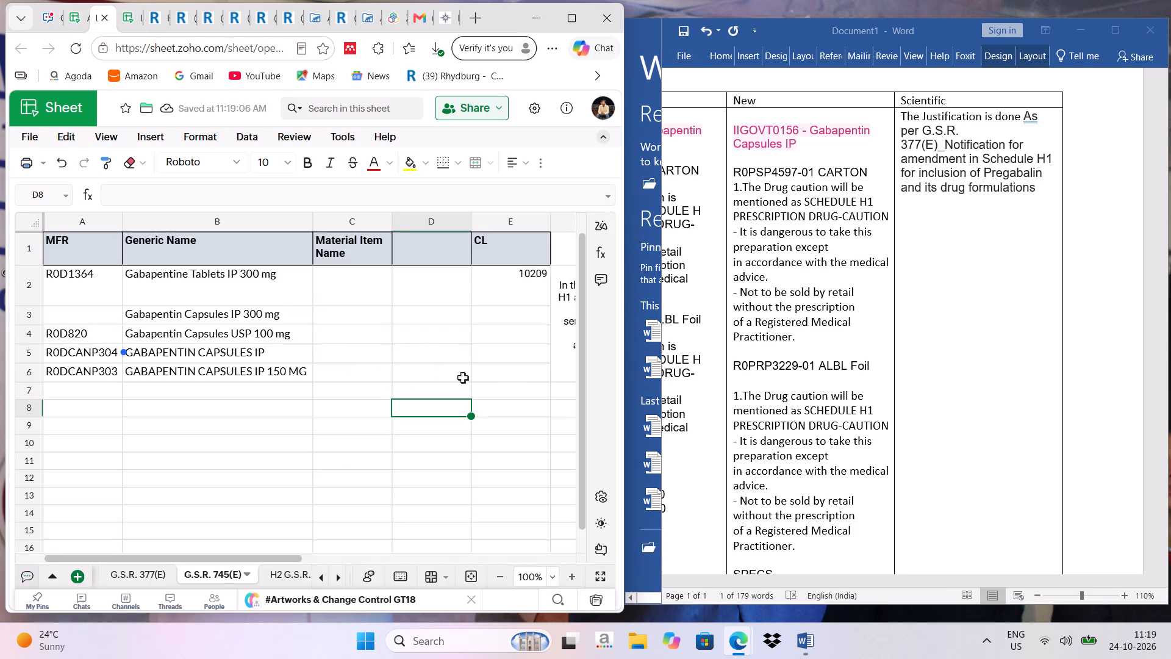
{"action": "left_click", "coordinate": [501, 384]}
{"action": "left_click", "coordinate": [491, 369]}
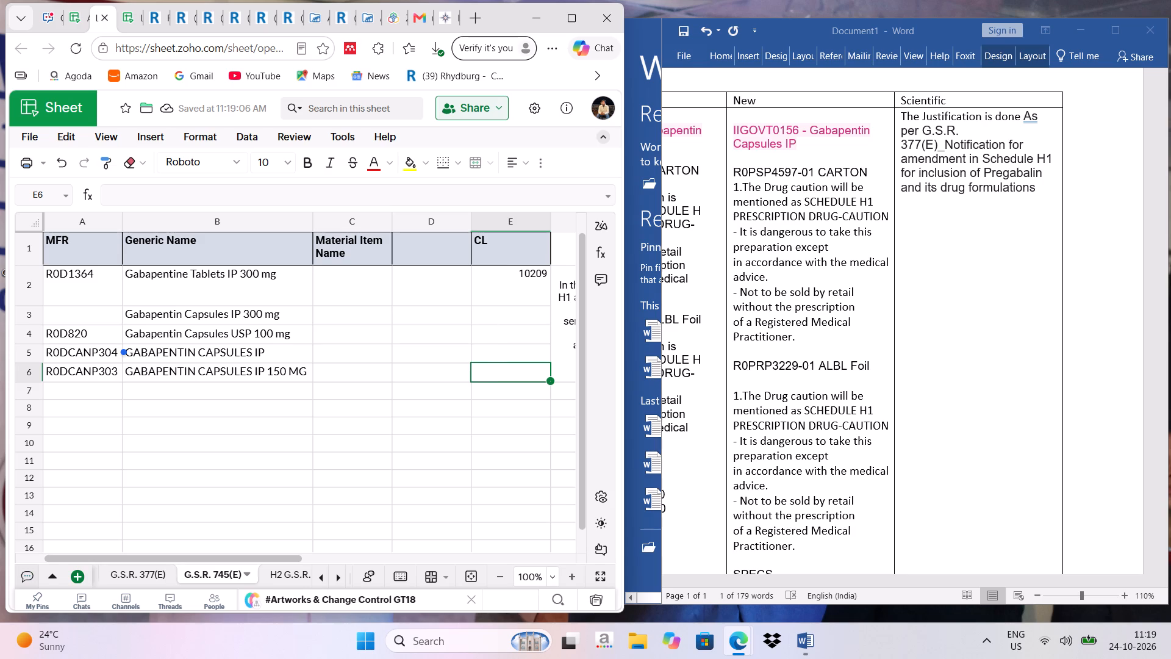
{"action": "left_click", "coordinate": [45, 13]}
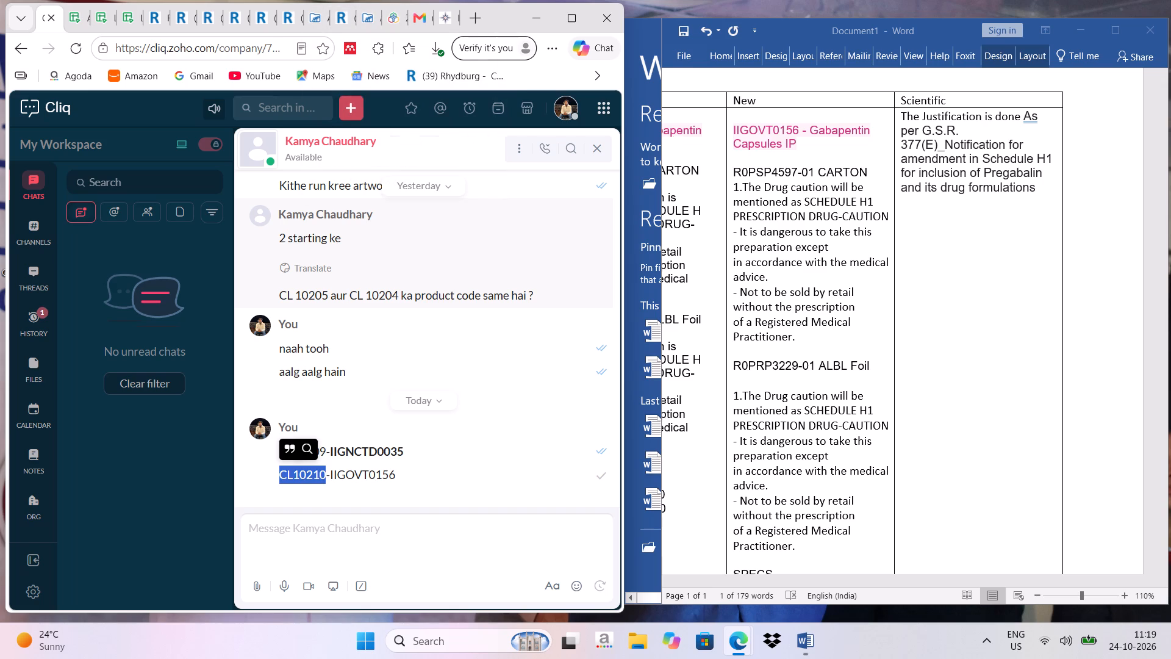
{"action": "left_click", "coordinate": [98, 20]}
{"action": "left_click", "coordinate": [310, 14]}
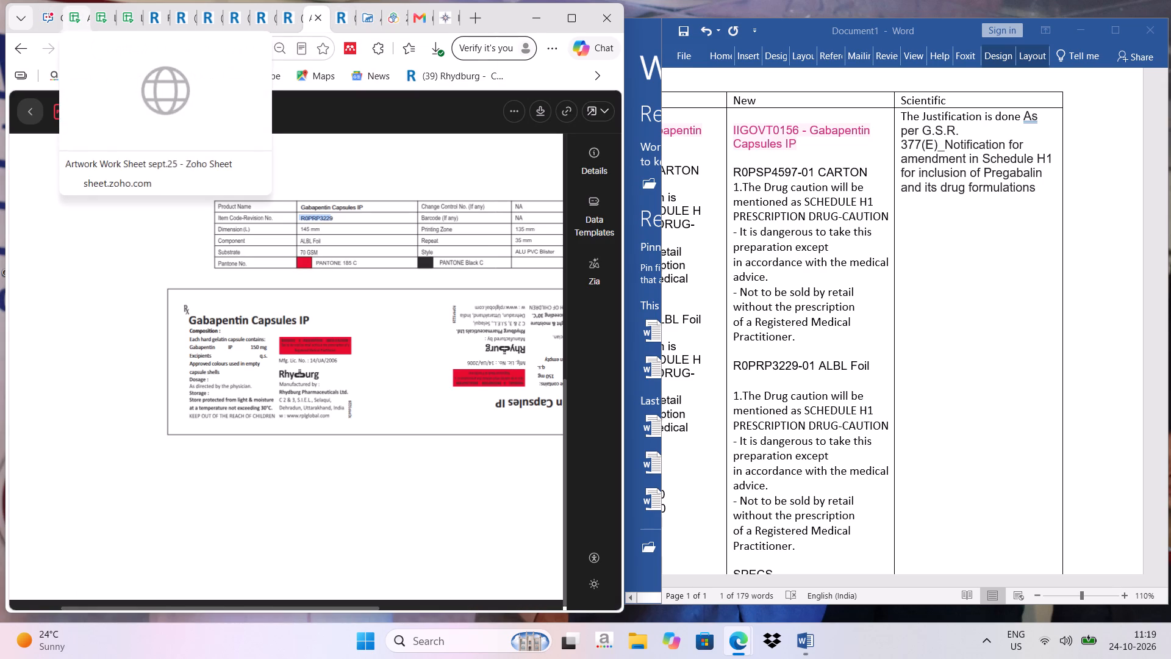
{"action": "left_click", "coordinate": [105, 12]}
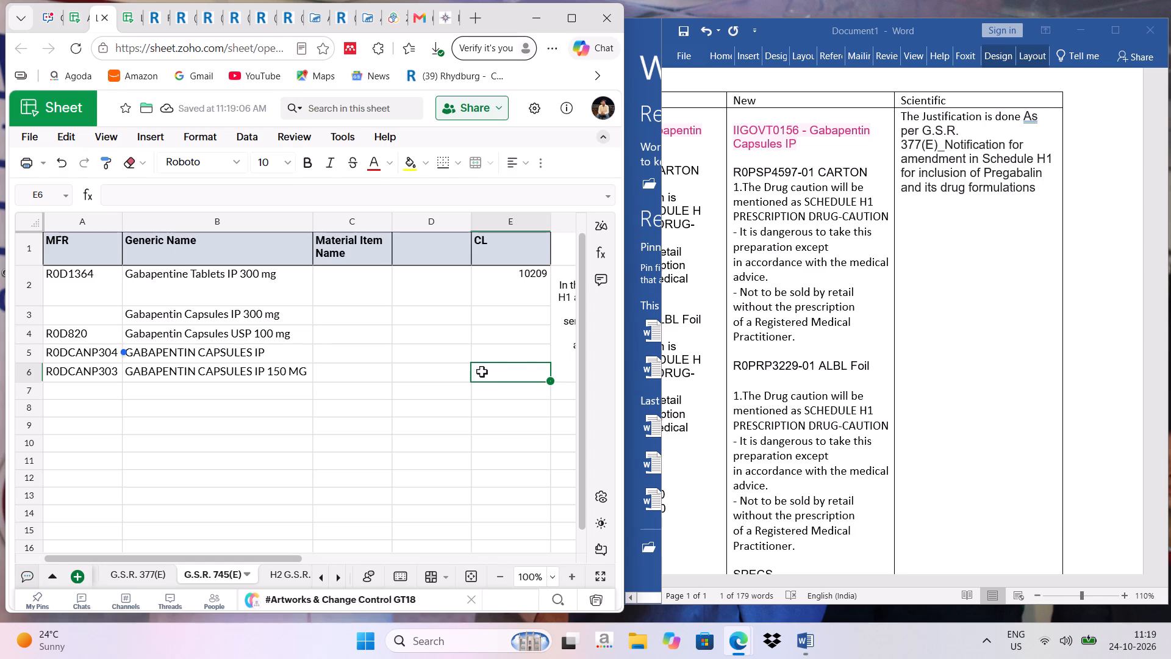
{"action": "double_click", "coordinate": [490, 372]}
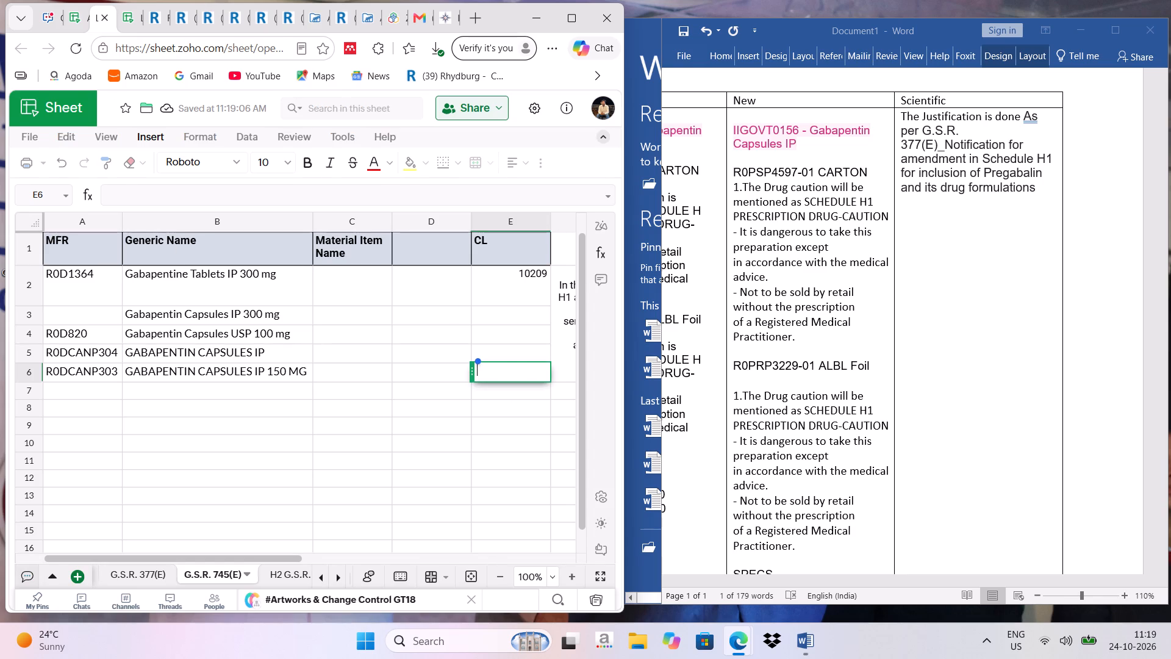
{"action": "key", "text": "ctrl+v"}
{"action": "key", "text": "Return"}
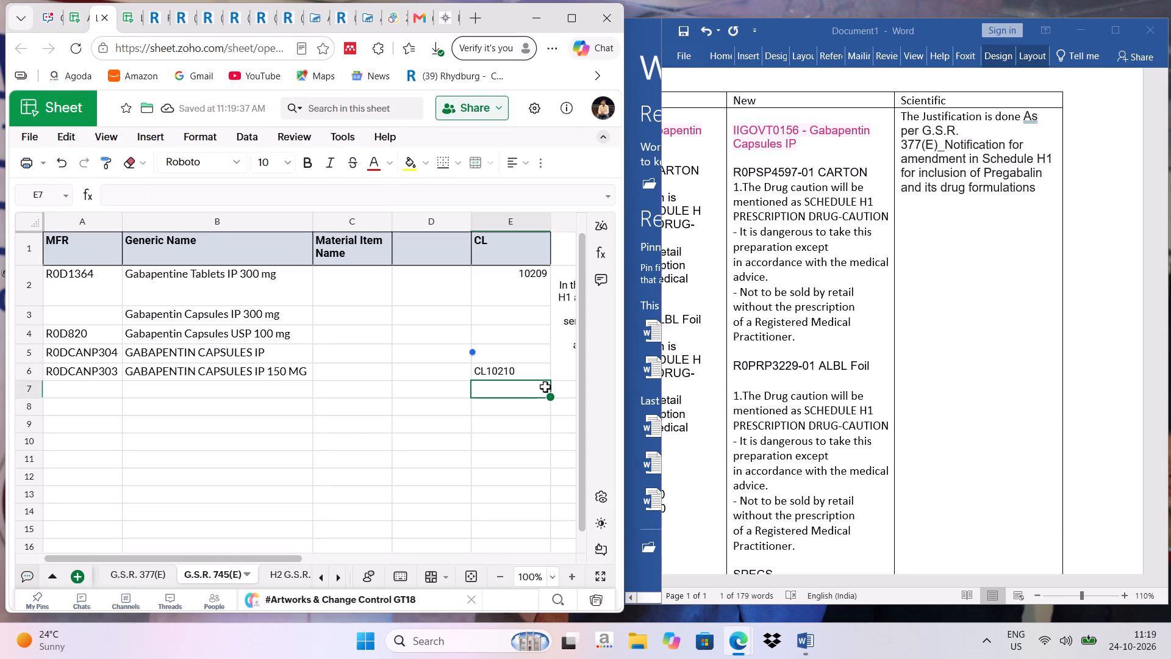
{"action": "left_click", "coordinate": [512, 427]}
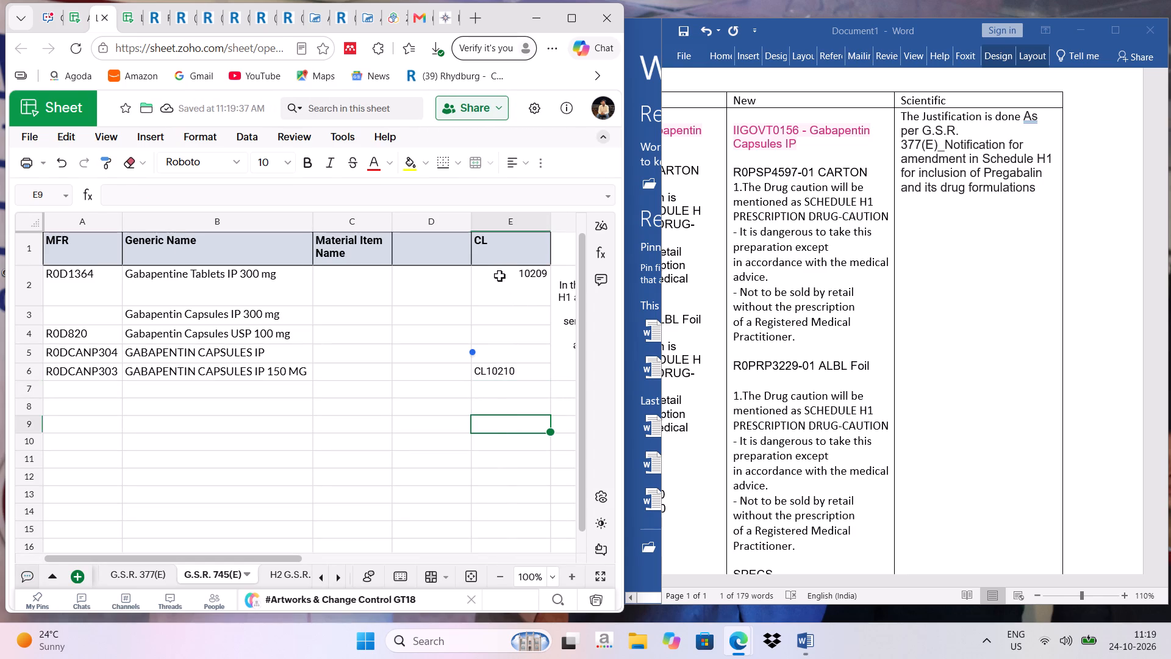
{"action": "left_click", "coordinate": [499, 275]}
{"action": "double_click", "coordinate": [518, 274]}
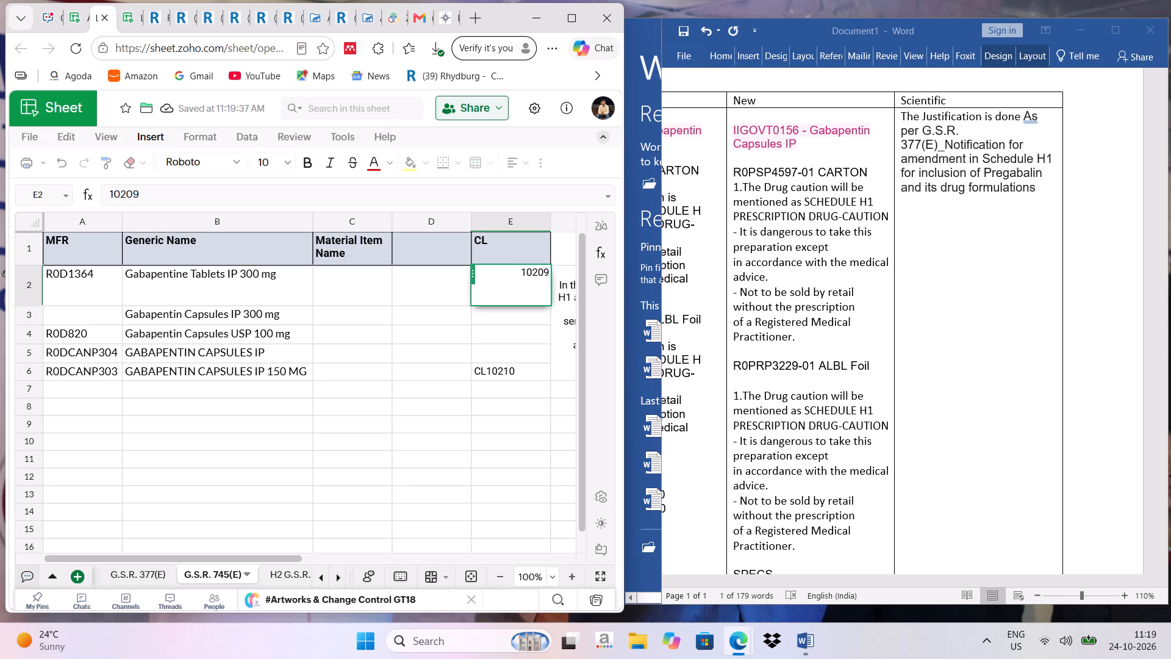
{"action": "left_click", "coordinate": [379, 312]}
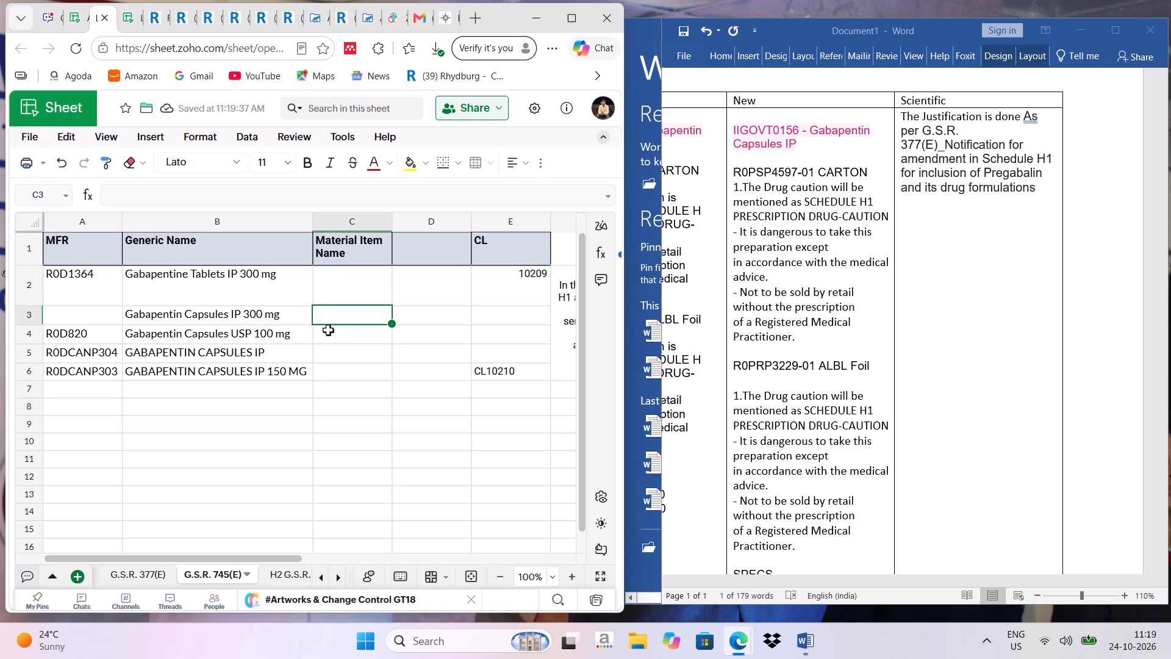
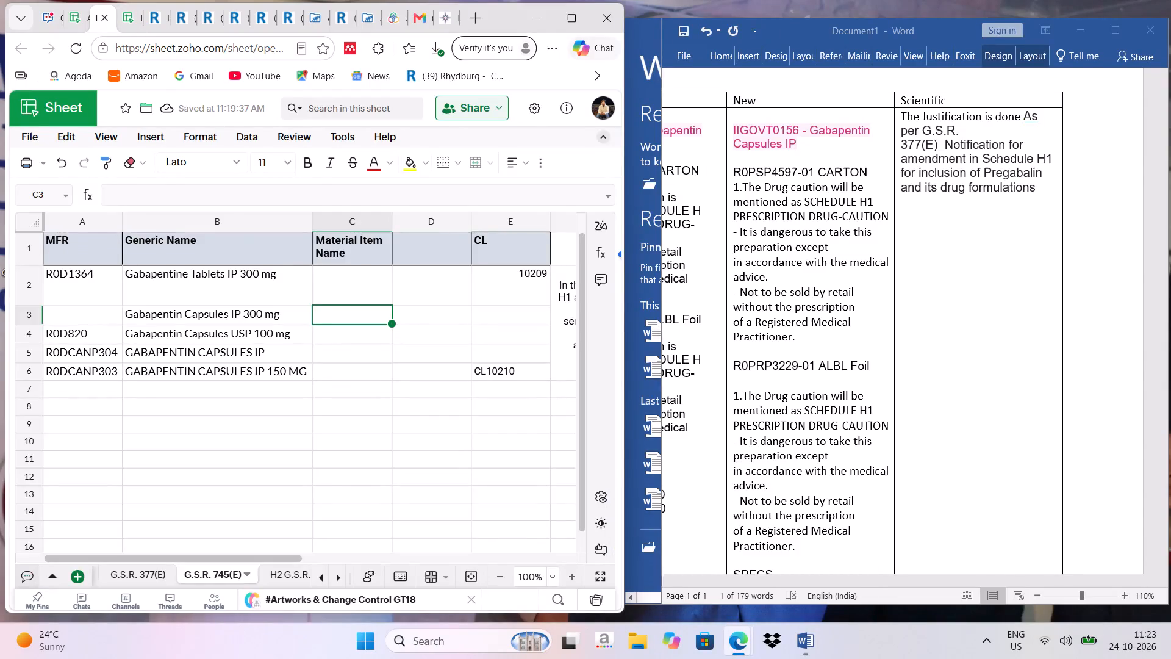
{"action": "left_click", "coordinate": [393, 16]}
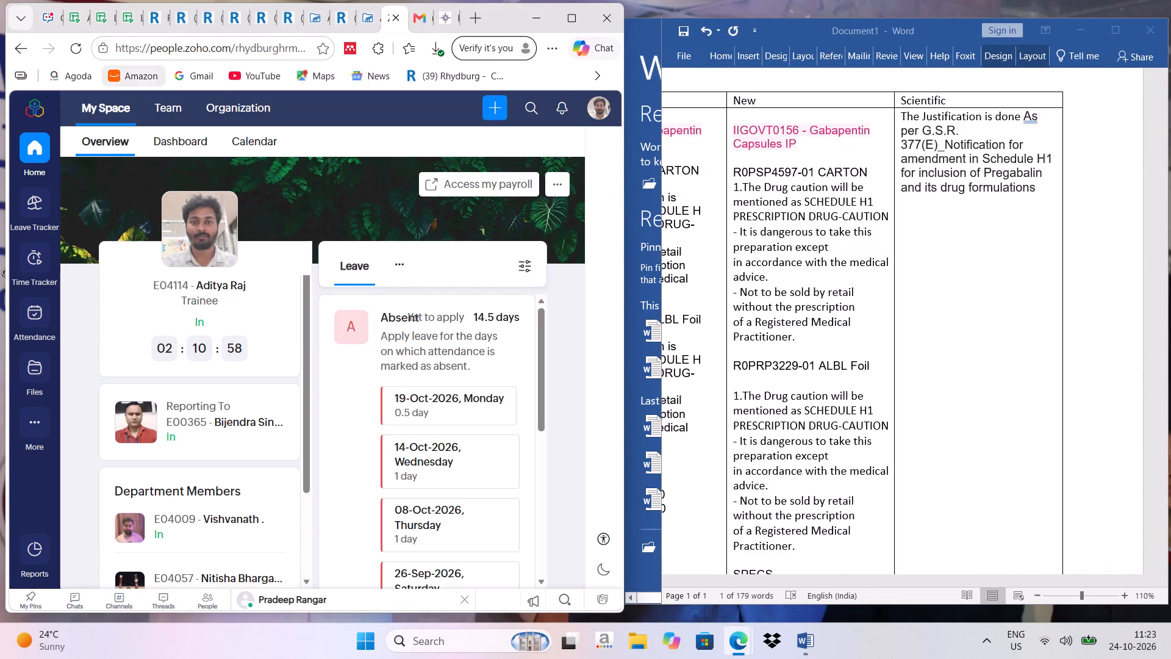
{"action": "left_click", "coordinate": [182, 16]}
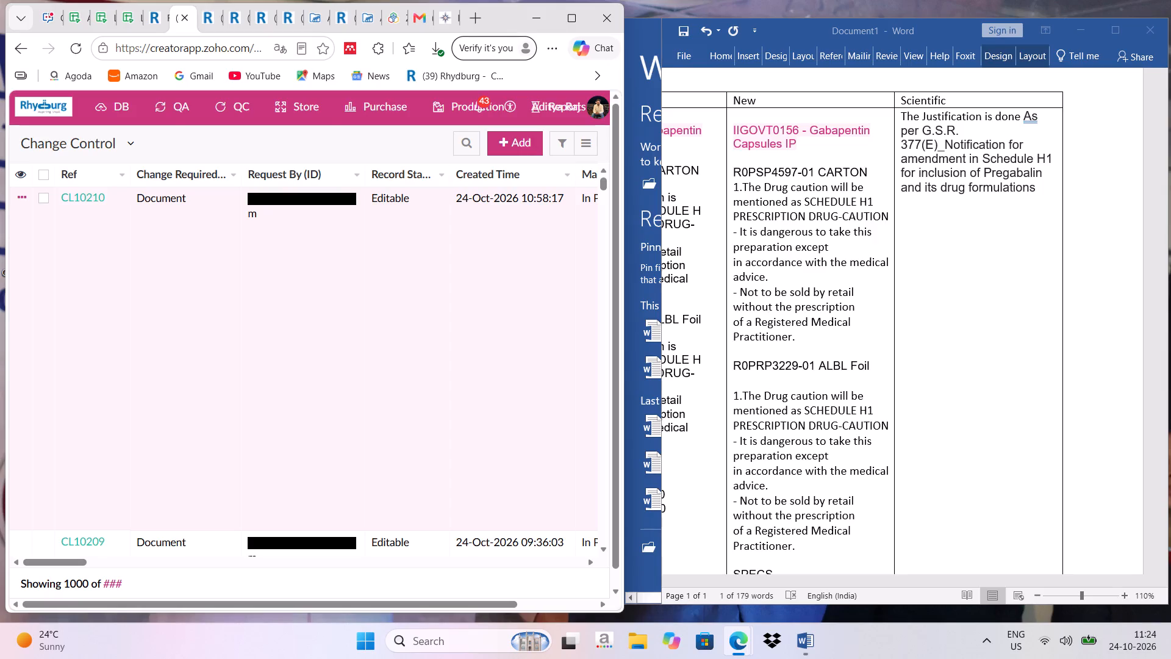
Capture a screenshot of the product list on the H2 G.S.R. 506(E)- Narcotics sheet of the impacted-products workbook.
{"action": "left_click", "coordinate": [128, 15]}
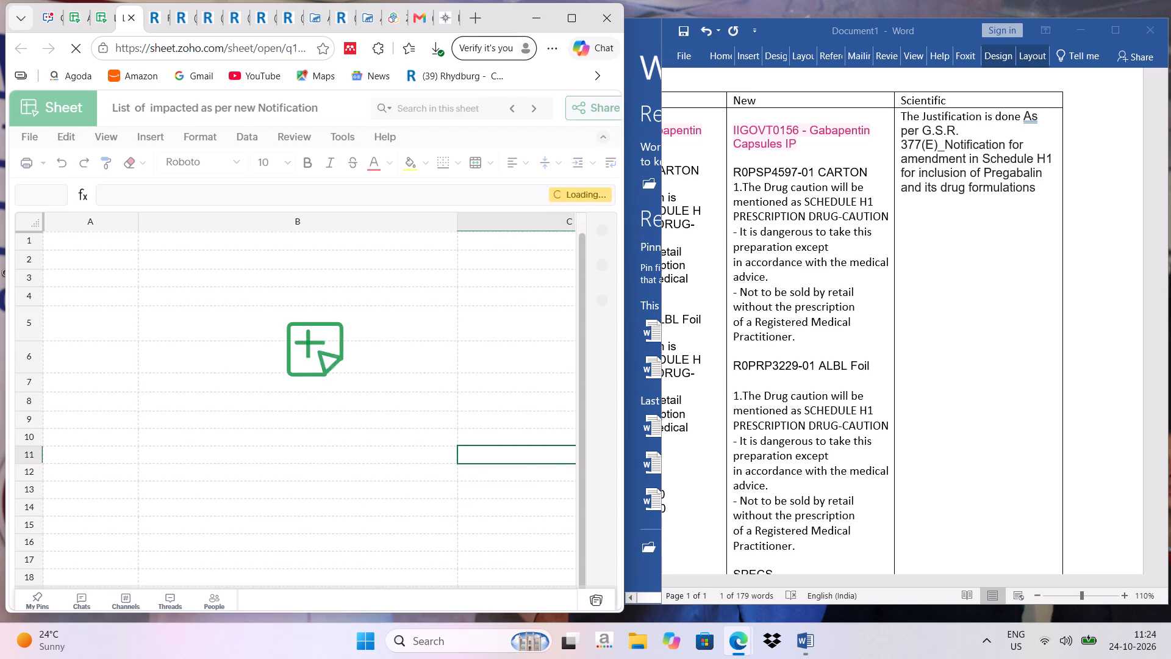
{"action": "left_click", "coordinate": [223, 408]}
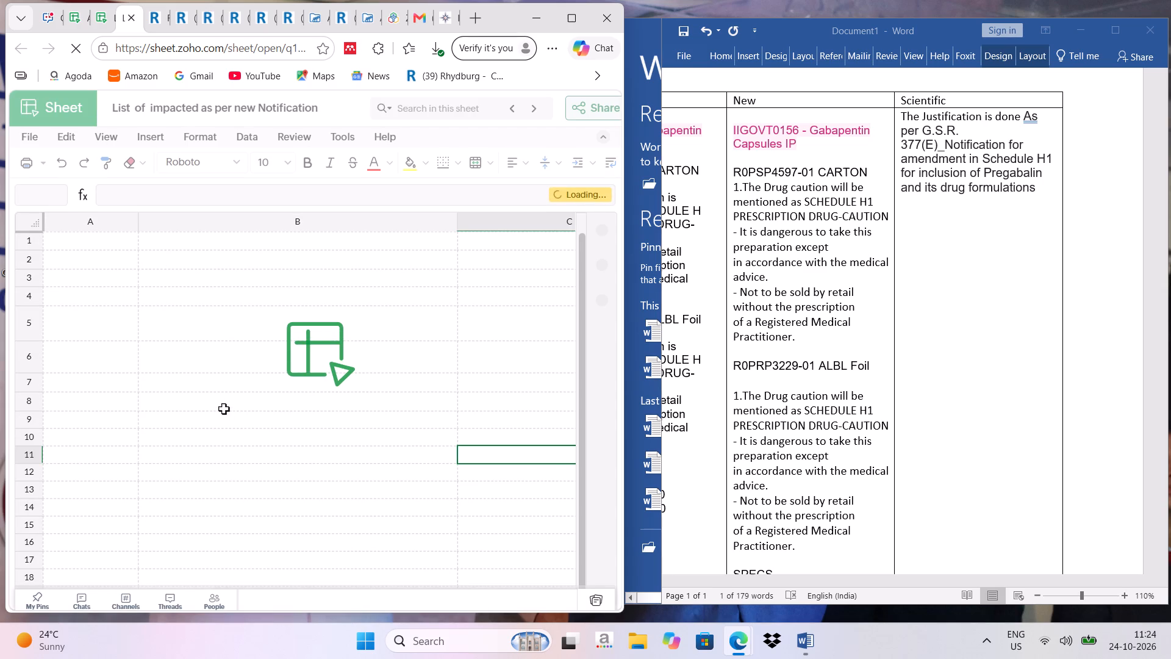
{"action": "scroll", "coordinate": [223, 408], "scroll_direction": "up", "scroll_amount": 4}
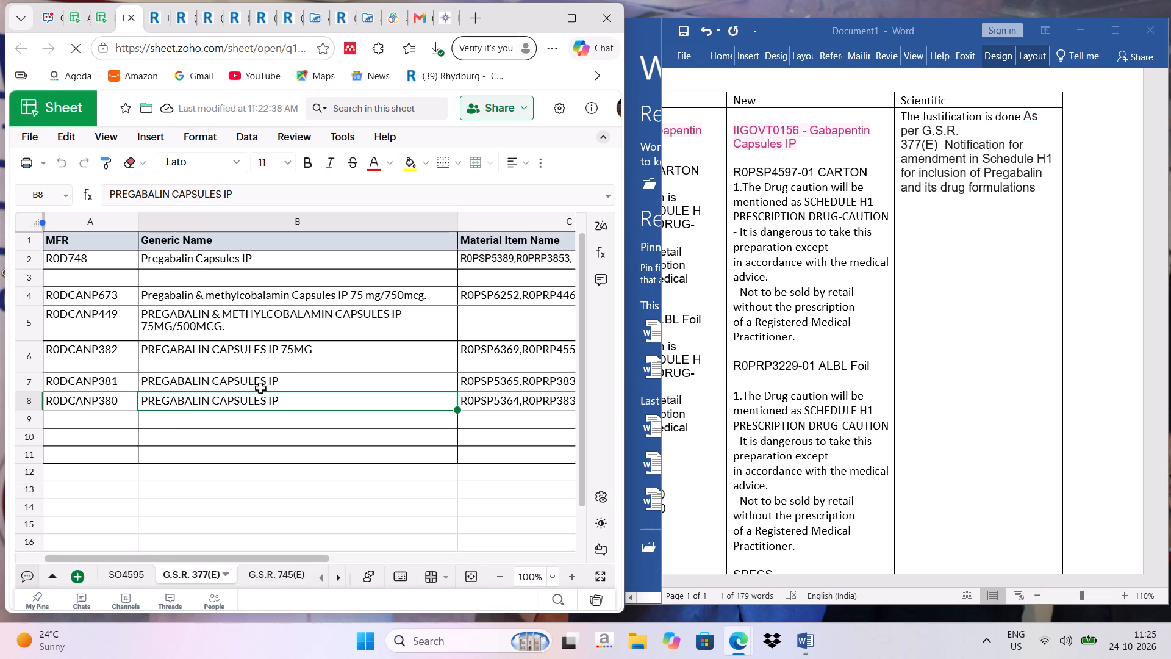
{"action": "left_click", "coordinate": [254, 571]}
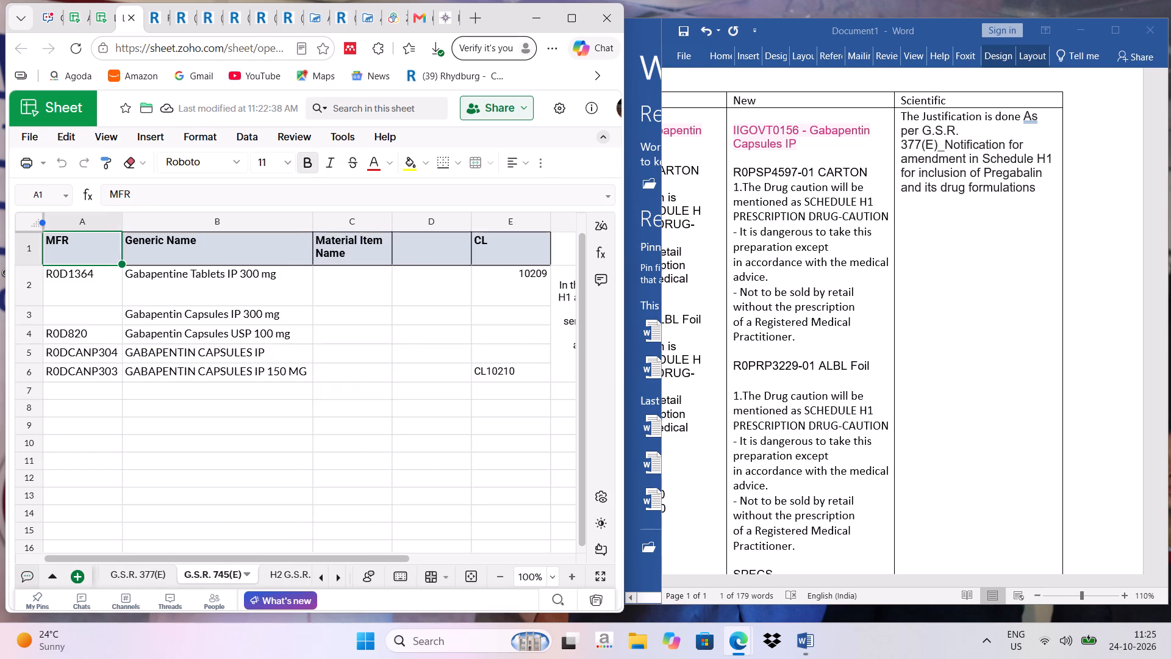
{"action": "scroll", "coordinate": [367, 459], "scroll_direction": "left", "scroll_amount": 2}
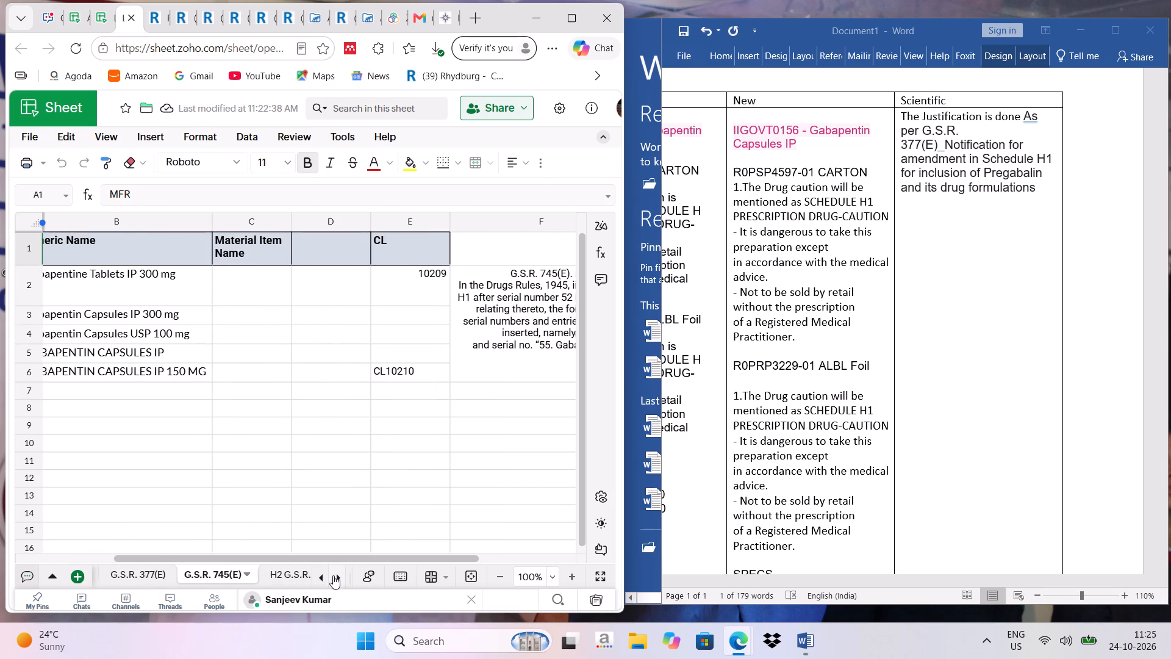
{"action": "left_click_drag", "start_coordinate": [359, 560], "coordinate": [395, 563]}
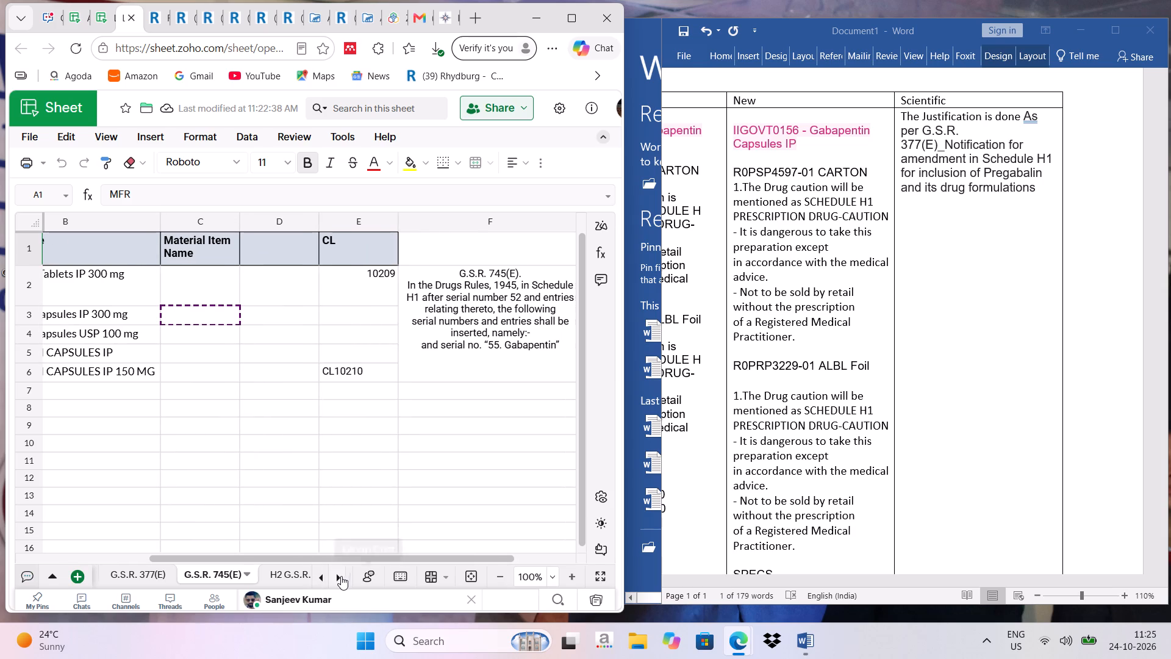
{"action": "left_click", "coordinate": [341, 576]}
{"action": "left_click", "coordinate": [234, 569]}
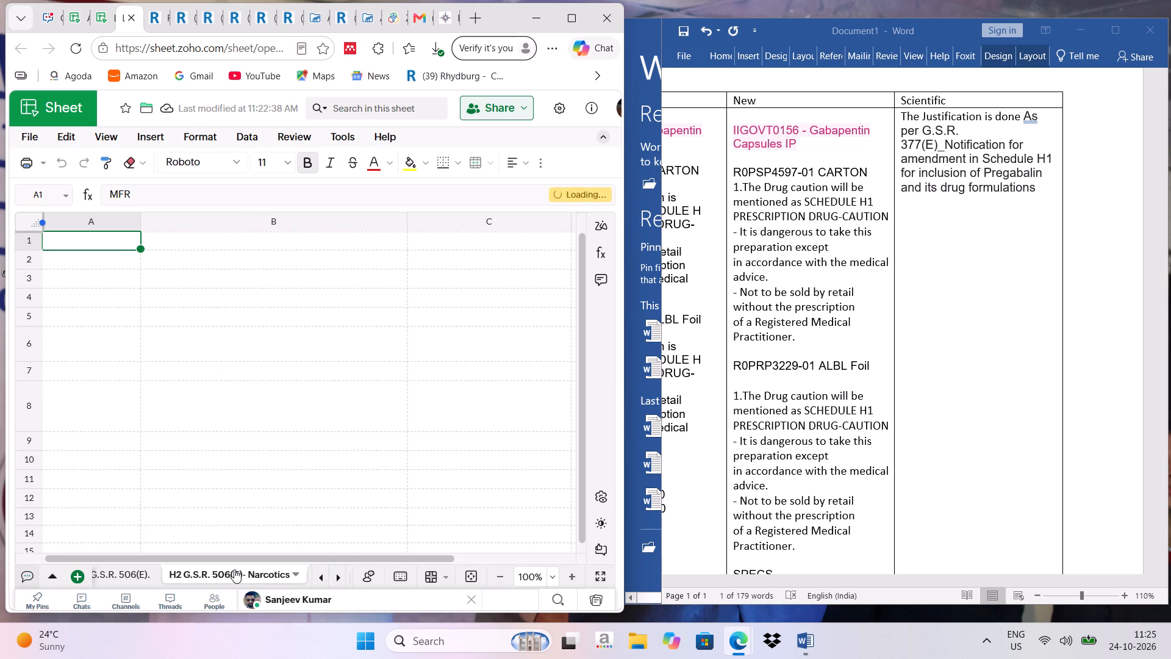
{"action": "scroll", "coordinate": [414, 366], "scroll_direction": "up", "scroll_amount": 1}
{"action": "scroll", "coordinate": [301, 407], "scroll_direction": "right", "scroll_amount": 1}
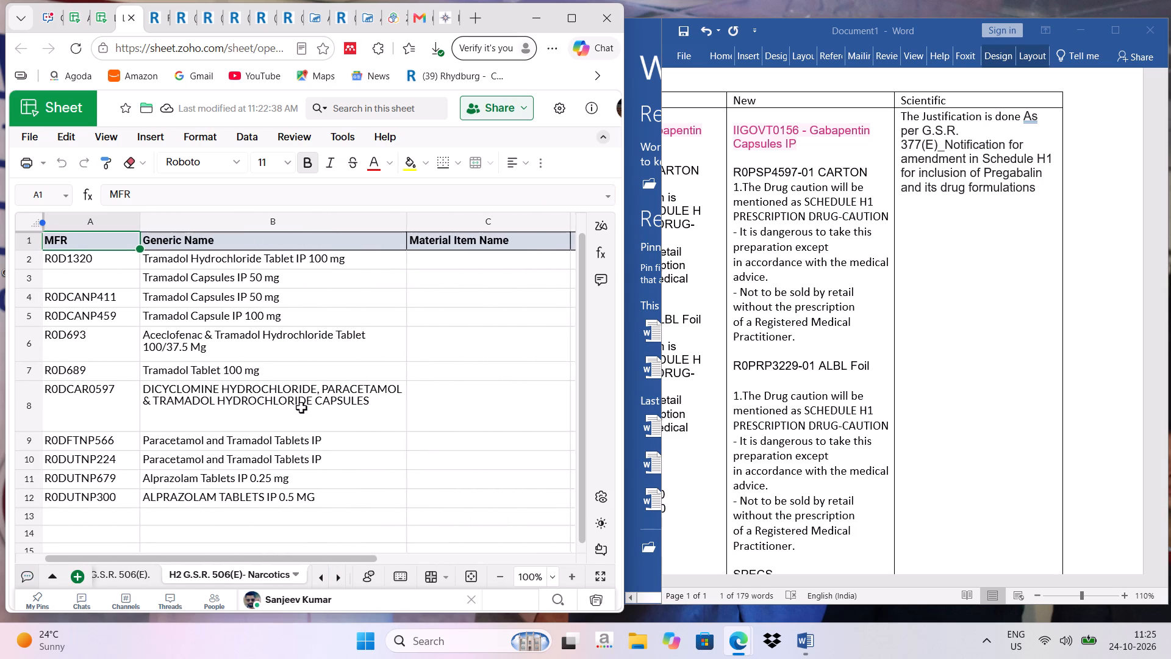
{"action": "scroll", "coordinate": [301, 407], "scroll_direction": "right", "scroll_amount": 7}
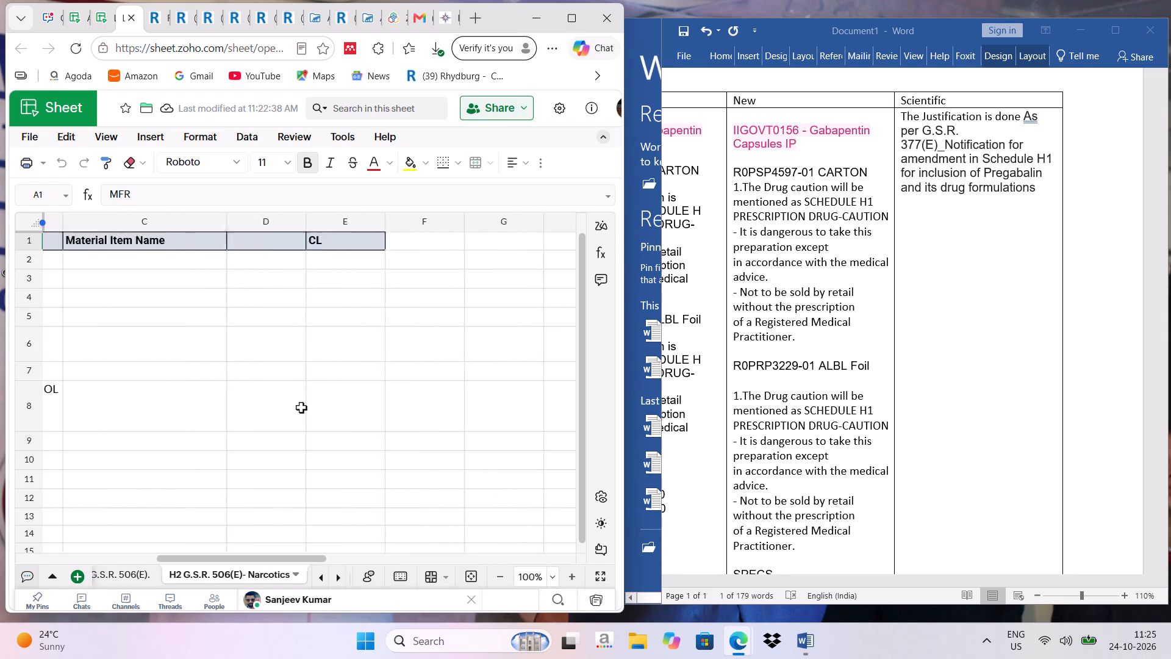
{"action": "scroll", "coordinate": [301, 407], "scroll_direction": "right", "scroll_amount": 3}
{"action": "scroll", "coordinate": [52, 337], "scroll_direction": "right", "scroll_amount": 6}
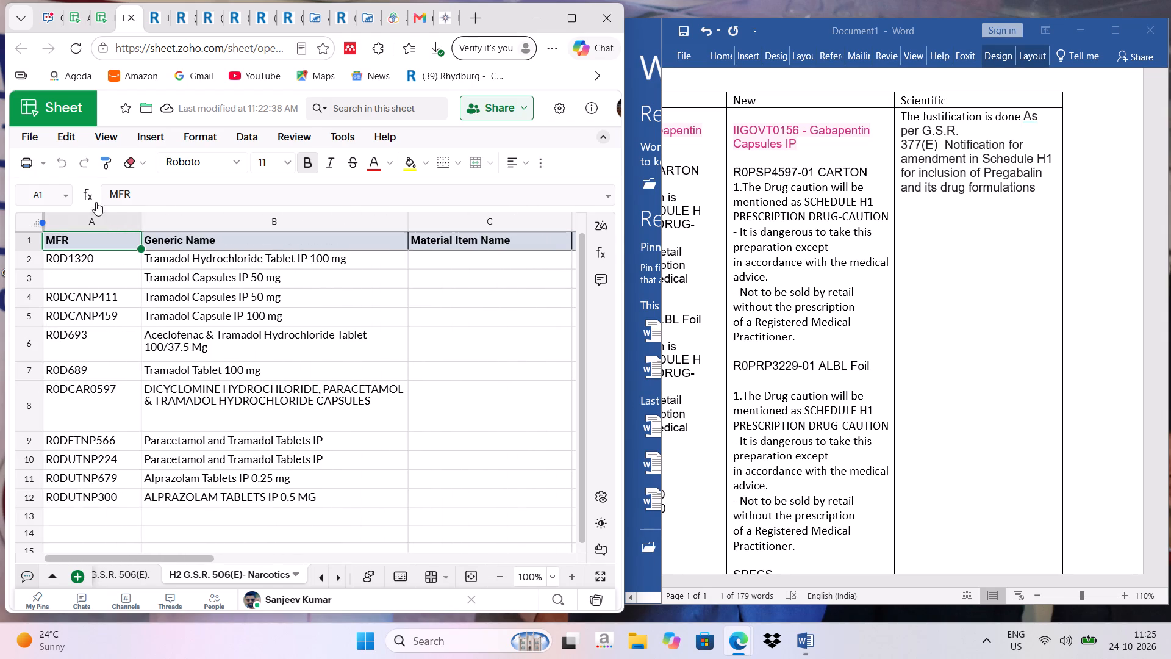
{"action": "key", "text": "shift+super+s"}
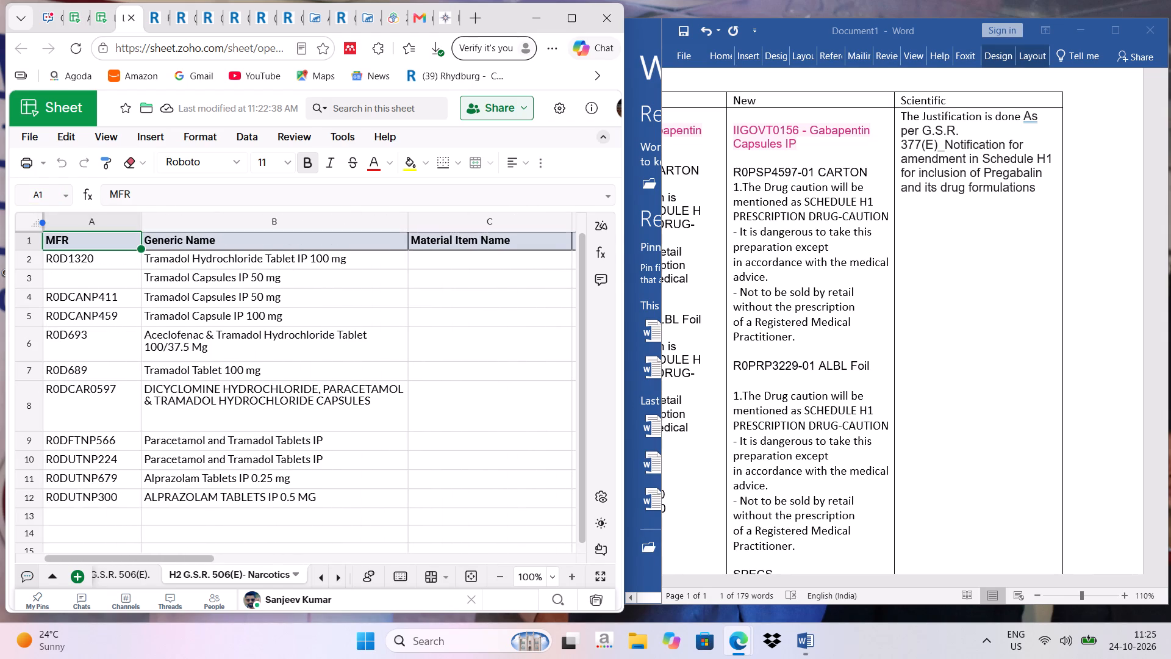
{"action": "left_click_drag", "start_coordinate": [18, 177], "coordinate": [615, 572]}
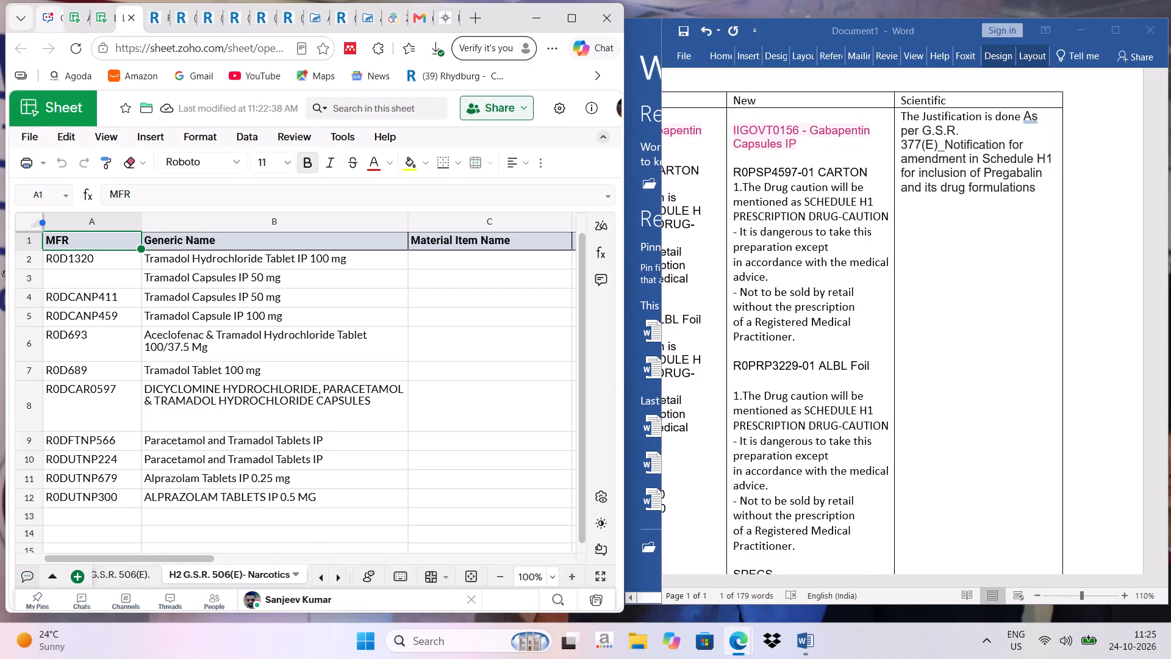
Share the screenshot with the Quality Assurance manager in Cliq, with the comment "sir inme bhi same changes krne hain kya".
{"action": "left_click", "coordinate": [43, 15]}
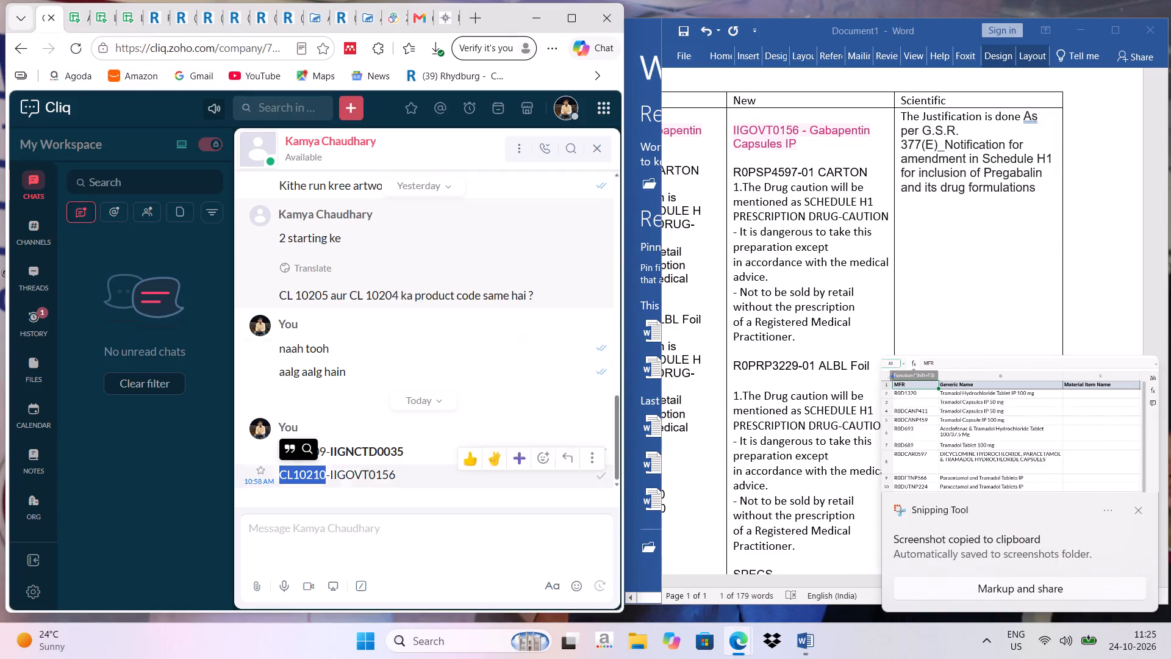
{"action": "left_click", "coordinate": [262, 116]}
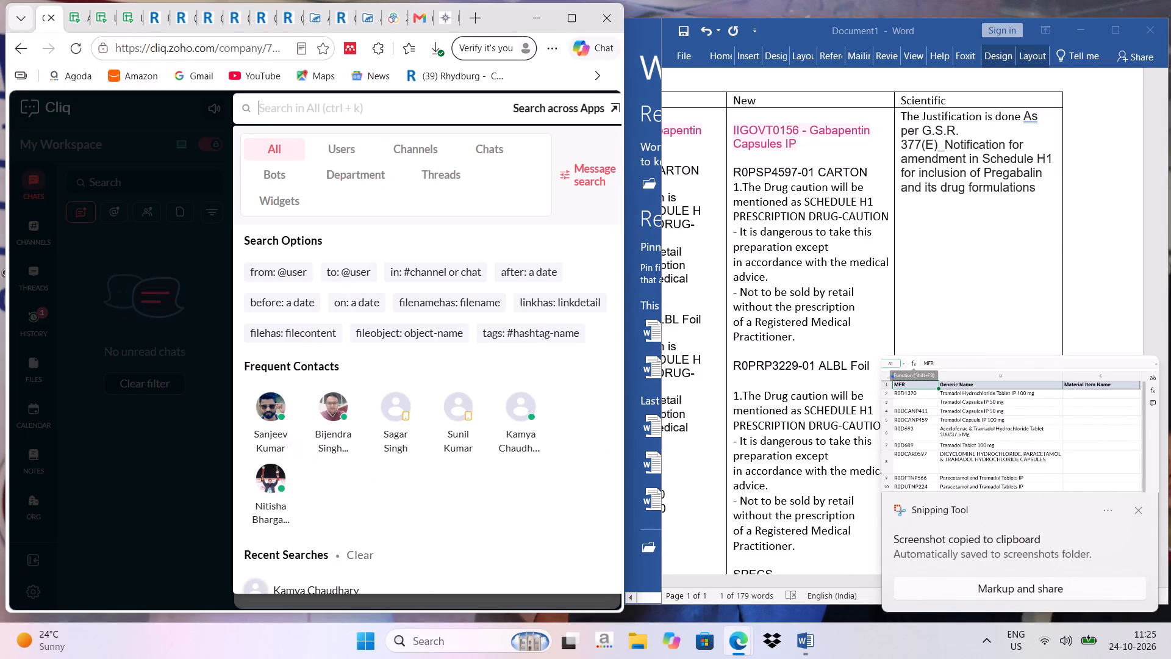
{"action": "type", "text": "prad"}
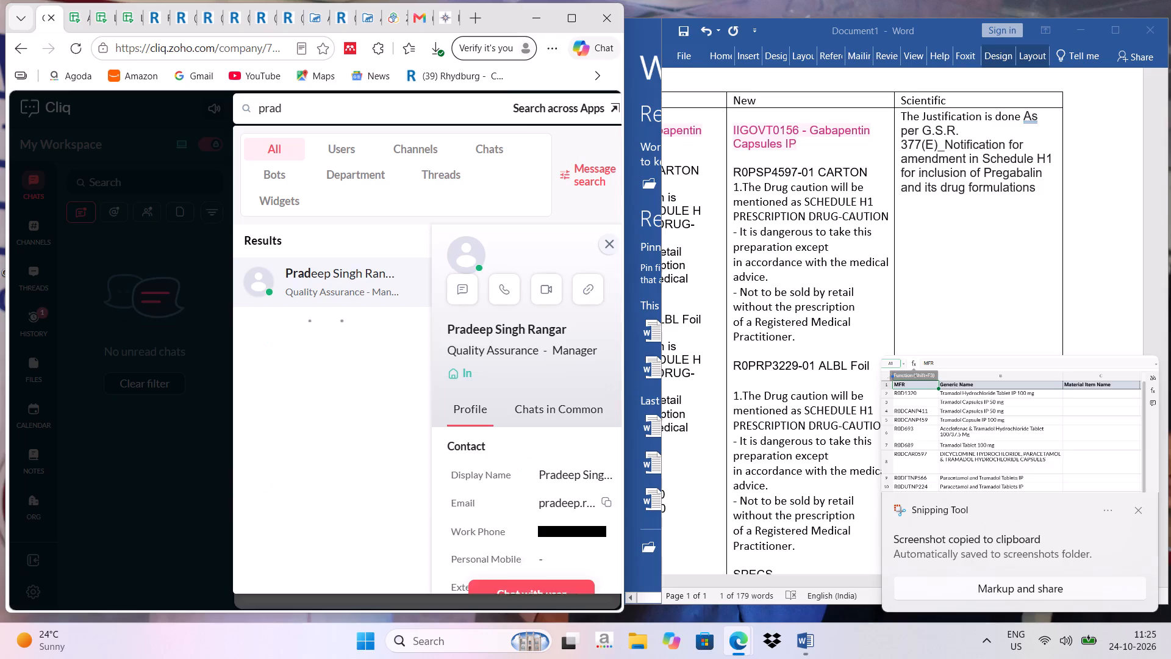
{"action": "left_click", "coordinate": [458, 300]}
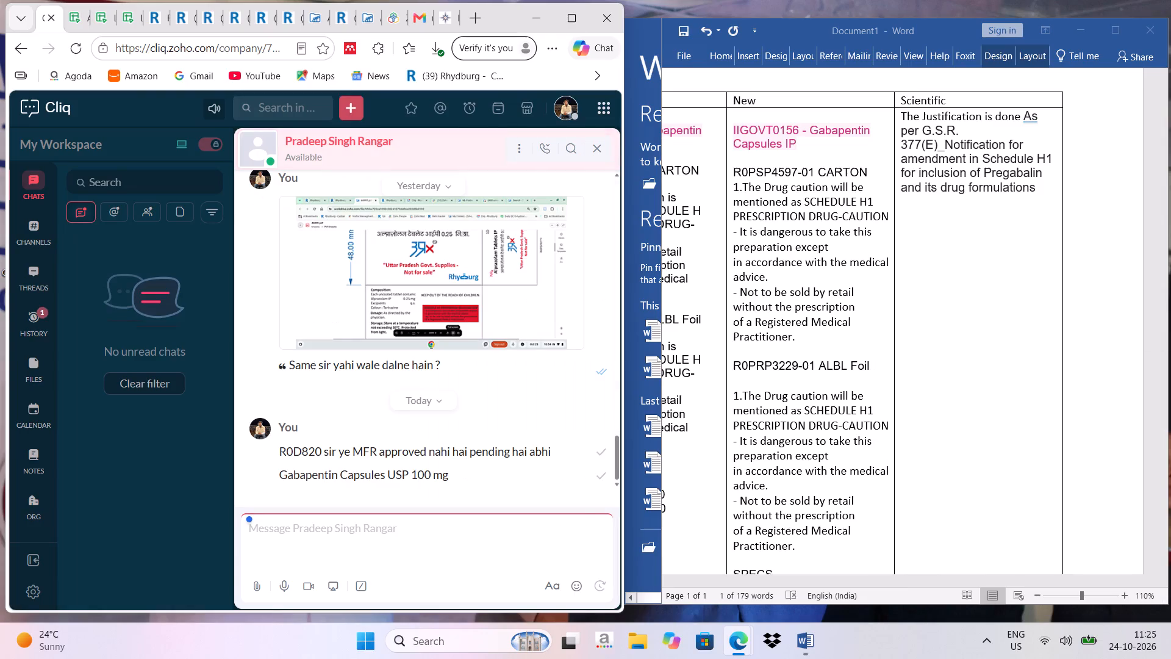
{"action": "key", "text": "ctrl+v"}
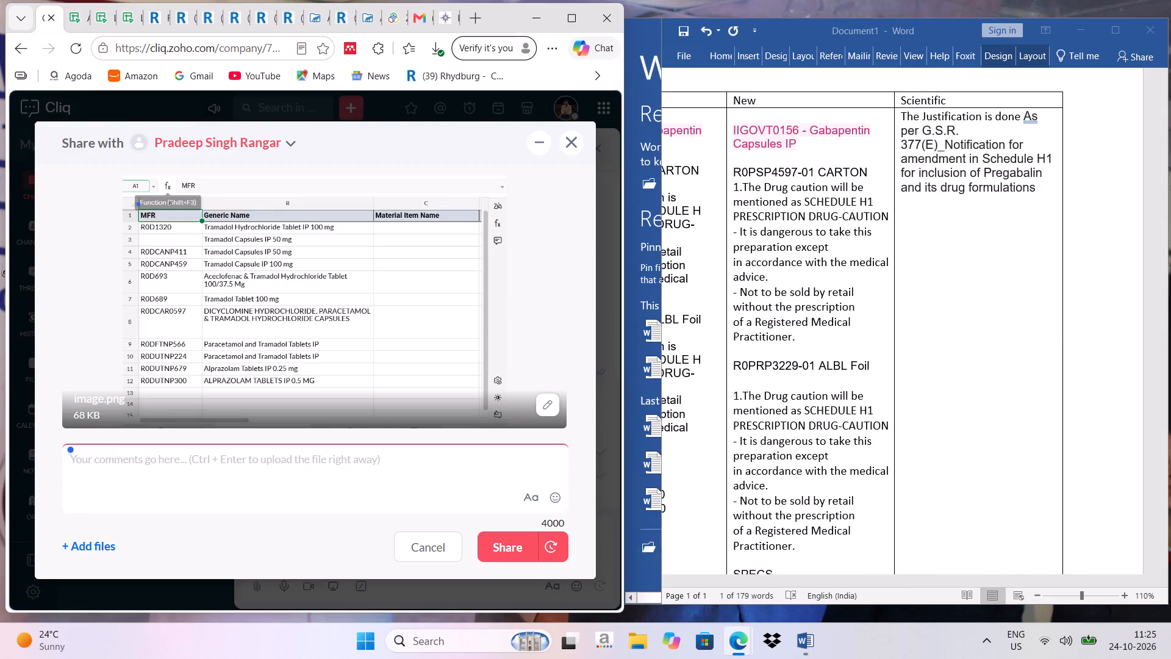
{"action": "type", "text": "sir inme bhi sa,"}
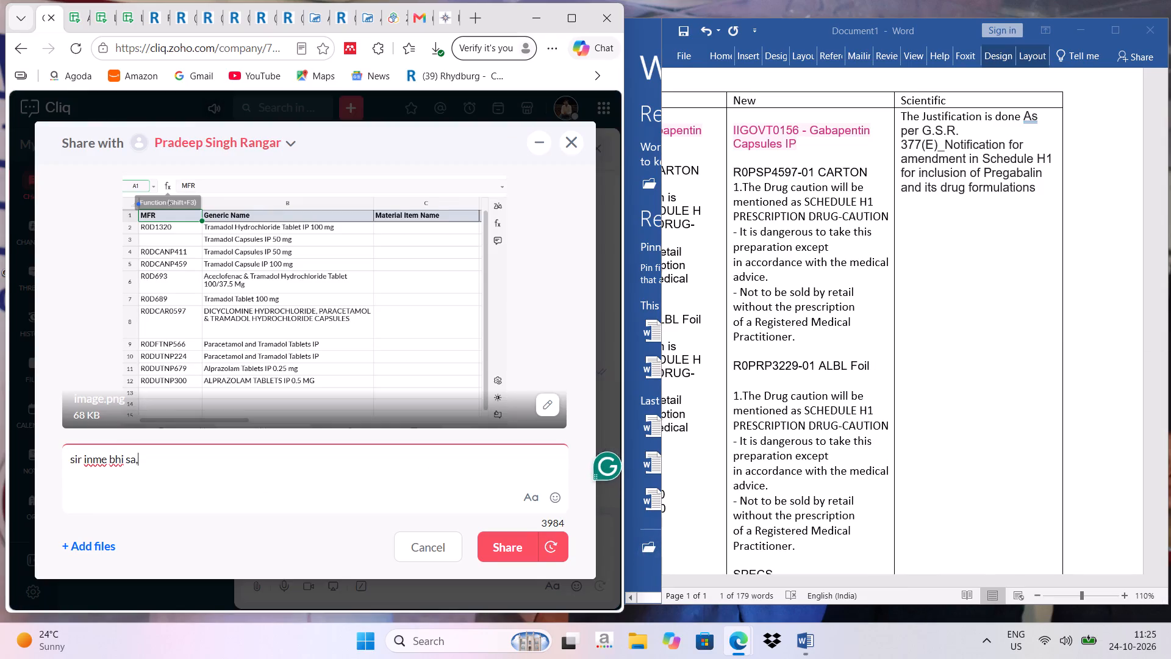
{"action": "key", "text": "BackSpace"}
{"action": "type", "text": "me changes krne hain kya"}
{"action": "key", "text": "Return"}
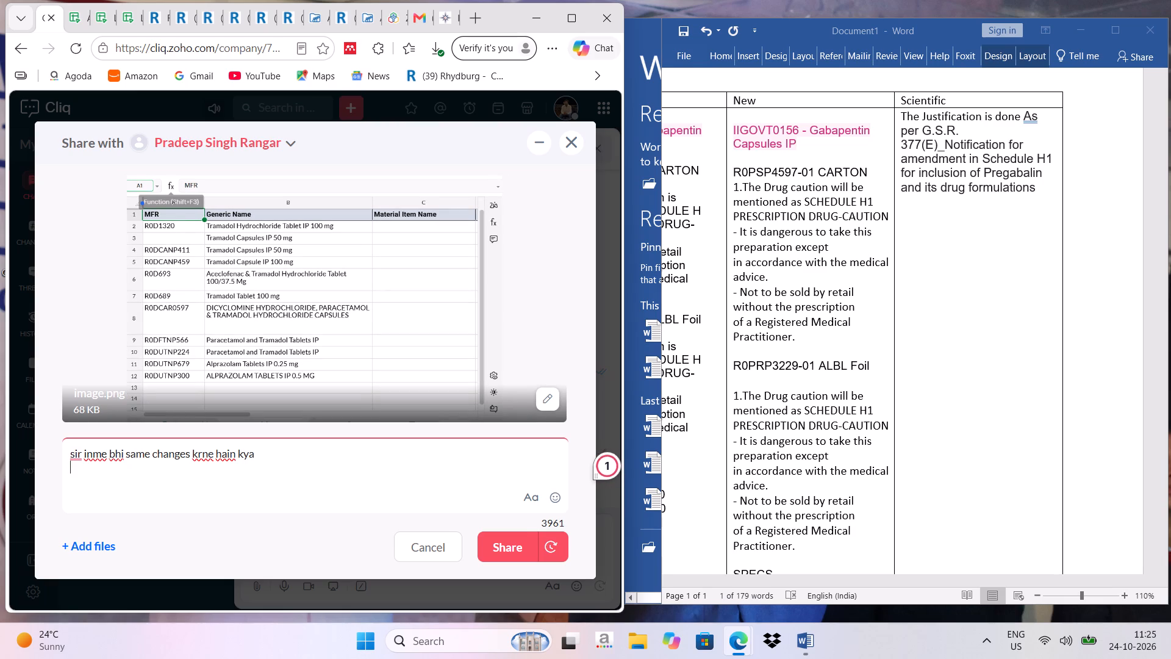
{"action": "left_click", "coordinate": [498, 547]}
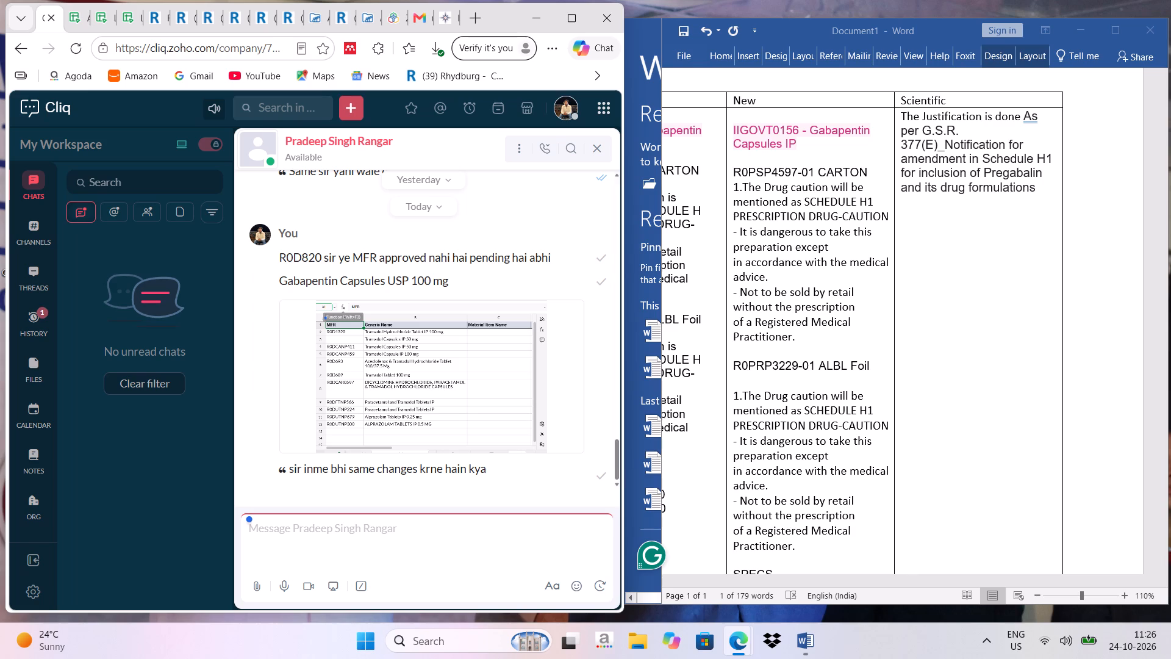
Return to the Zoho worksheet on G.S.R. 745(E) and open its H2 G.S.R. 506(E)- Narcotics sheet.
{"action": "left_click", "coordinate": [102, 11]}
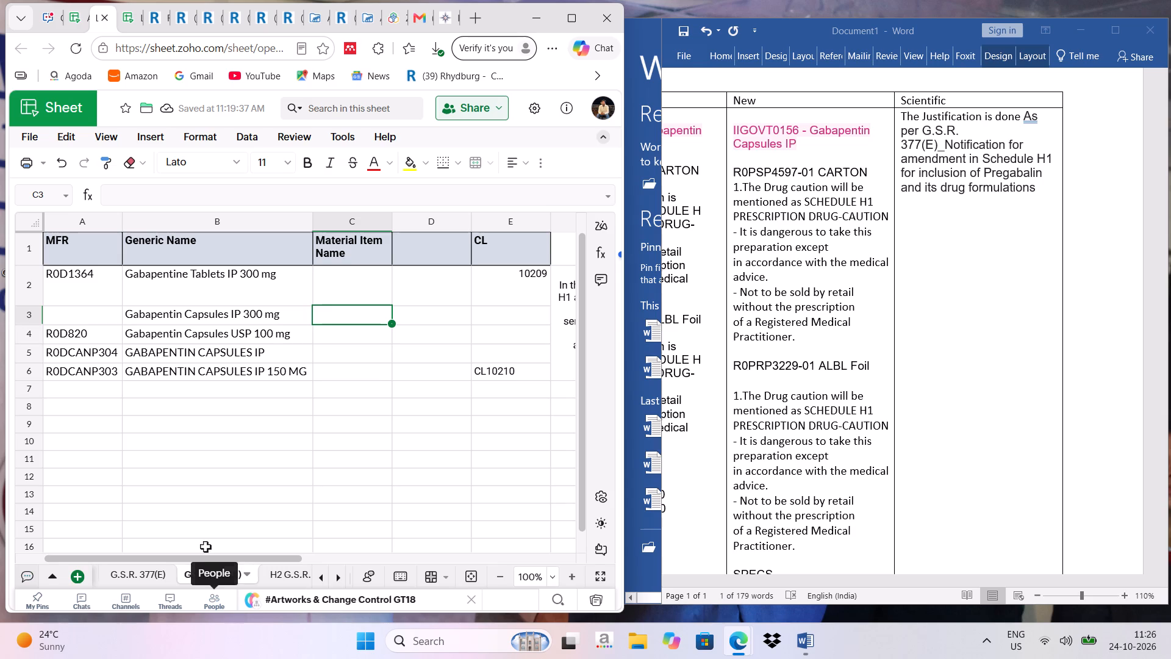
{"action": "left_click", "coordinate": [281, 575]}
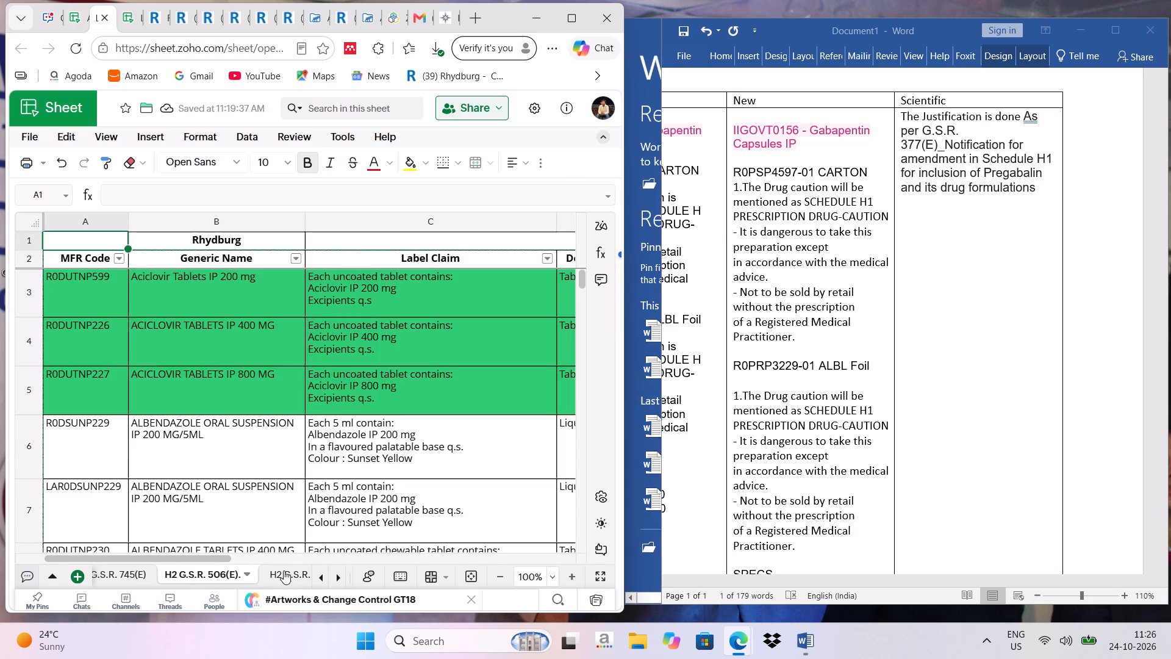
{"action": "left_click", "coordinate": [284, 571]}
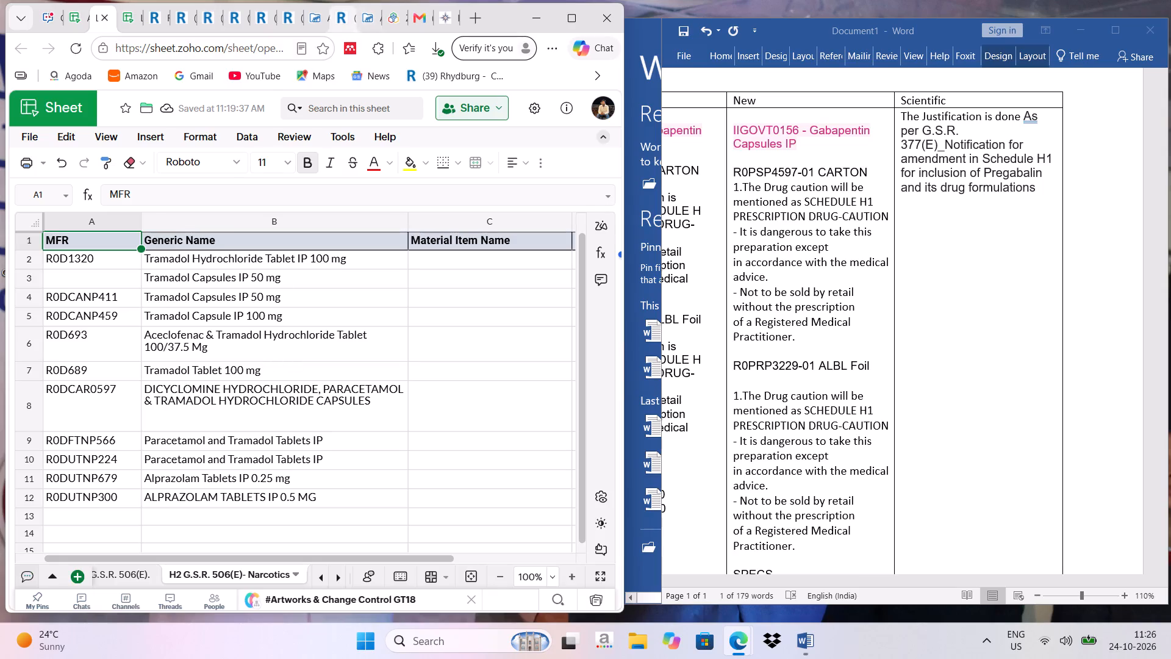
Switch to the Zoho Creator page.
{"action": "left_click", "coordinate": [154, 12]}
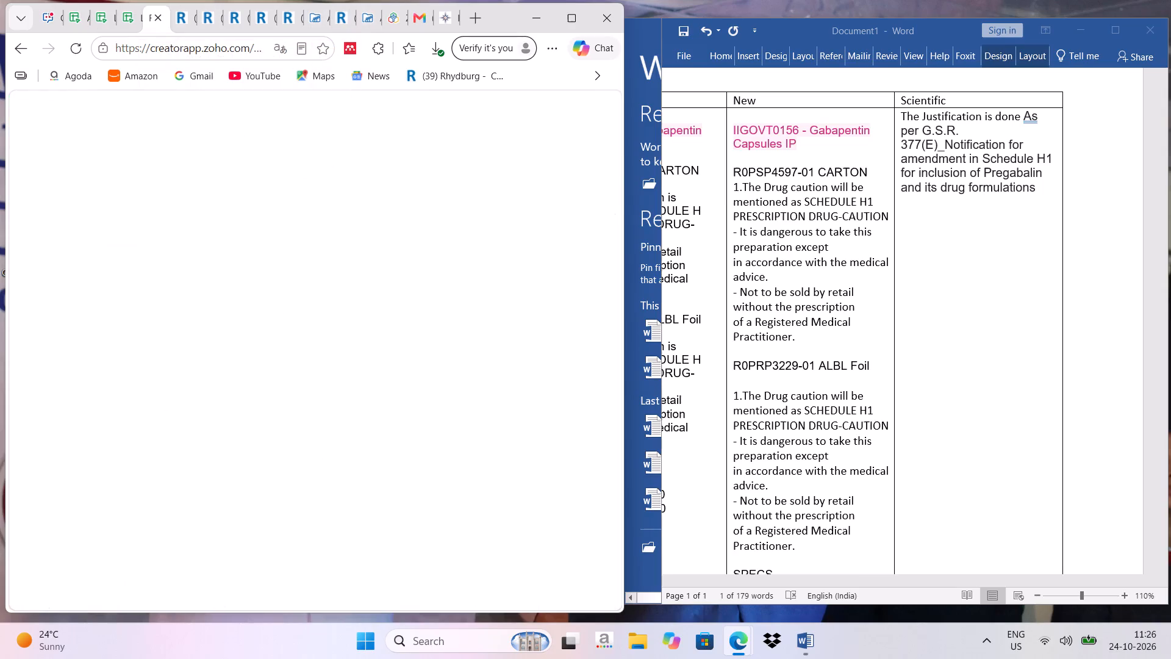
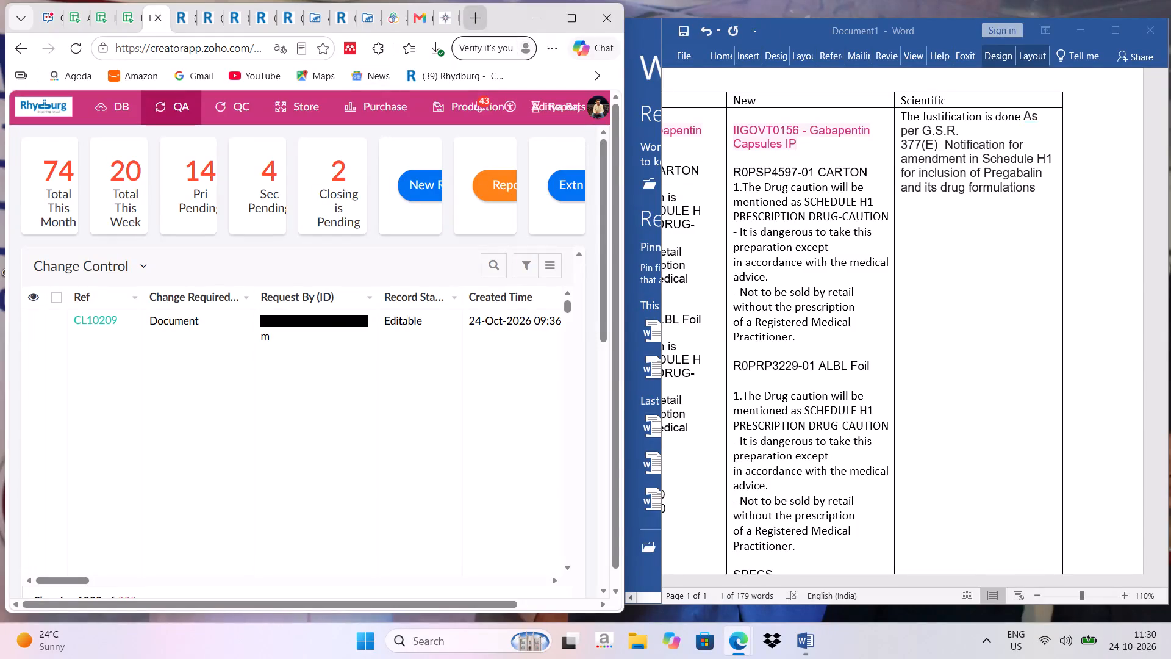
Open the Cricbuzz site in a new tab and go to the New Zealand vs India 2nd T20I match page.
{"action": "left_click", "coordinate": [467, 27]}
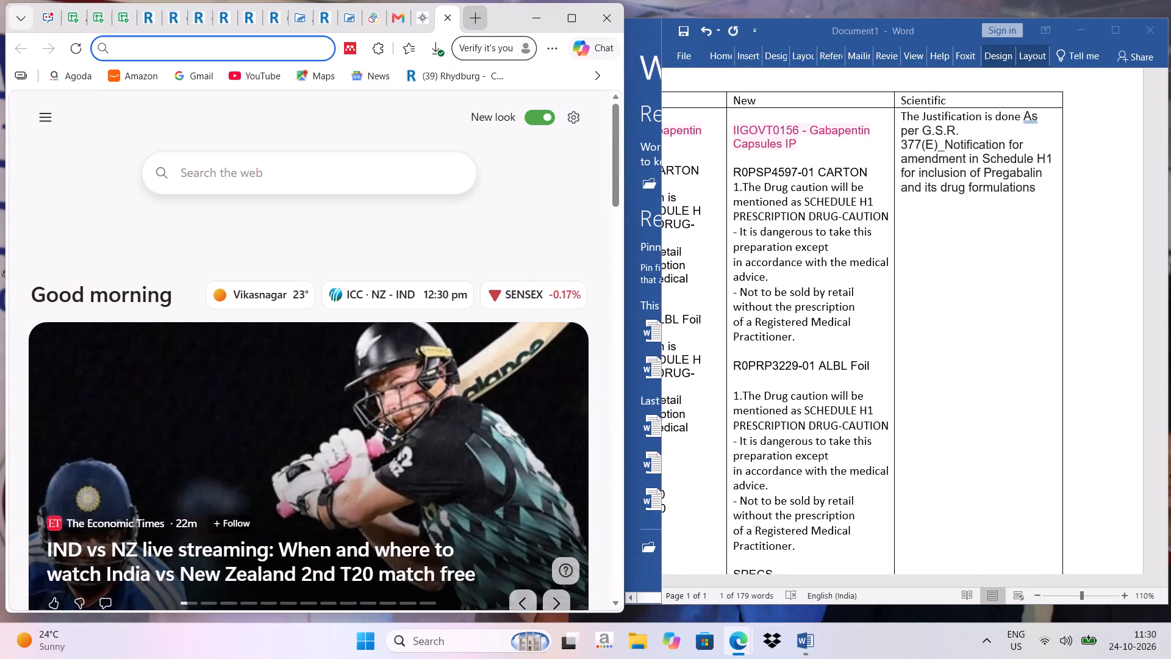
{"action": "type", "text": "cricbuzz"}
{"action": "left_click", "coordinate": [198, 77]}
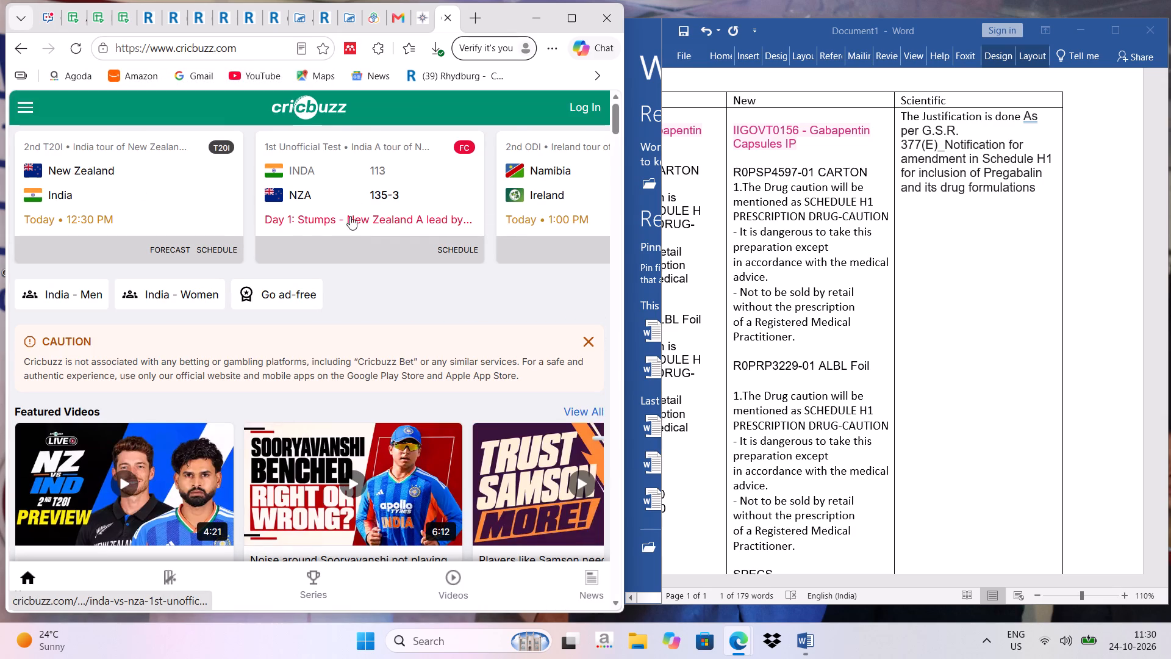
{"action": "left_click", "coordinate": [156, 203]}
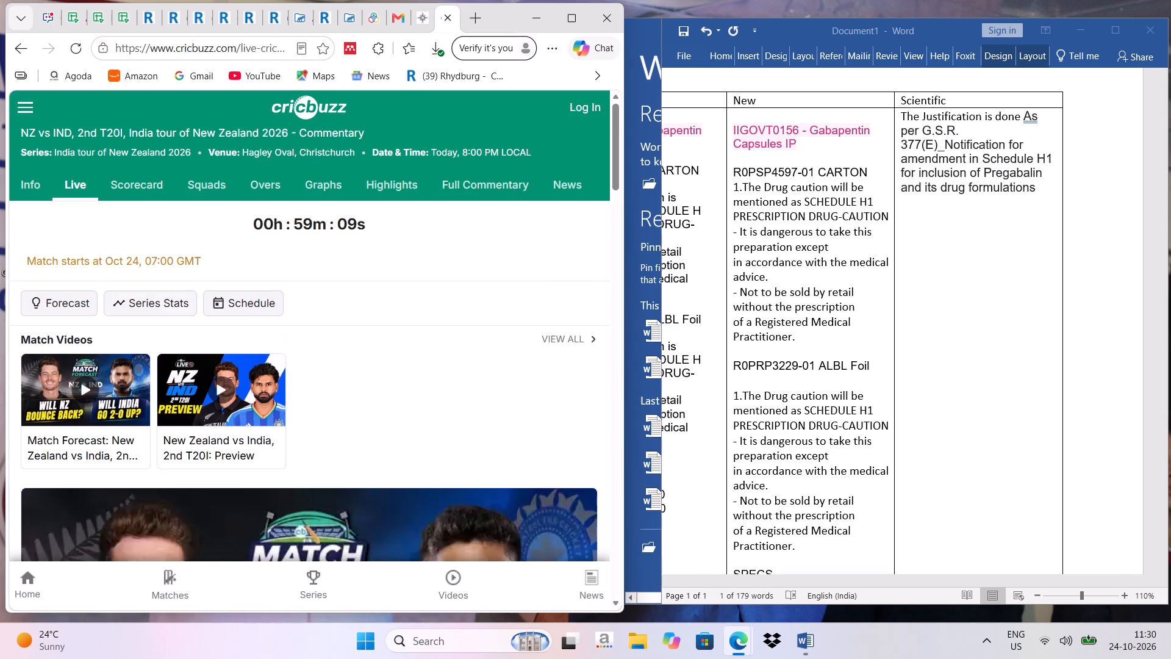
Look over the live page of the New Zealand vs India 2nd T20I.
{"action": "scroll", "coordinate": [227, 326], "scroll_direction": "down", "scroll_amount": 9}
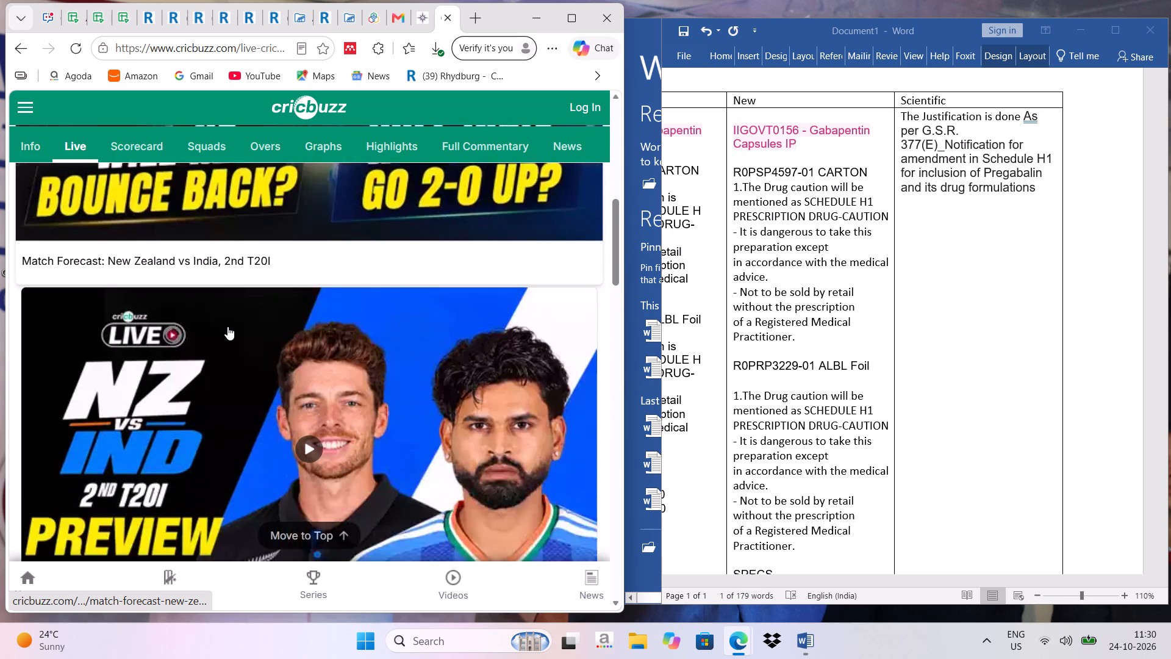
{"action": "scroll", "coordinate": [227, 326], "scroll_direction": "down", "scroll_amount": 3}
{"action": "scroll", "coordinate": [227, 326], "scroll_direction": "up", "scroll_amount": 8}
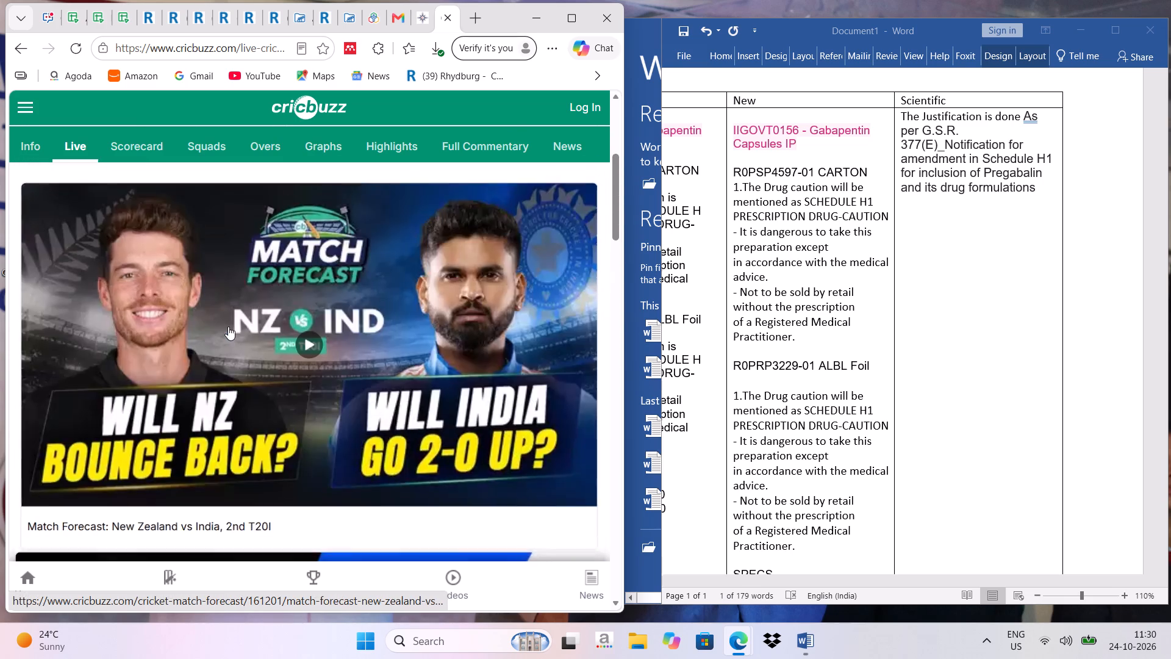
{"action": "scroll", "coordinate": [228, 326], "scroll_direction": "up", "scroll_amount": 7}
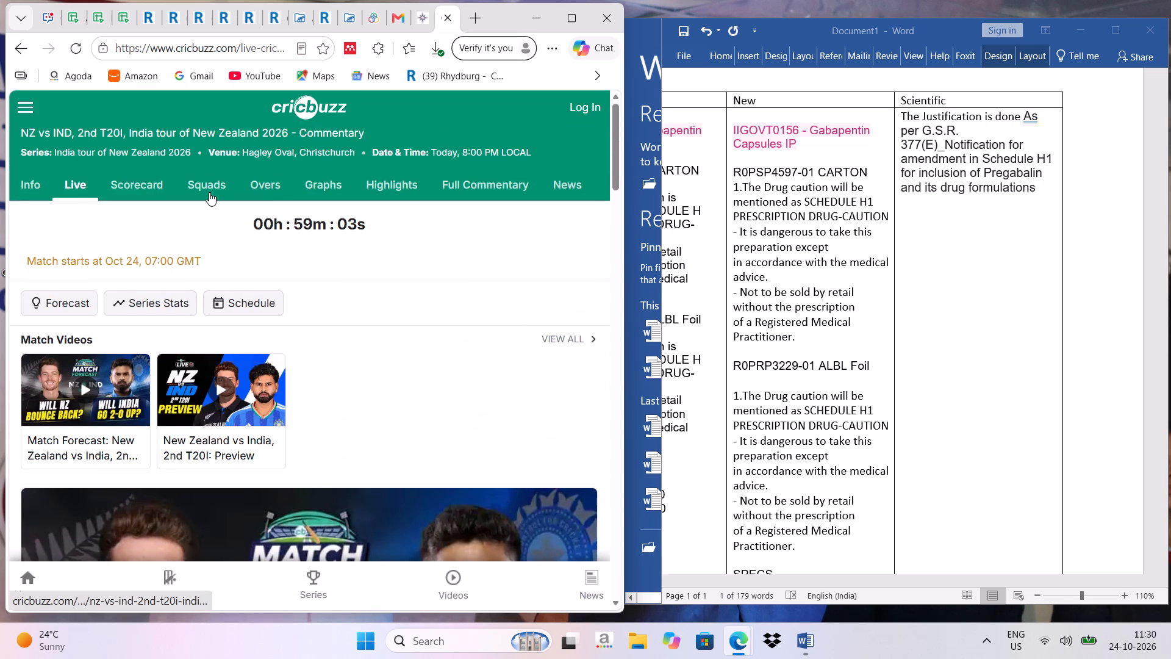
Examine the squads of both teams and open the match scorecard.
{"action": "left_click", "coordinate": [209, 192]}
{"action": "scroll", "coordinate": [283, 325], "scroll_direction": "down", "scroll_amount": 2}
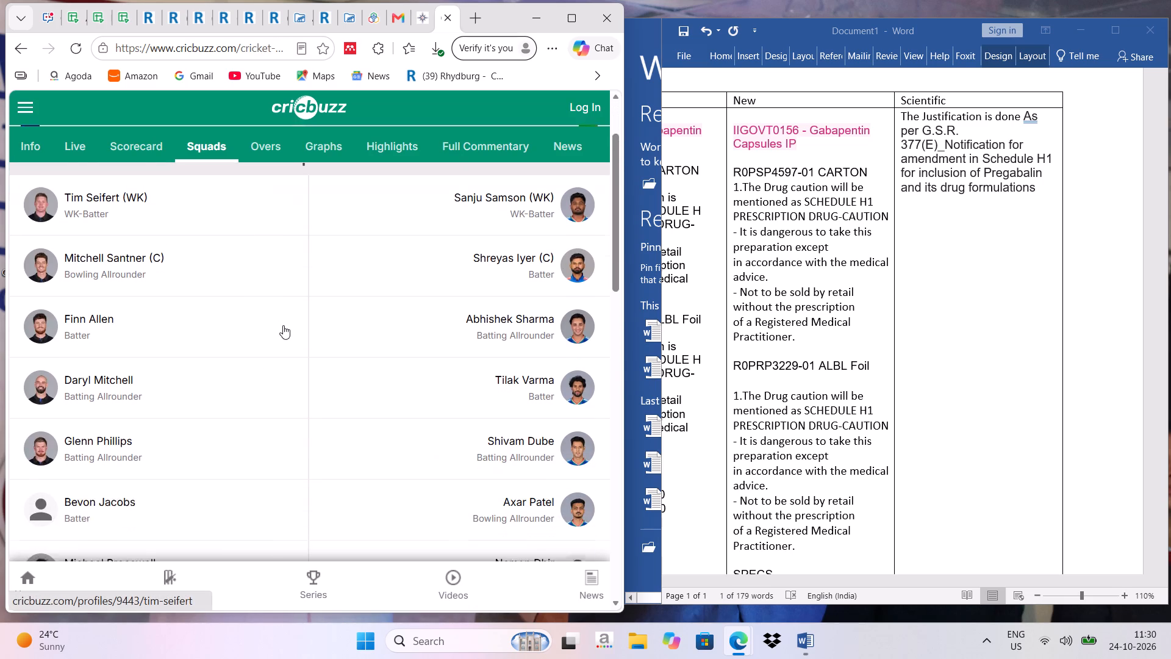
{"action": "scroll", "coordinate": [284, 325], "scroll_direction": "down", "scroll_amount": 2}
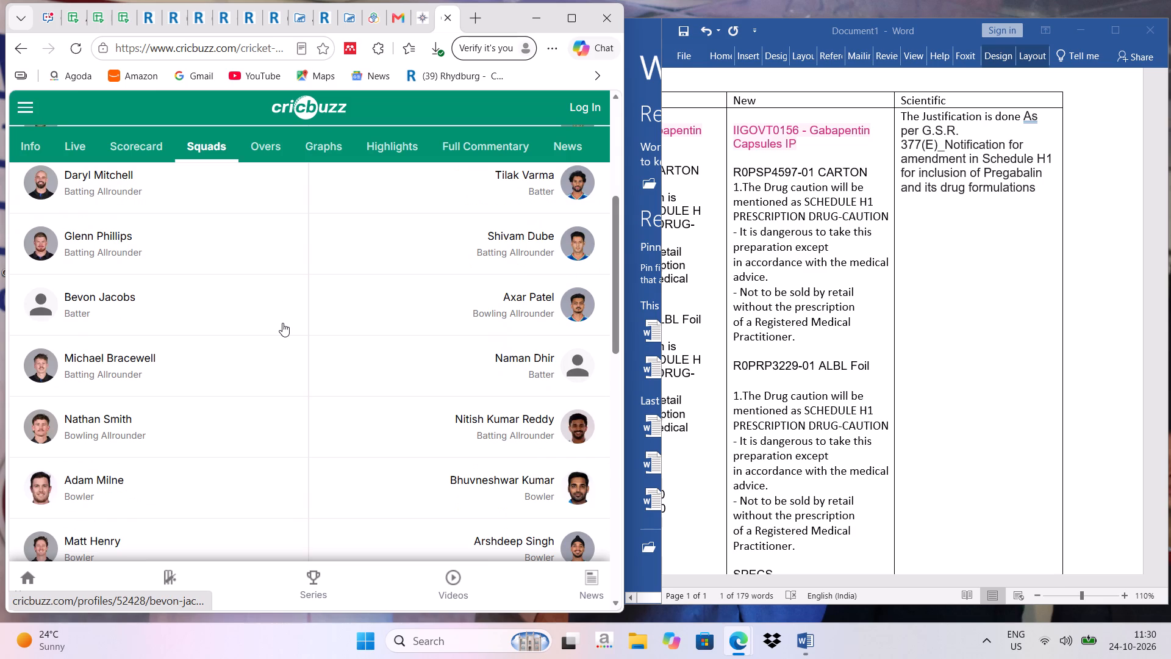
{"action": "scroll", "coordinate": [282, 323], "scroll_direction": "down", "scroll_amount": 6}
{"action": "scroll", "coordinate": [282, 323], "scroll_direction": "up", "scroll_amount": 6}
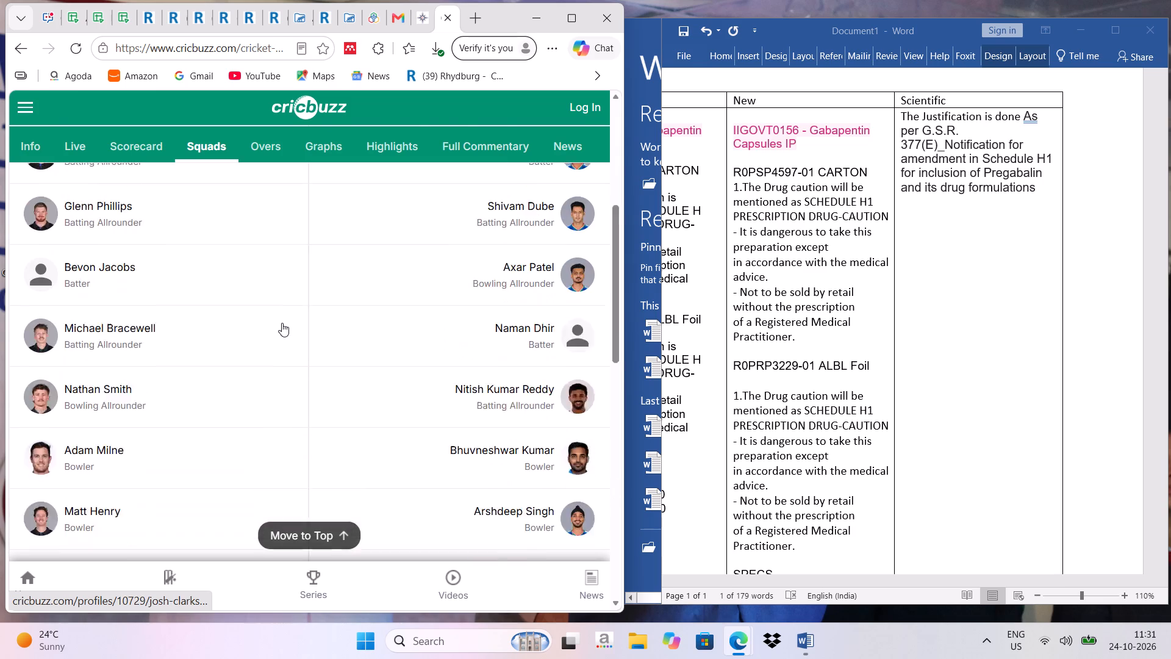
{"action": "scroll", "coordinate": [282, 323], "scroll_direction": "up", "scroll_amount": 6}
{"action": "left_click", "coordinate": [152, 185]}
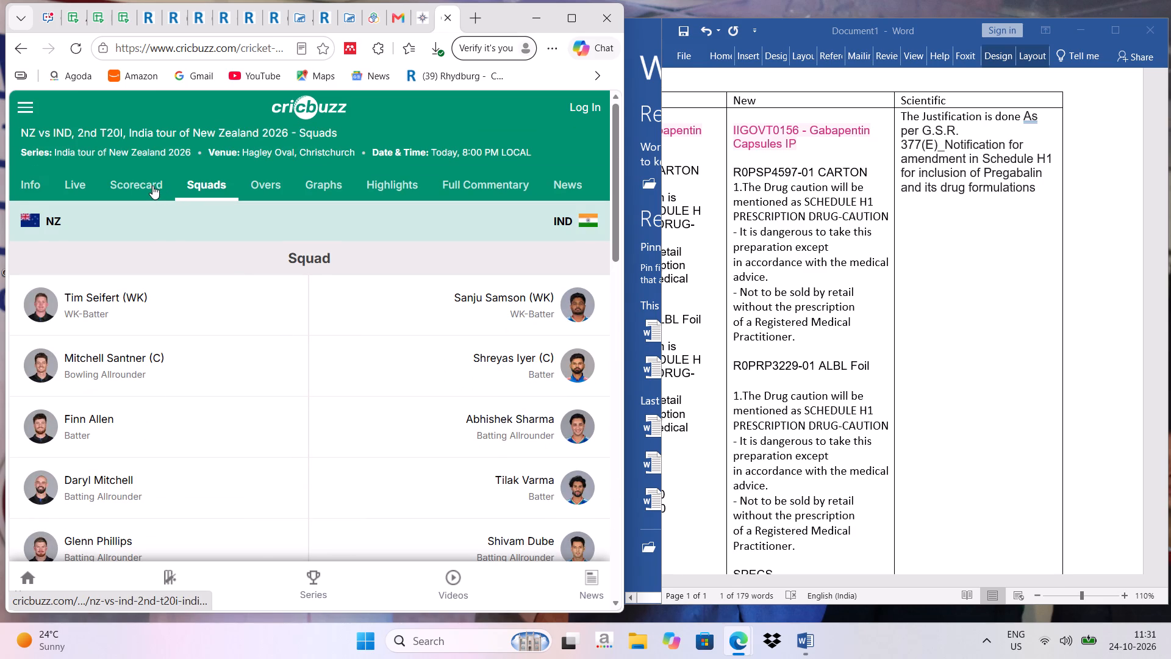
Return to the match's live page and read the preview, team news and squad lists.
{"action": "left_click", "coordinate": [93, 182]}
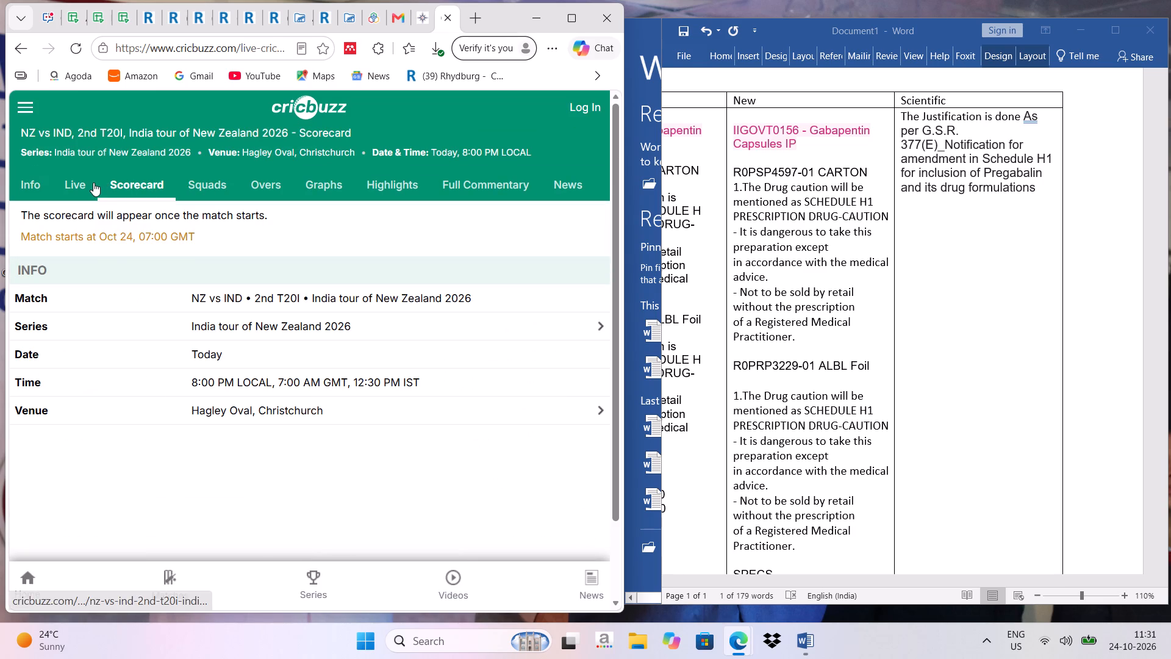
{"action": "scroll", "coordinate": [201, 273], "scroll_direction": "up", "scroll_amount": 3}
{"action": "scroll", "coordinate": [201, 273], "scroll_direction": "down", "scroll_amount": 4}
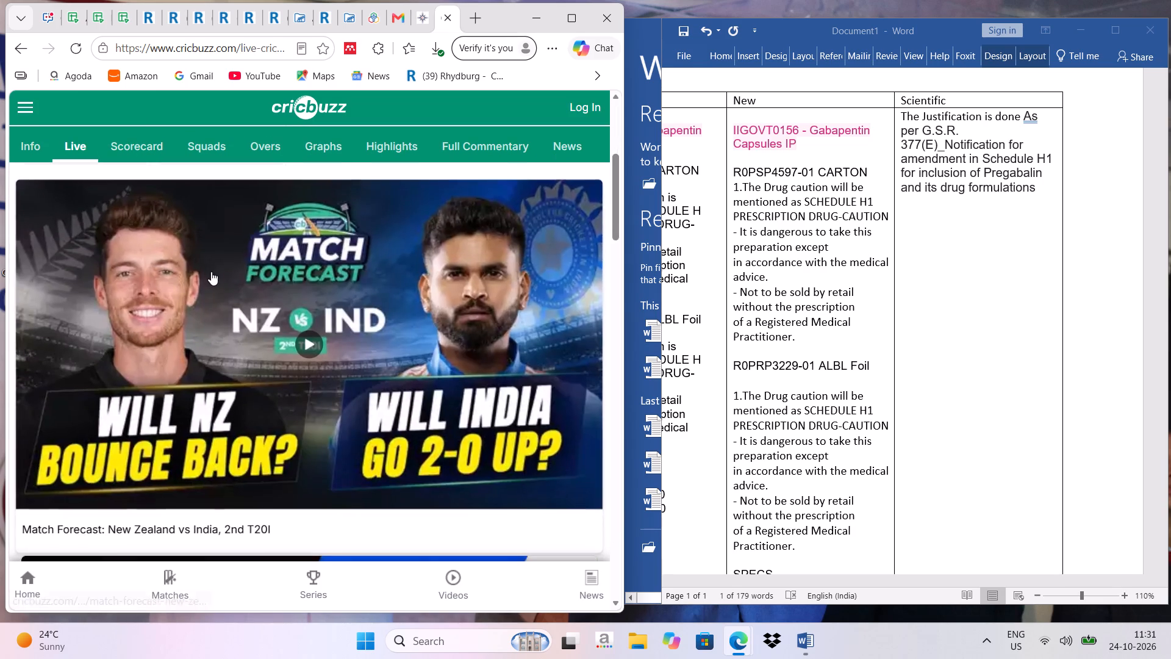
{"action": "scroll", "coordinate": [211, 272], "scroll_direction": "down", "scroll_amount": 12}
{"action": "scroll", "coordinate": [212, 270], "scroll_direction": "up", "scroll_amount": 3}
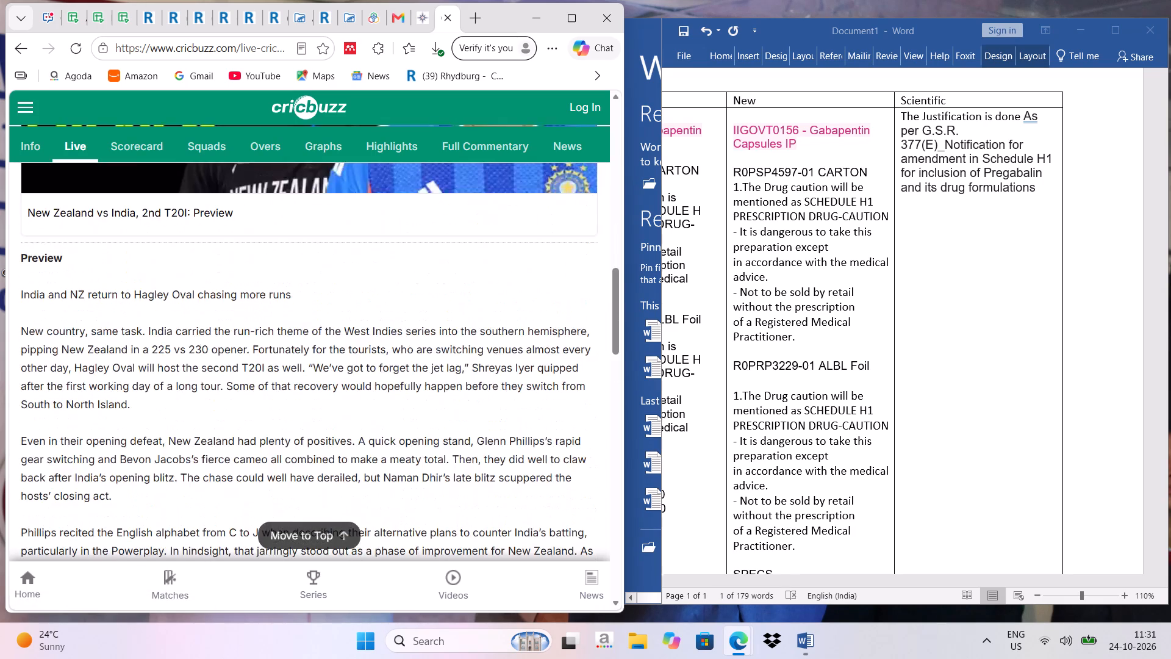
{"action": "scroll", "coordinate": [212, 270], "scroll_direction": "up", "scroll_amount": 3}
{"action": "scroll", "coordinate": [215, 270], "scroll_direction": "down", "scroll_amount": 12}
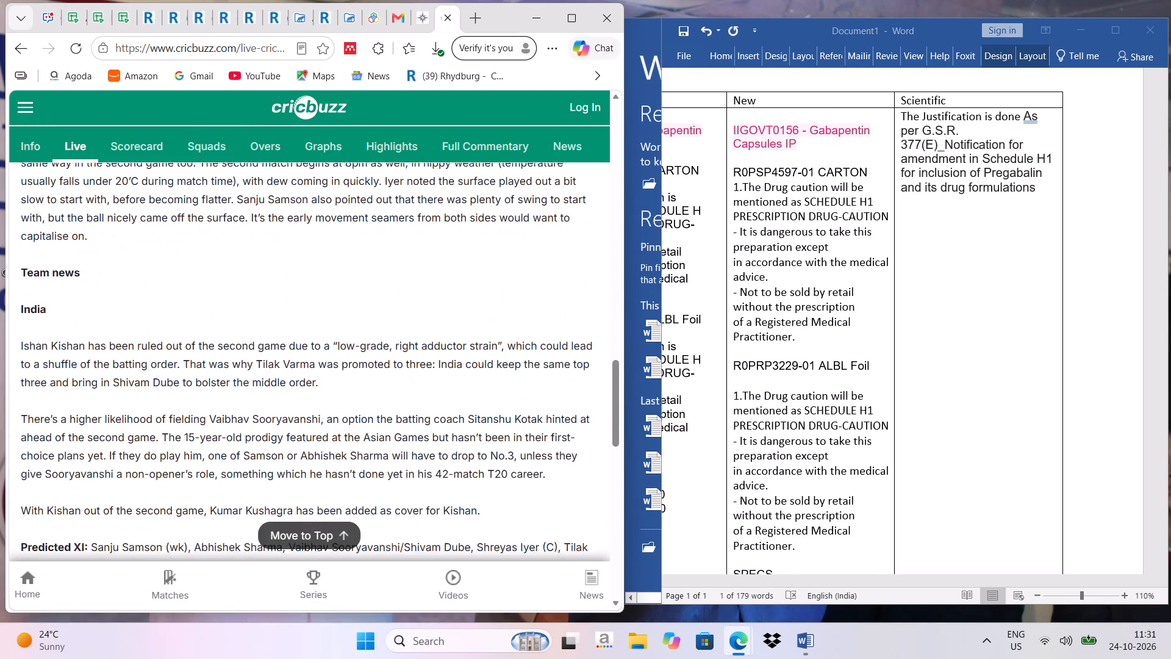
{"action": "scroll", "coordinate": [219, 267], "scroll_direction": "down", "scroll_amount": 7}
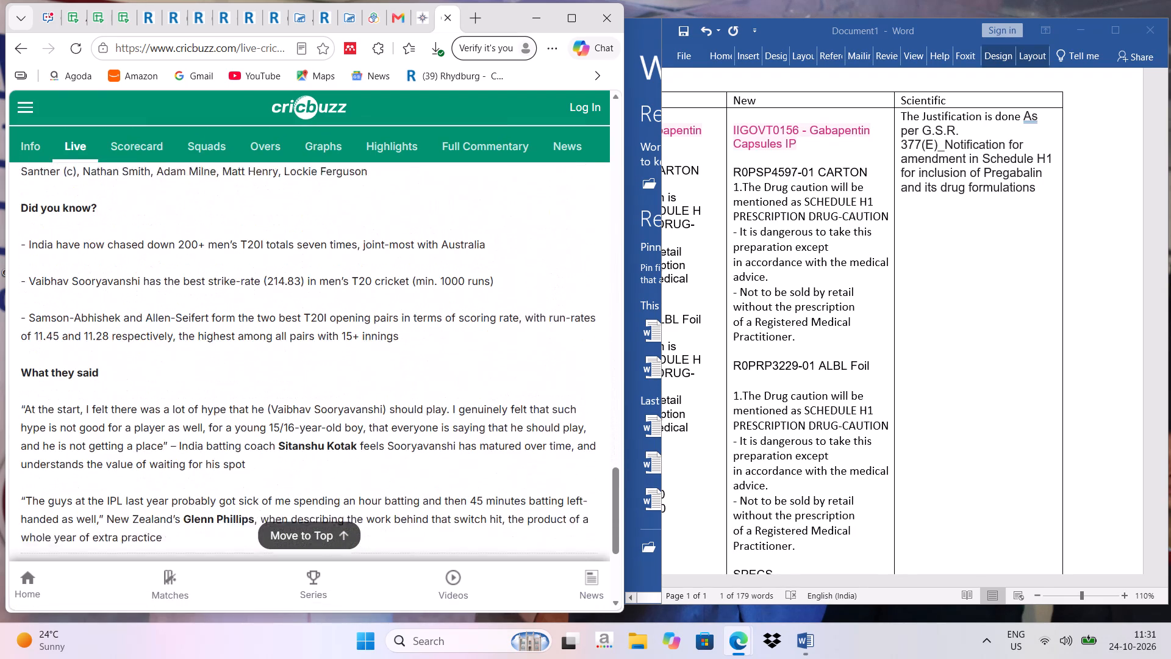
{"action": "scroll", "coordinate": [219, 267], "scroll_direction": "down", "scroll_amount": 3}
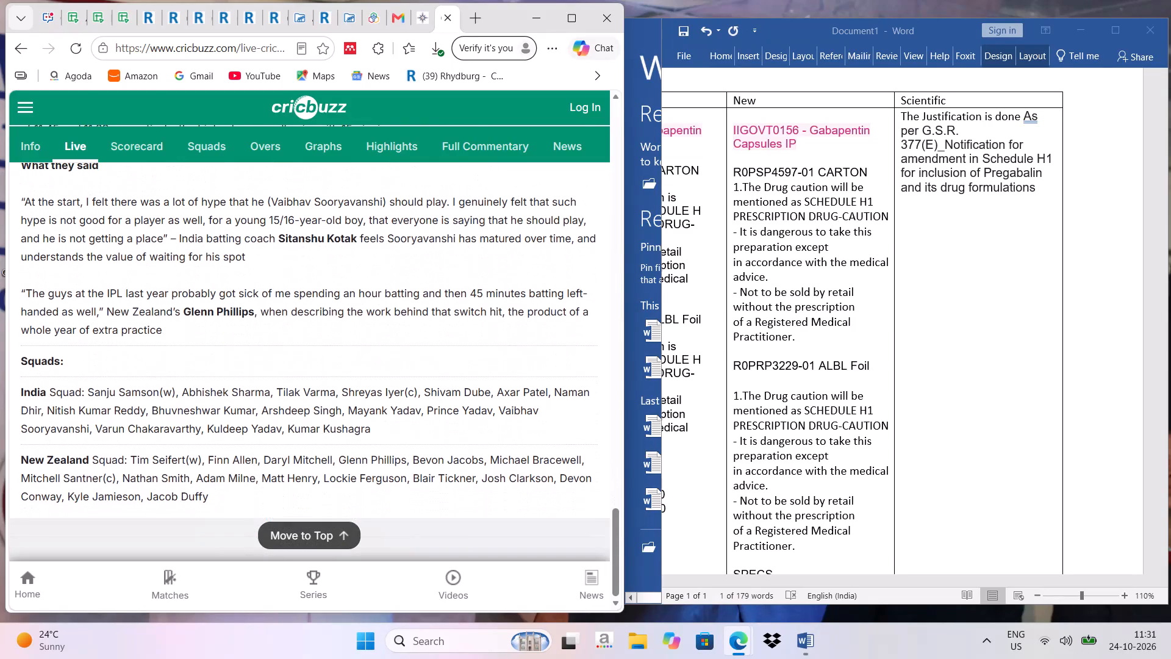
{"action": "scroll", "coordinate": [219, 267], "scroll_direction": "up", "scroll_amount": 2}
{"action": "scroll", "coordinate": [219, 267], "scroll_direction": "down", "scroll_amount": 6}
{"action": "scroll", "coordinate": [219, 267], "scroll_direction": "up", "scroll_amount": 17}
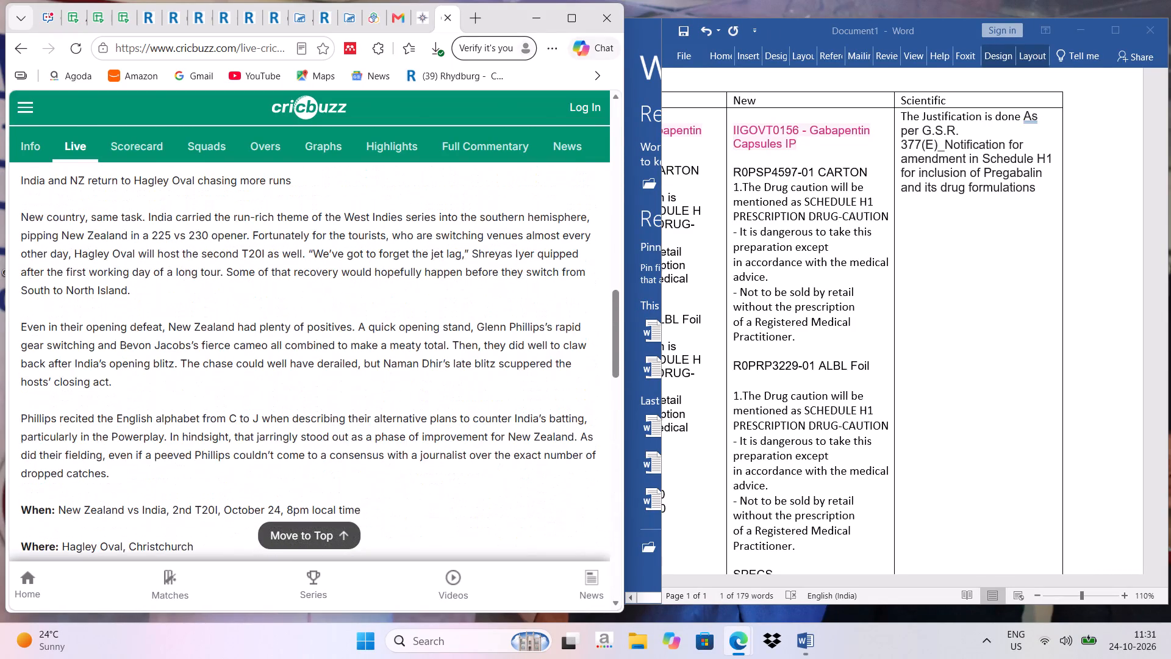
{"action": "scroll", "coordinate": [219, 267], "scroll_direction": "up", "scroll_amount": 17}
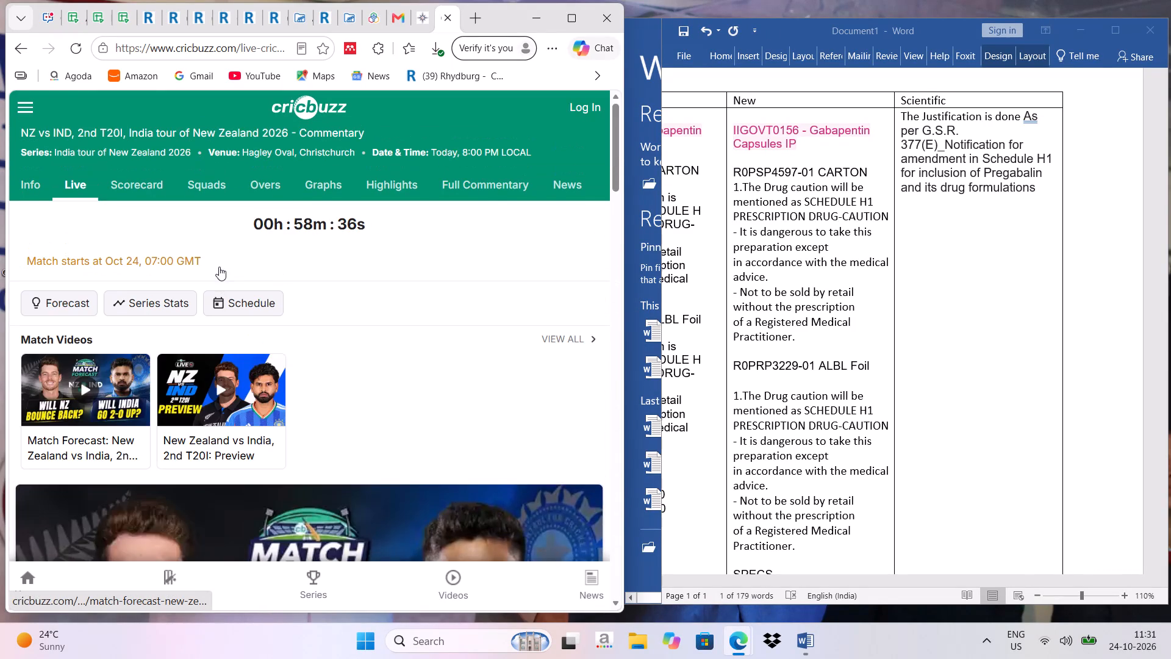
{"action": "scroll", "coordinate": [219, 267], "scroll_direction": "up", "scroll_amount": 4}
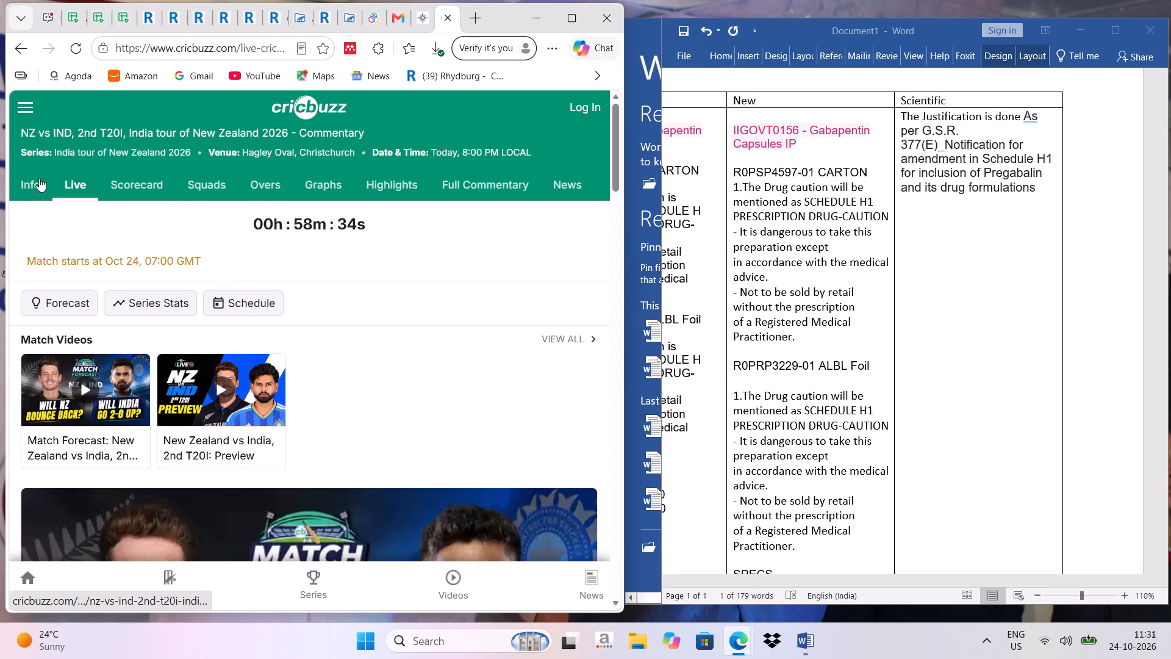
Check the match's Info, Squads and Scorecard pages and go back to its live page.
{"action": "left_click", "coordinate": [26, 181]}
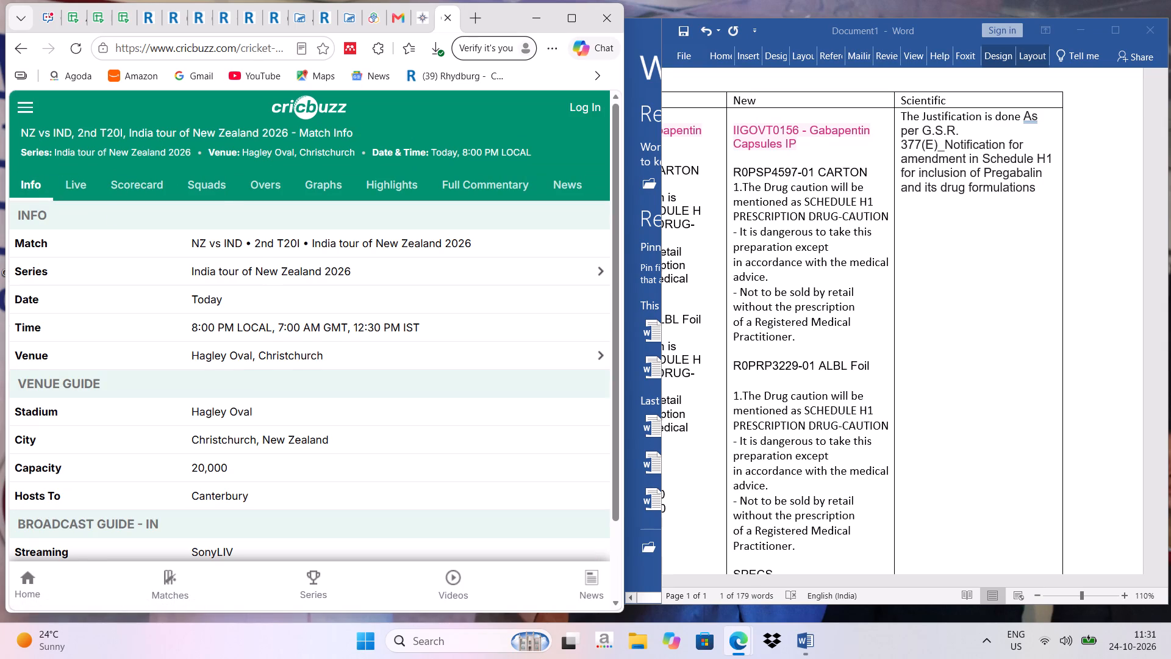
{"action": "left_click", "coordinate": [278, 185]}
{"action": "left_click", "coordinate": [188, 186]}
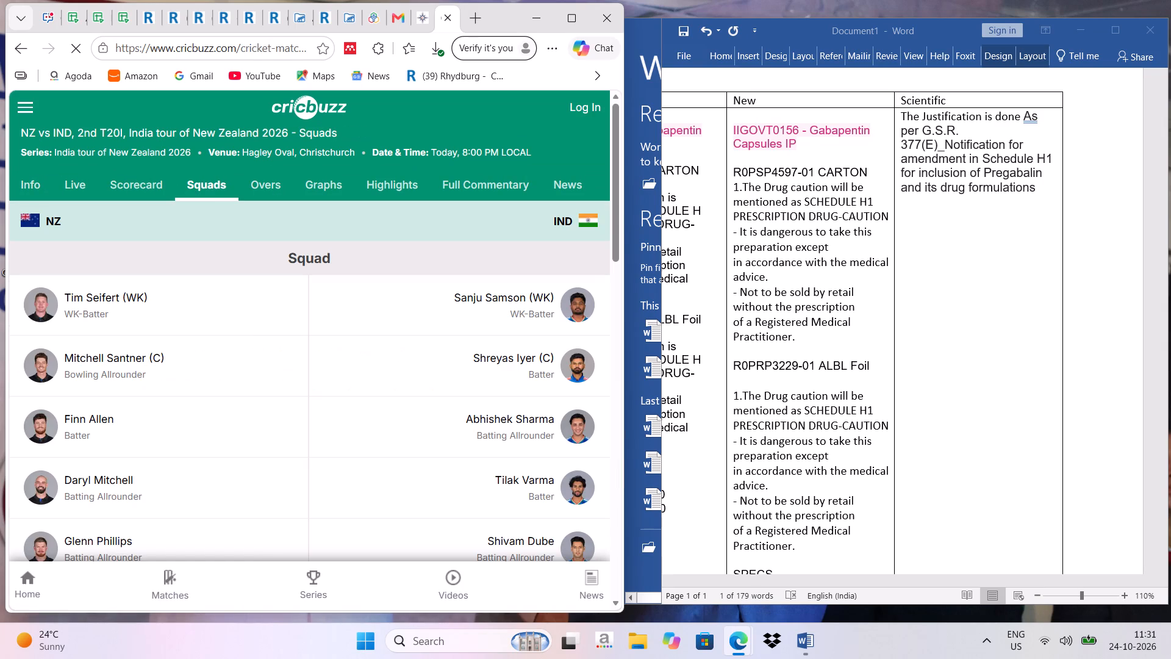
{"action": "left_click", "coordinate": [124, 193]}
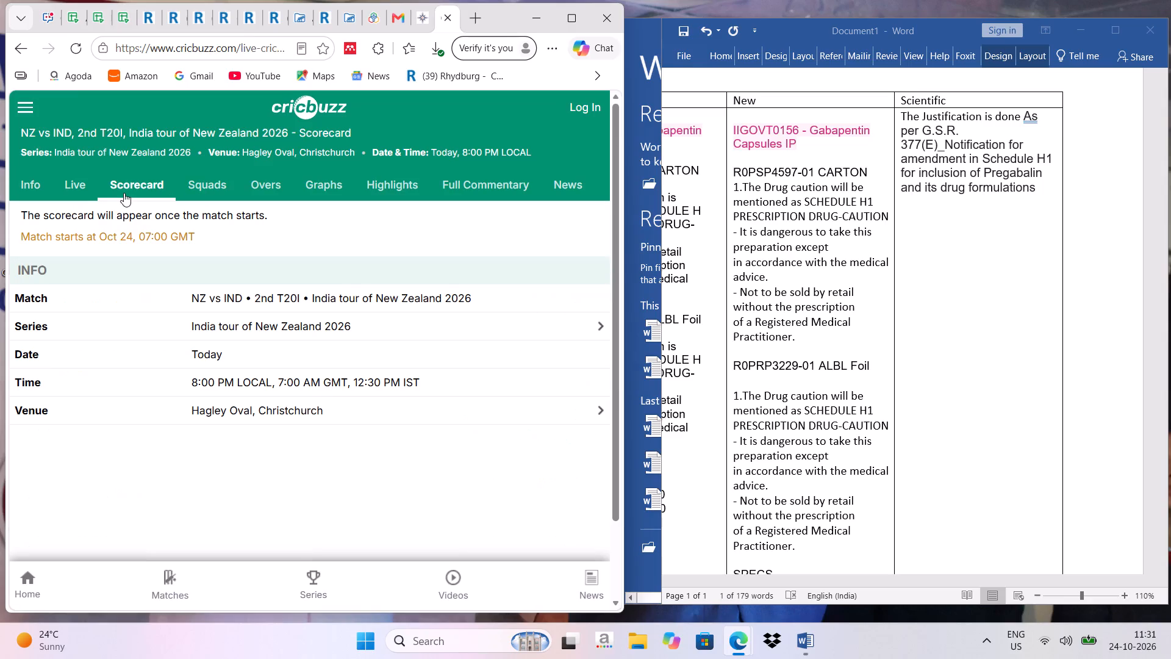
{"action": "left_click", "coordinate": [71, 184]}
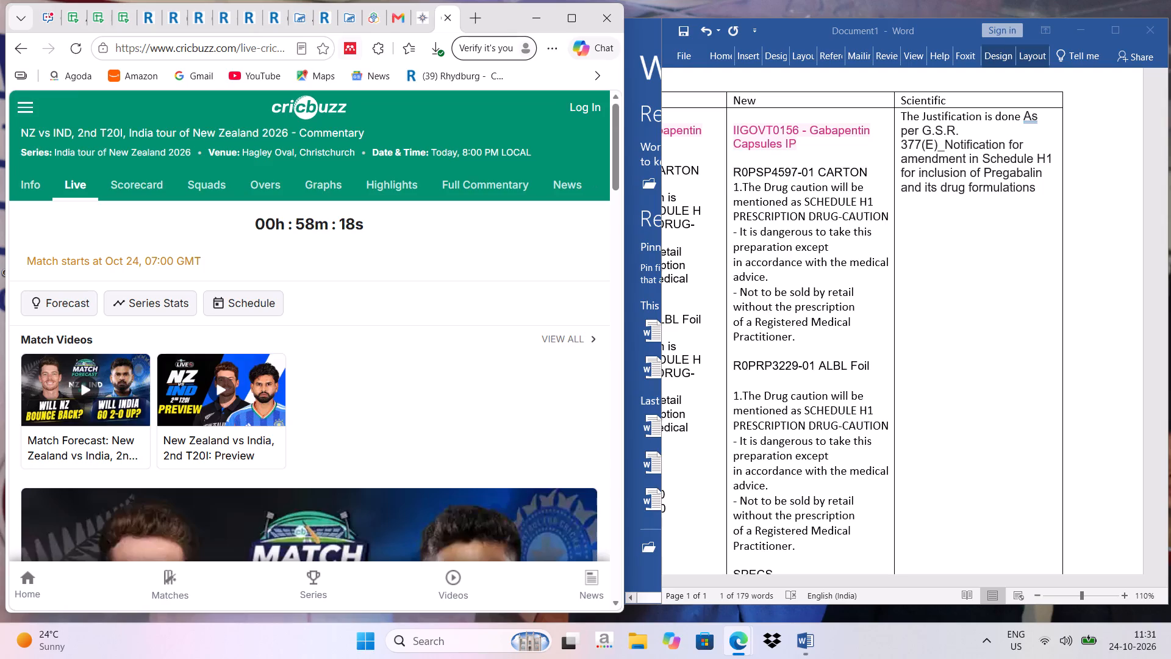
Return to the Cliq chat with the Quality Assurance manager, check for a reply and maximize the browser window.
{"action": "left_click", "coordinate": [370, 16]}
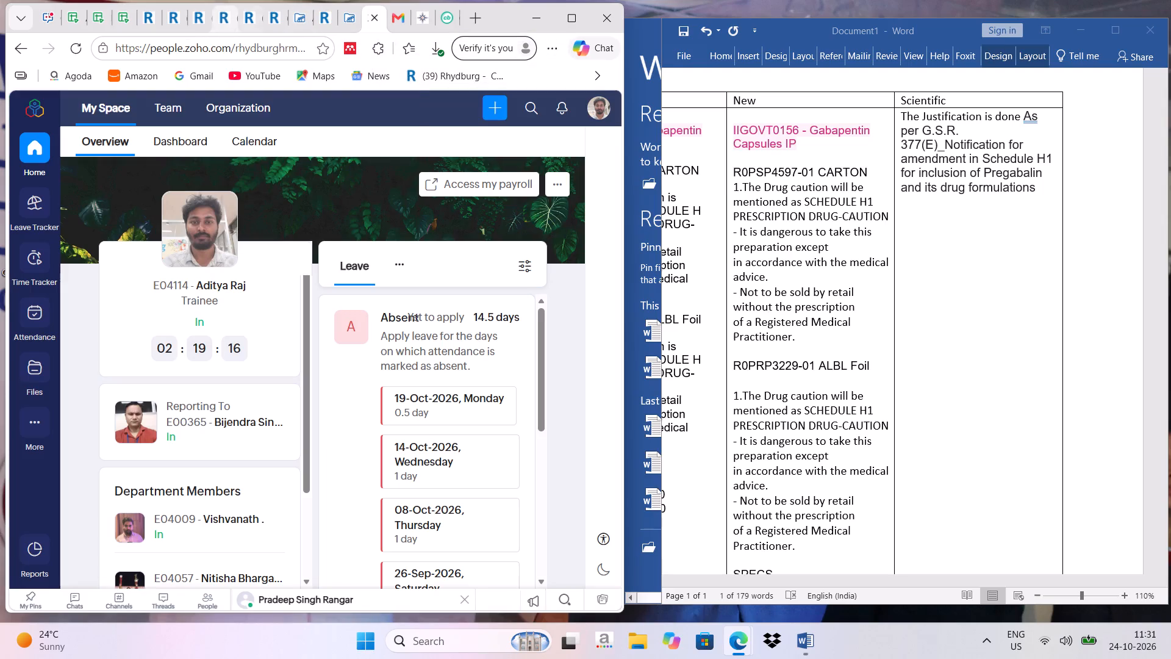
{"action": "left_click", "coordinate": [220, 10]}
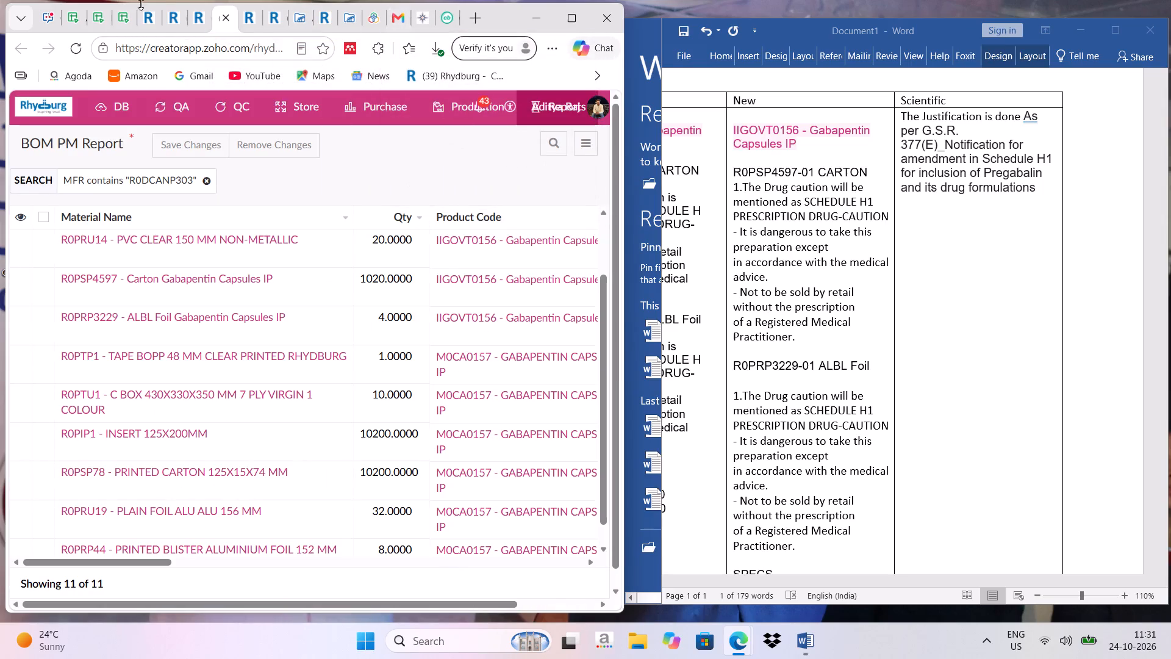
{"action": "left_click", "coordinate": [48, 12]}
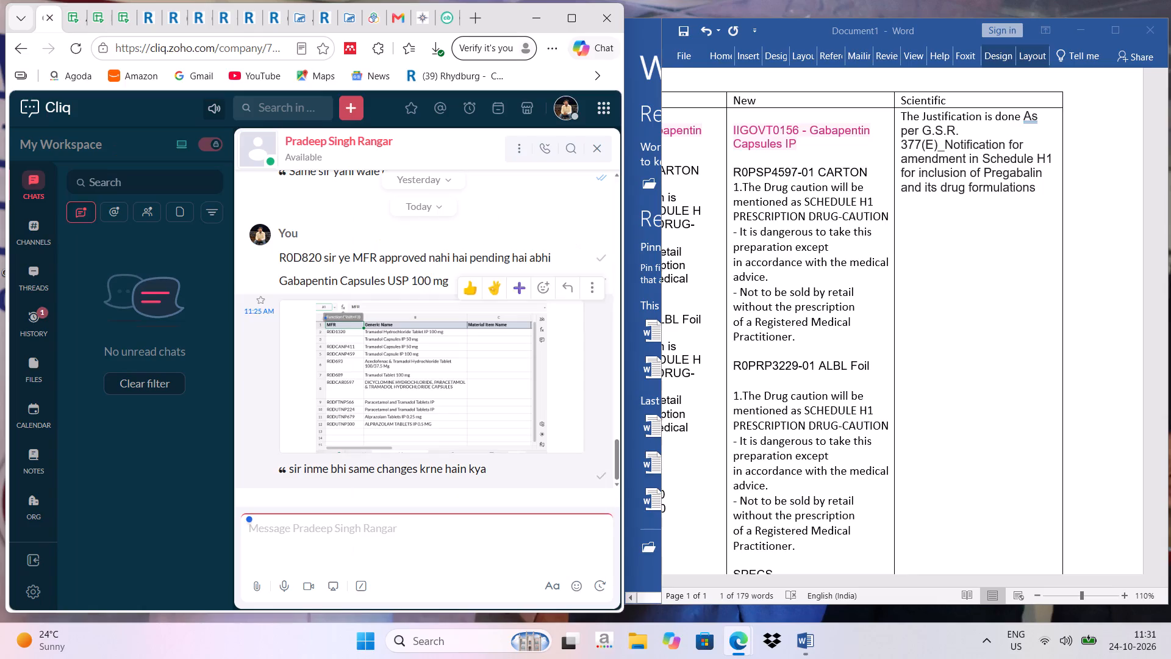
{"action": "scroll", "coordinate": [386, 359], "scroll_direction": "down", "scroll_amount": 5}
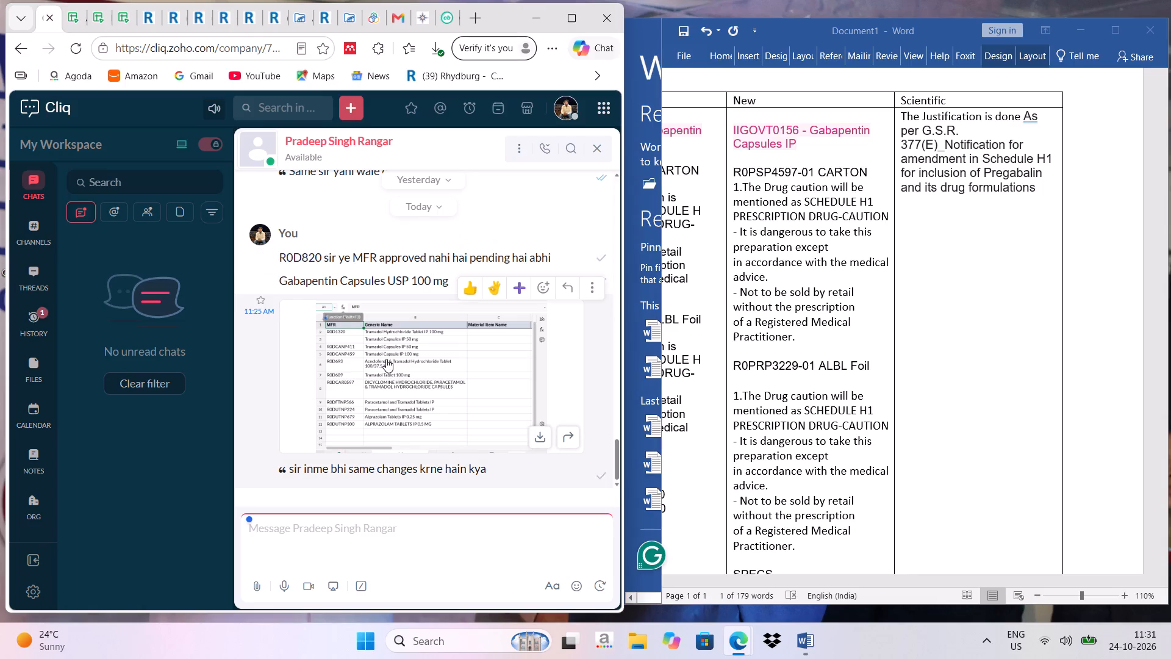
{"action": "left_click", "coordinate": [581, 27]}
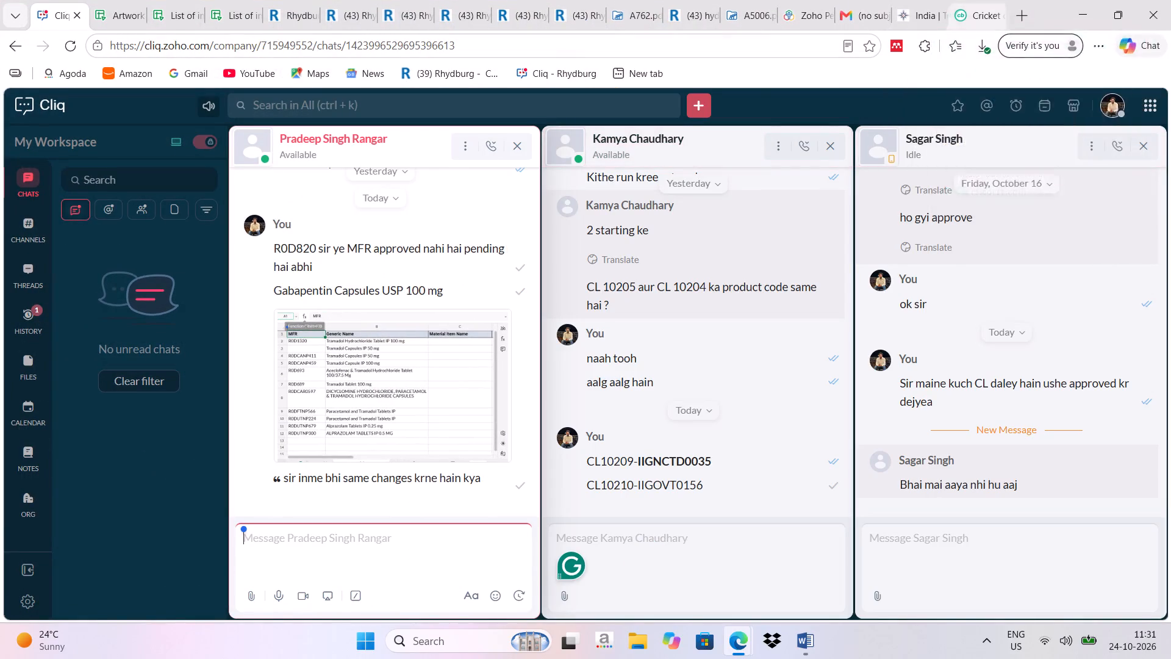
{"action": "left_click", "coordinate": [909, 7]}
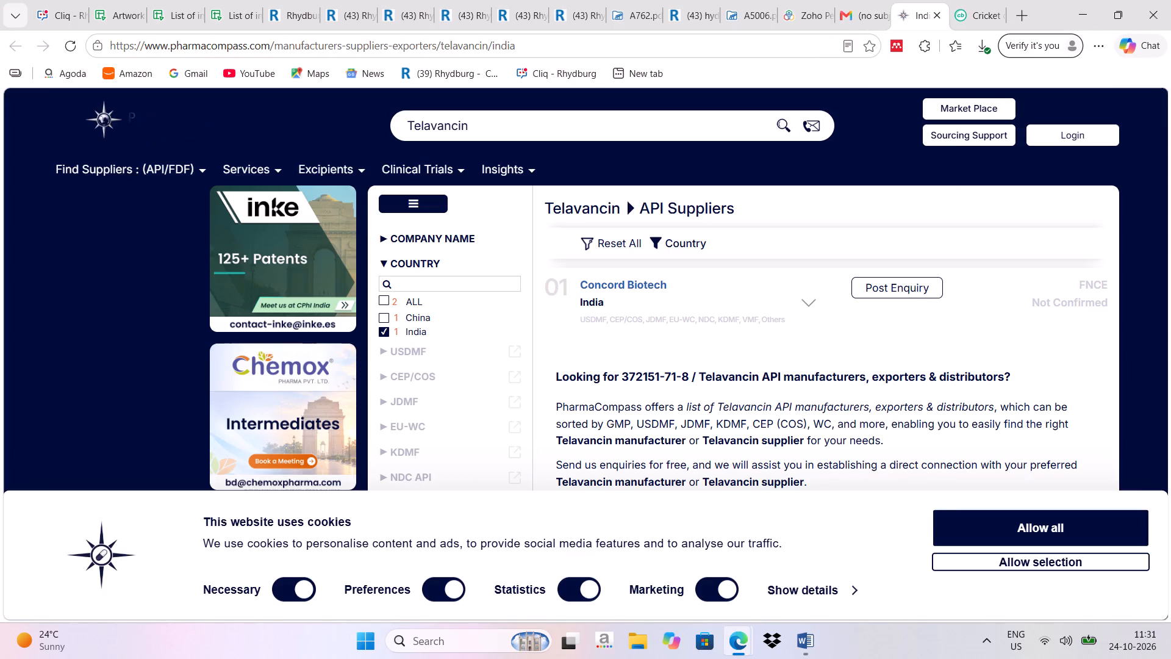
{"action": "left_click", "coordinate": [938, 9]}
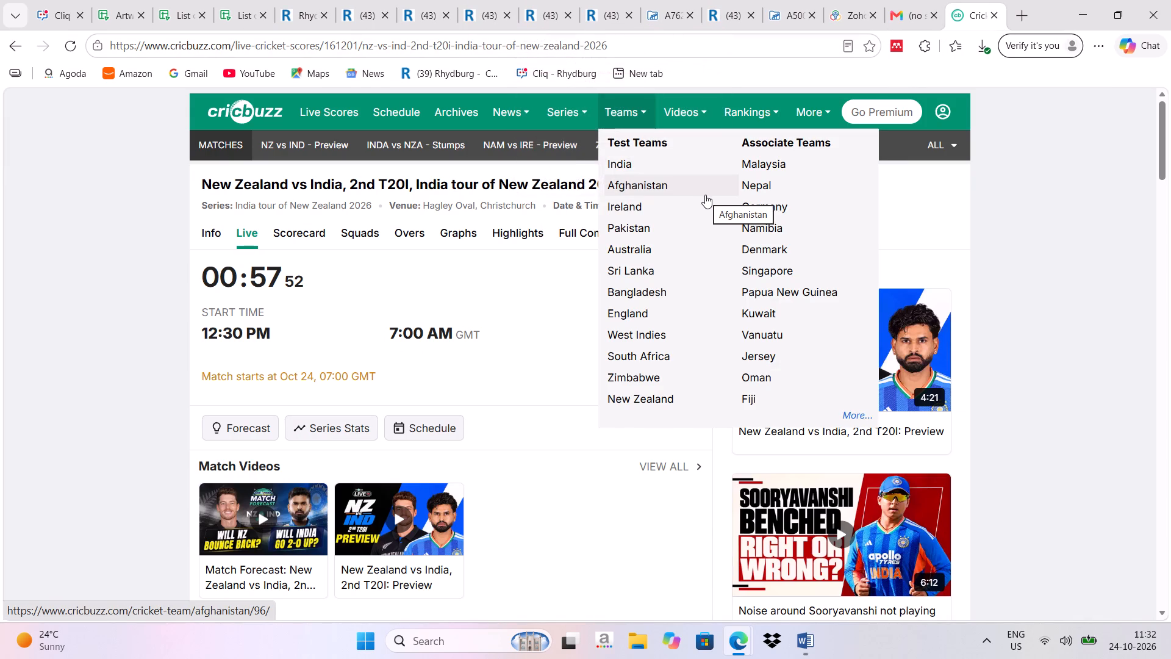
Switch to the Zoho Creator Change Control report, reload it and dismiss the page translation offer.
{"action": "left_click", "coordinate": [290, 10]}
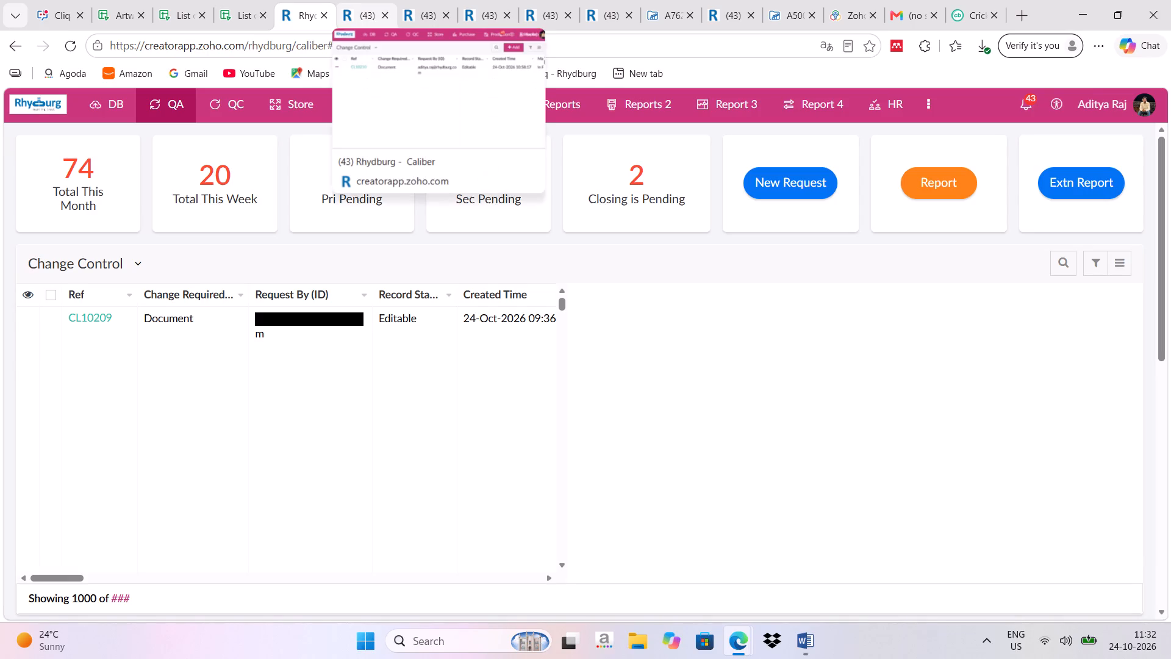
{"action": "left_click", "coordinate": [353, 13]}
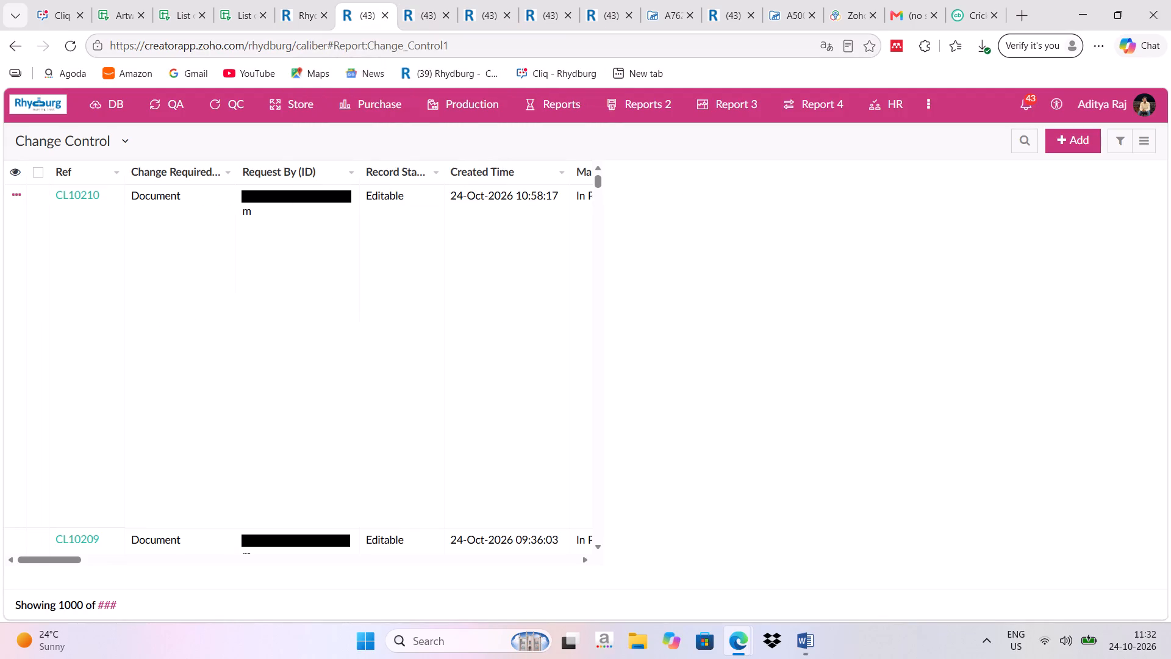
{"action": "left_click", "coordinate": [73, 37]}
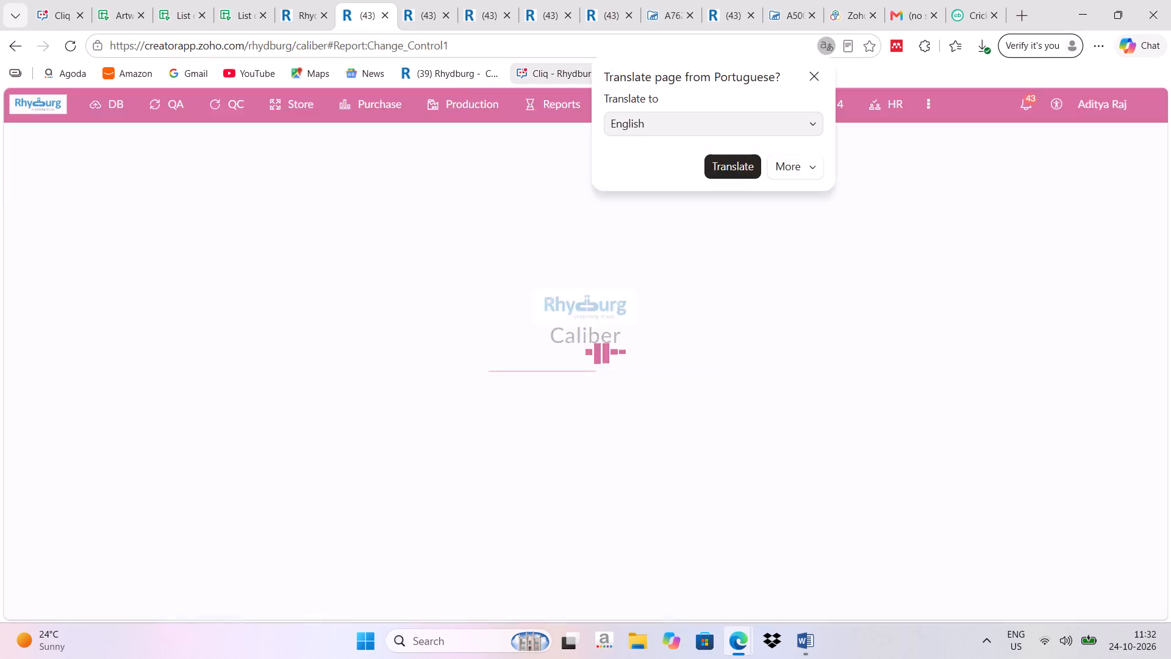
{"action": "left_click", "coordinate": [808, 73]}
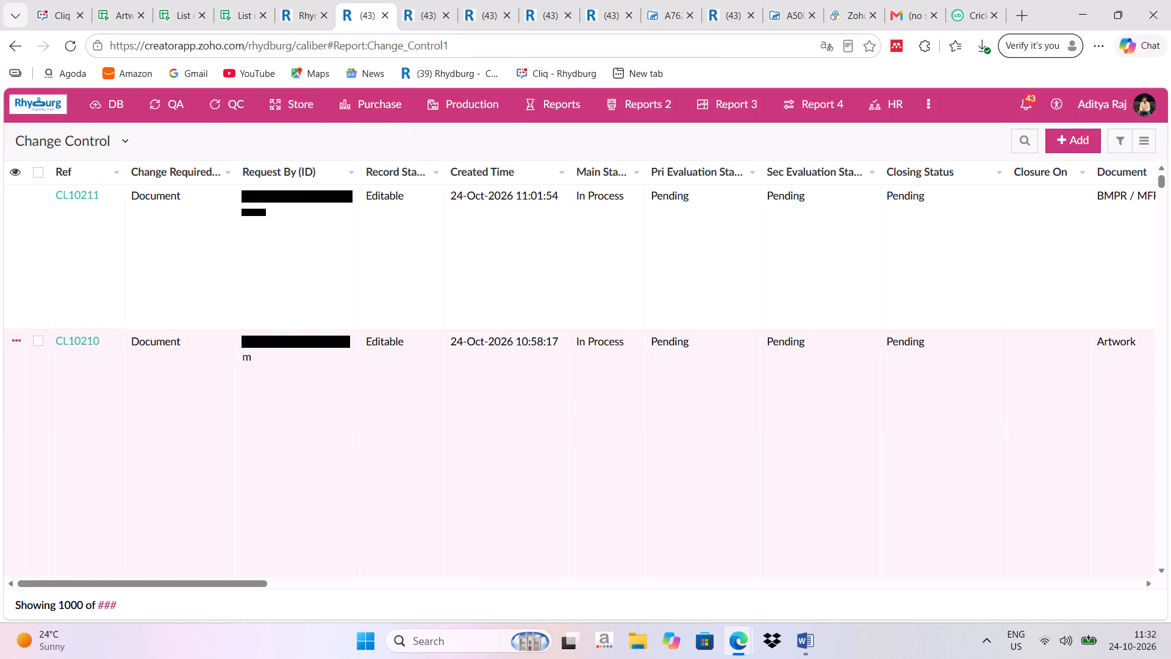
Filter the Change Control report to records whose Request By (ID) contains the requester ID copied from CL10210.
{"action": "scroll", "coordinate": [382, 315], "scroll_direction": "left", "scroll_amount": 9}
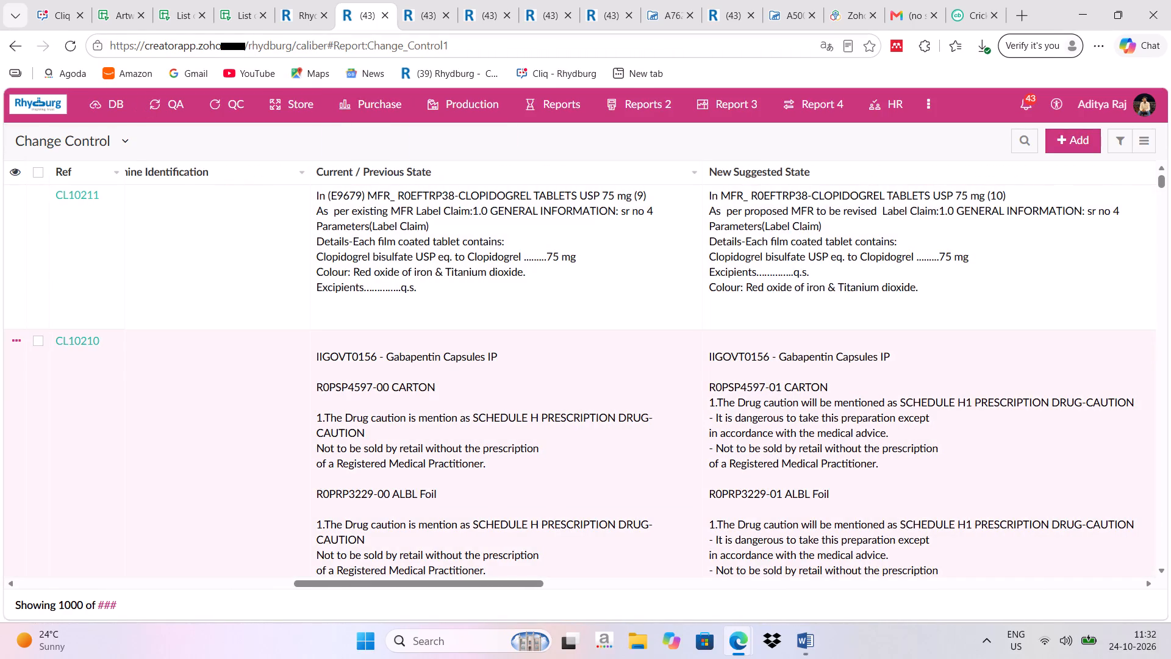
{"action": "scroll", "coordinate": [350, 370], "scroll_direction": "right", "scroll_amount": 12}
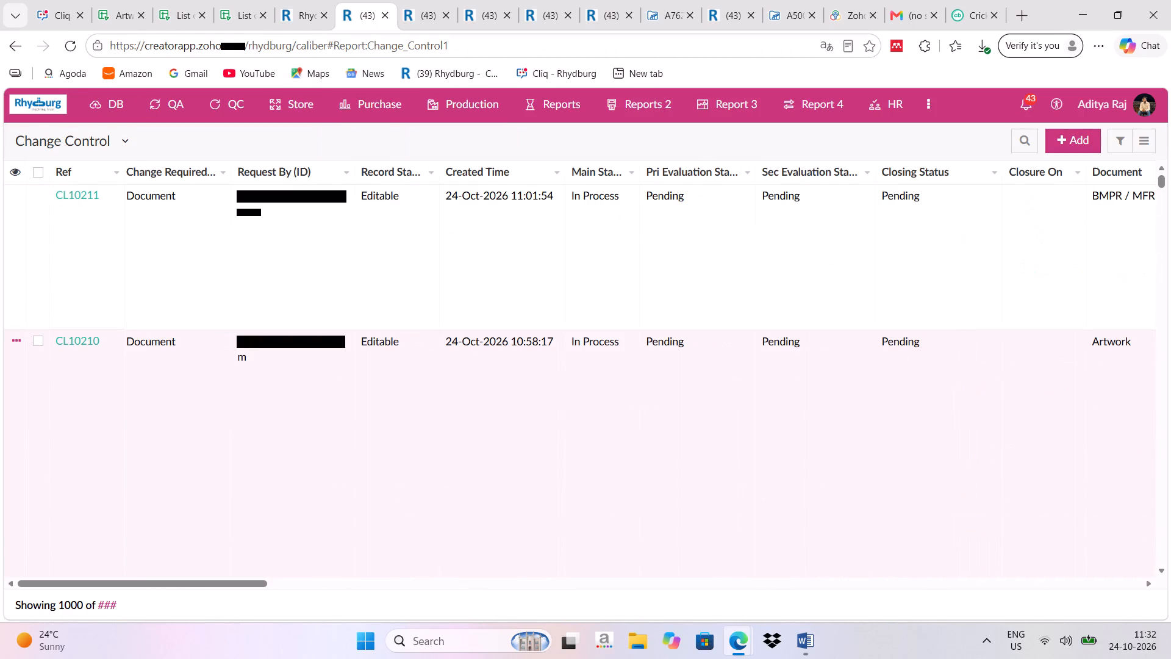
{"action": "left_click_drag", "start_coordinate": [239, 340], "coordinate": [255, 358]}
{"action": "left_click", "coordinate": [296, 308]}
{"action": "left_click", "coordinate": [287, 166]}
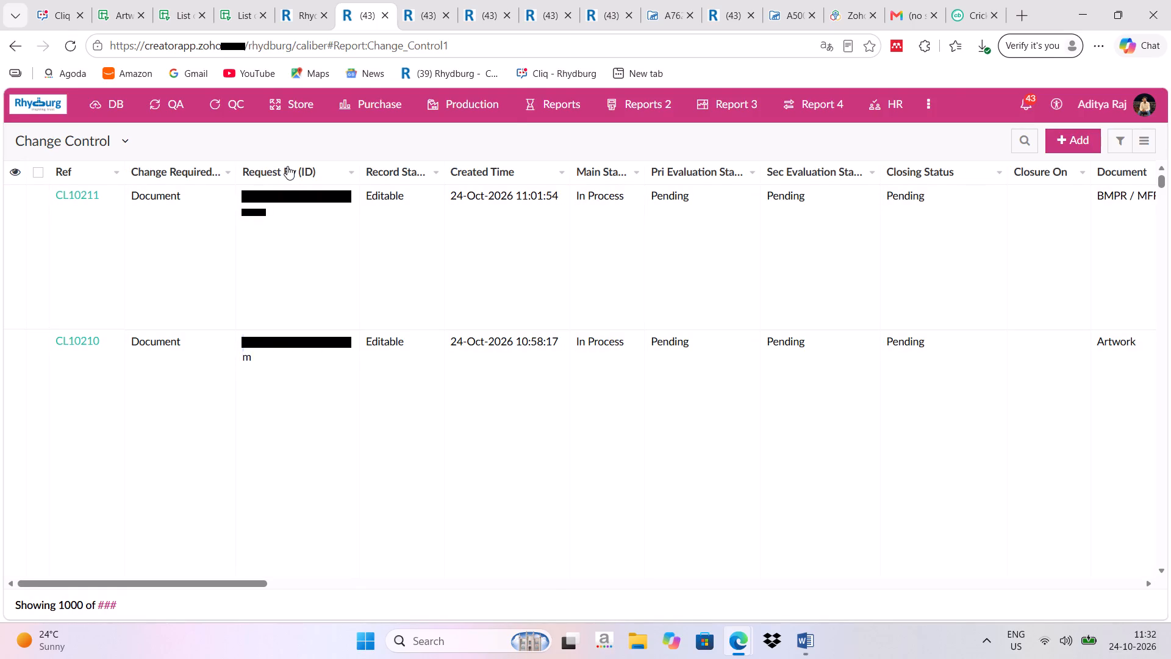
{"action": "left_click", "coordinate": [317, 202]}
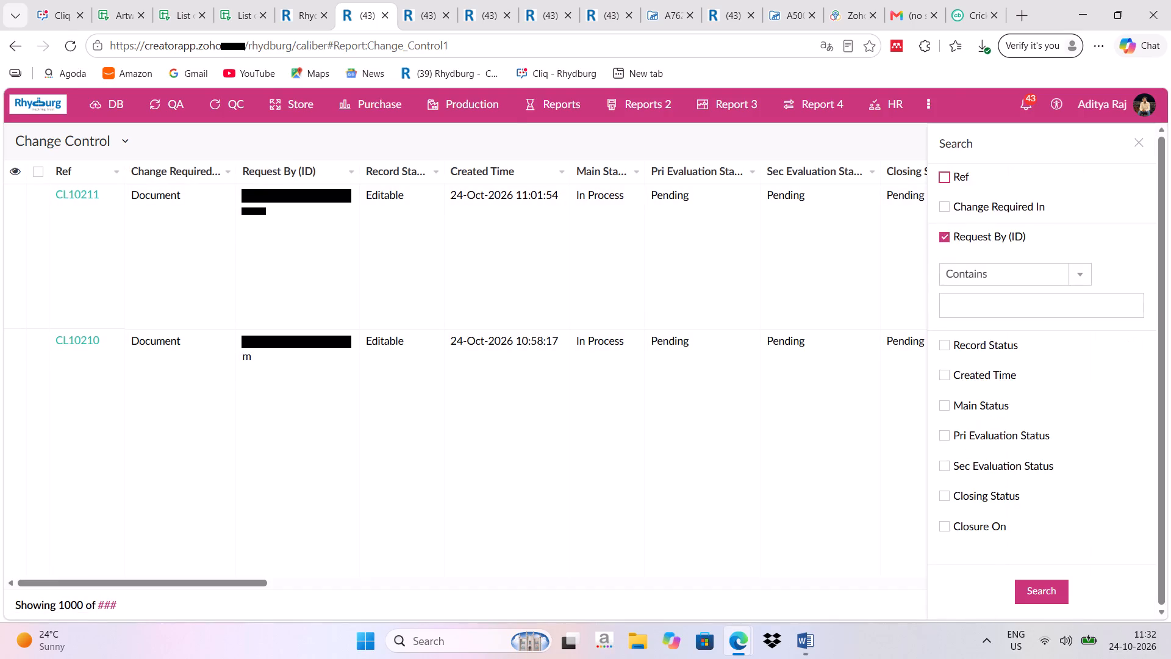
{"action": "key", "text": "ctrl+v"}
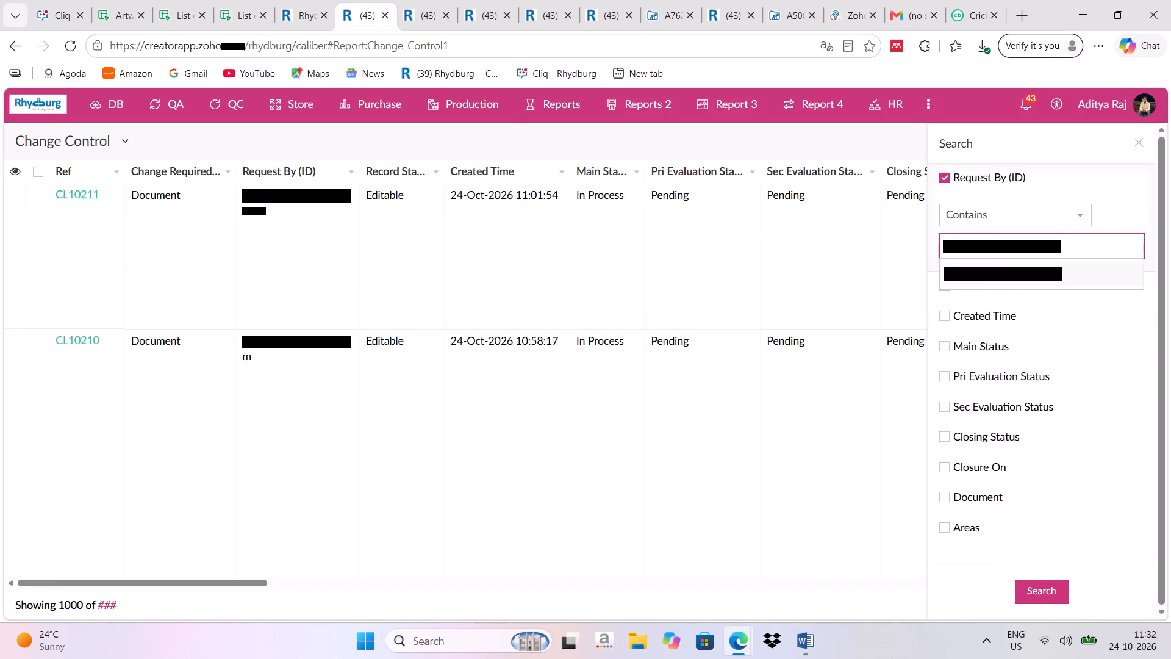
{"action": "key", "text": "Return"}
{"action": "key", "text": "Return"}
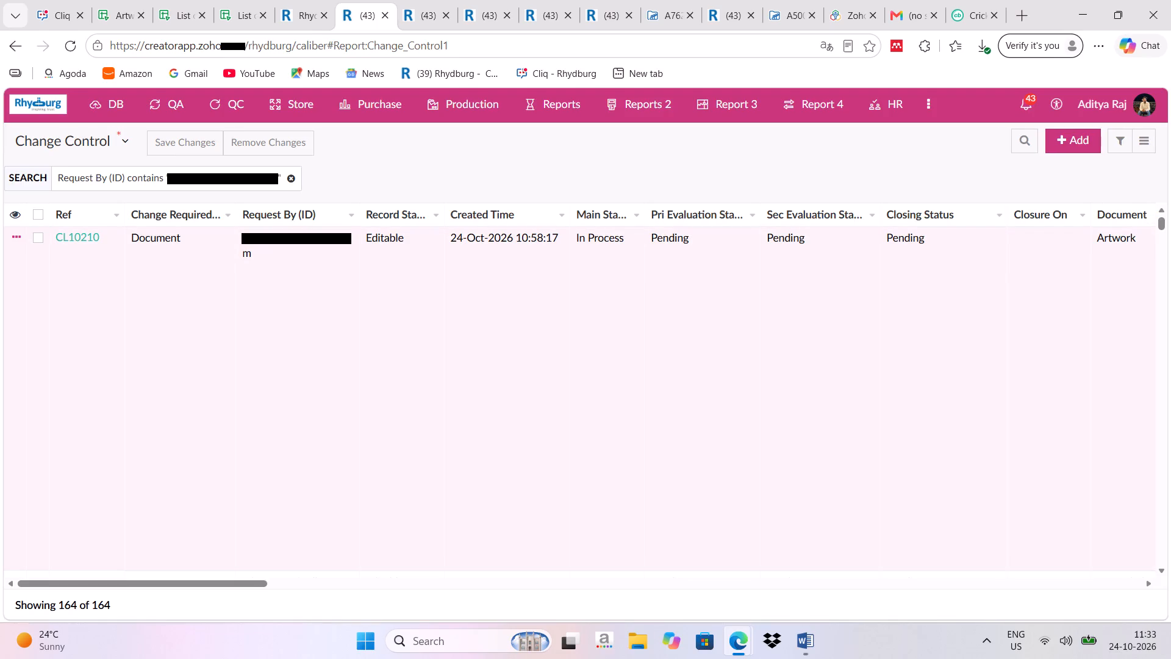
Narrow the filtered Change Control report to records whose Pri Evaluation Status contains Pending.
{"action": "left_click", "coordinate": [659, 216]}
{"action": "left_click", "coordinate": [673, 239]}
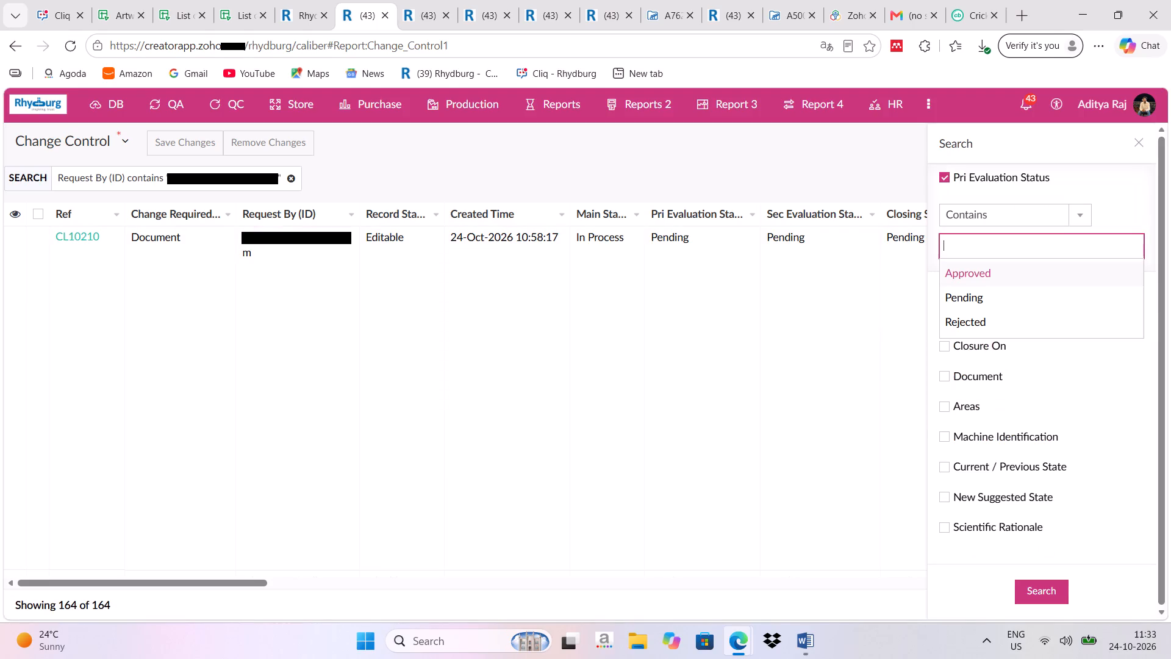
{"action": "left_click", "coordinate": [957, 299]}
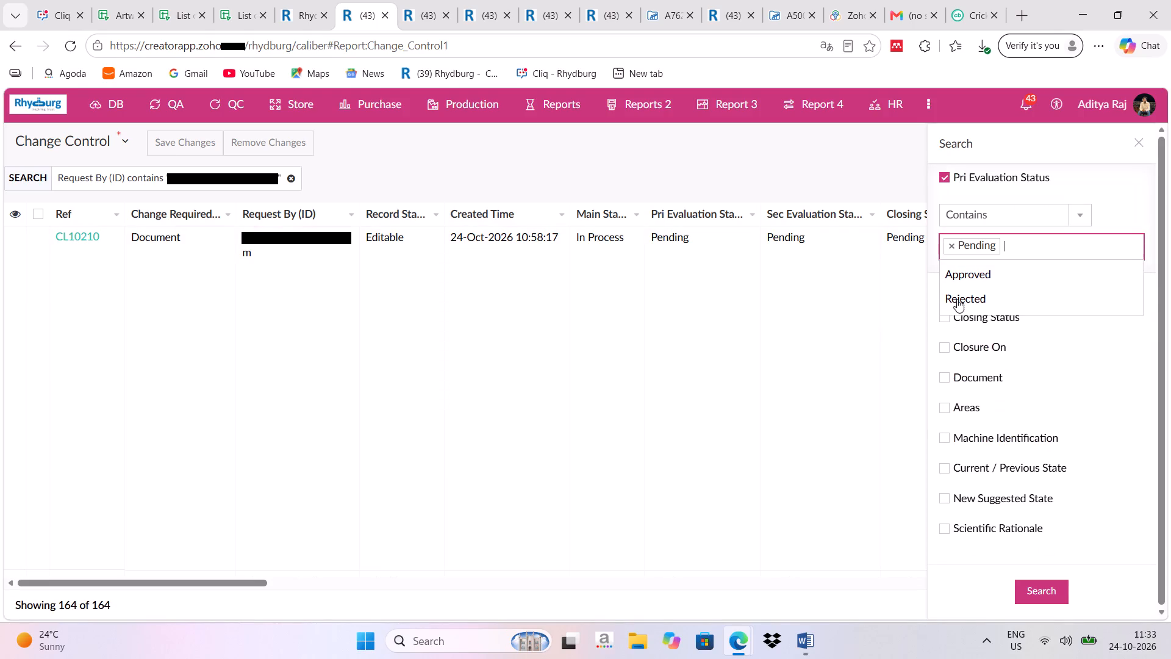
{"action": "left_click", "coordinate": [1042, 586]}
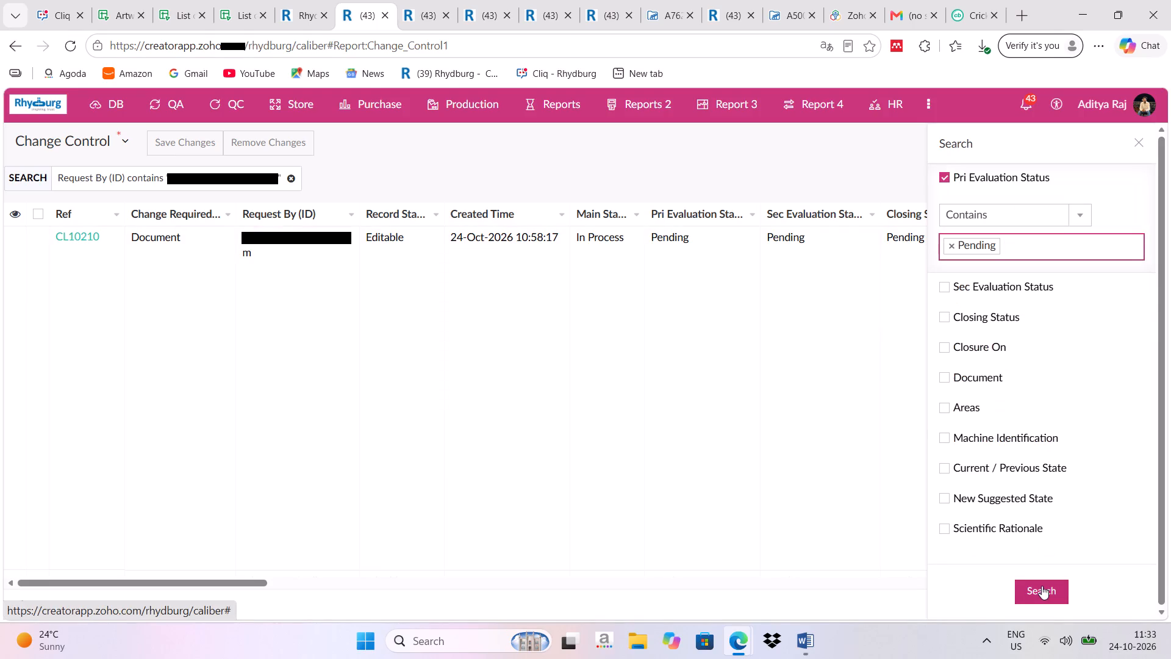
{"action": "left_click", "coordinate": [1042, 586]}
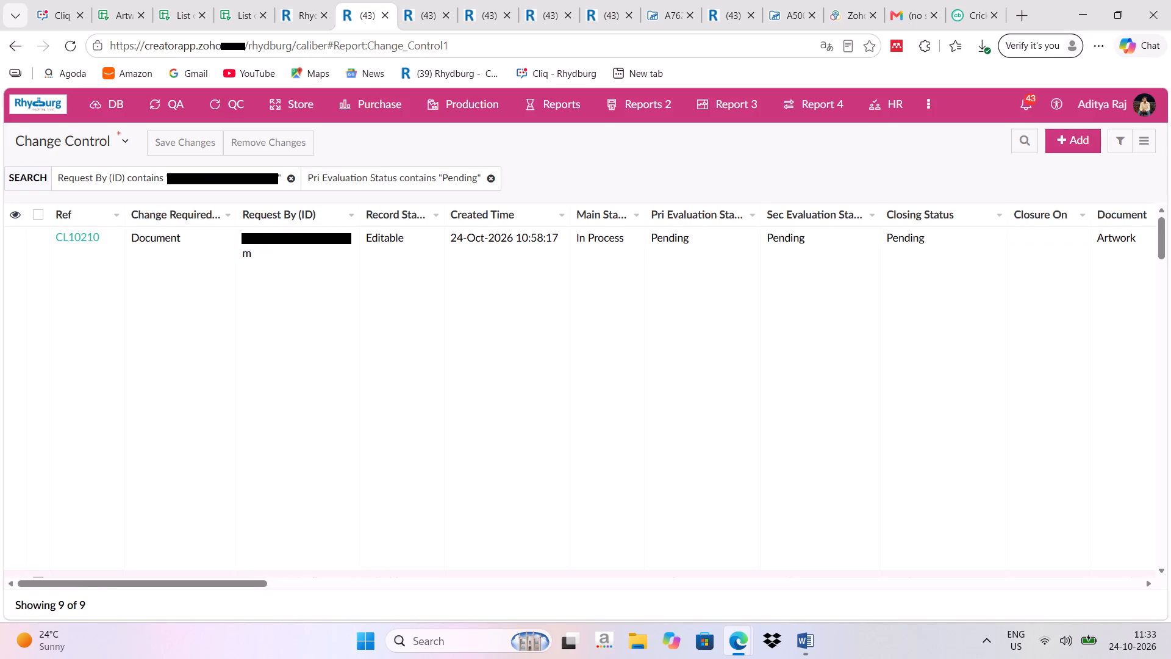
Examine the current and new suggested states of the pending change controls from CL10210 down to CL10205.
{"action": "scroll", "coordinate": [722, 483], "scroll_direction": "left", "scroll_amount": 12}
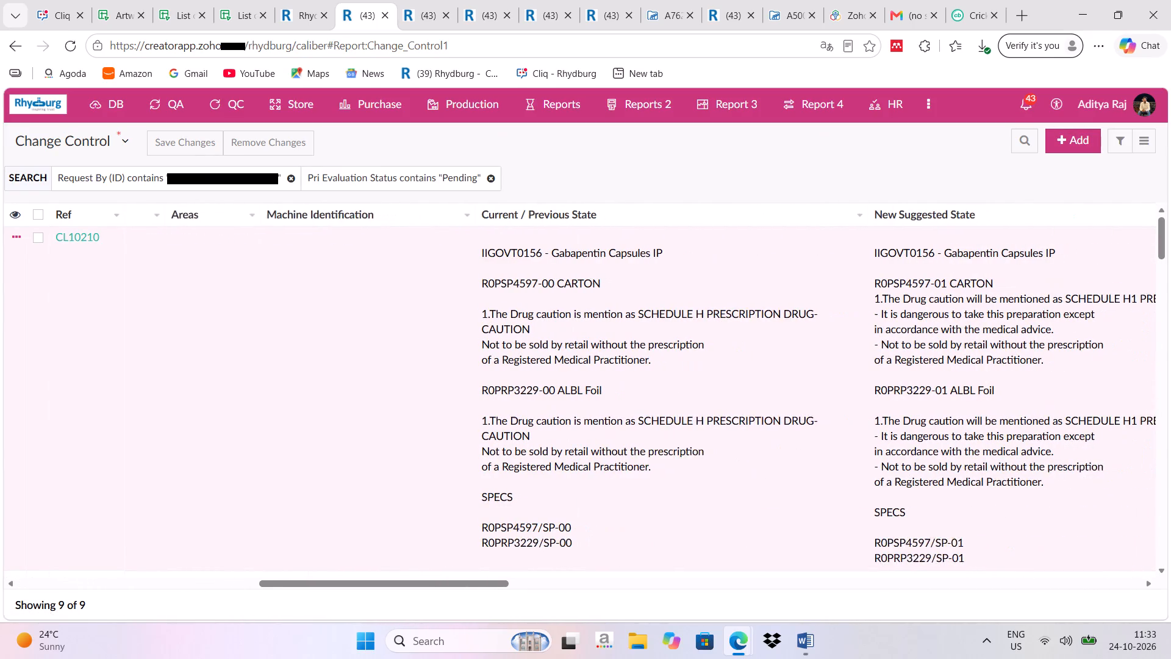
{"action": "scroll", "coordinate": [722, 483], "scroll_direction": "left", "scroll_amount": 1}
{"action": "scroll", "coordinate": [706, 459], "scroll_direction": "down", "scroll_amount": 2}
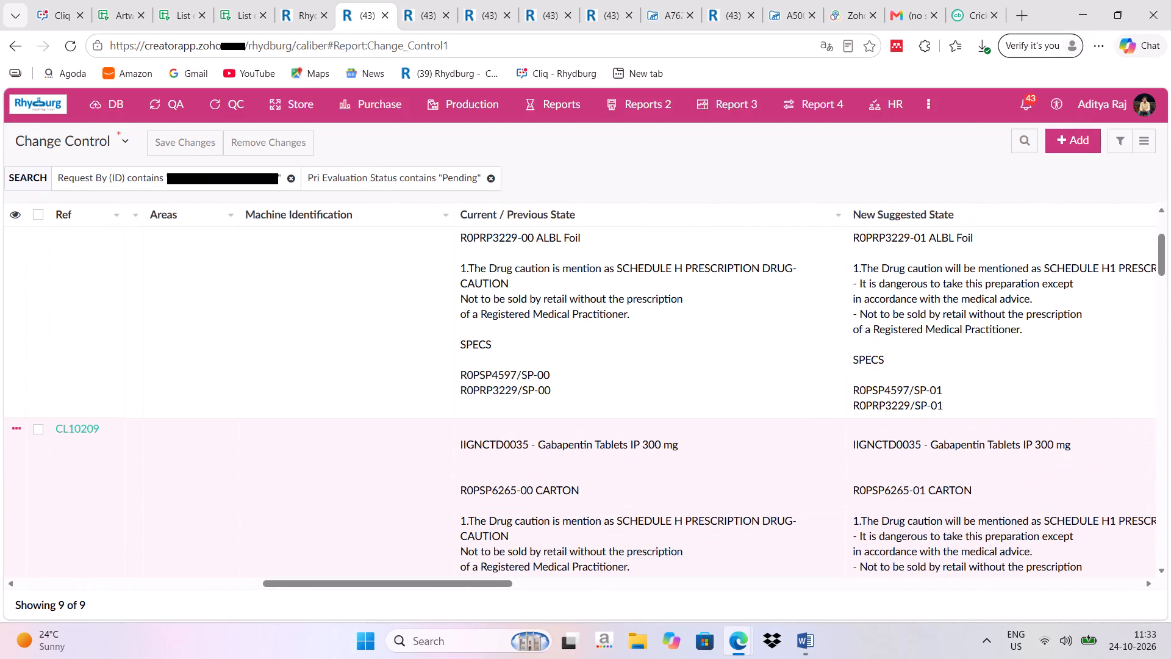
{"action": "scroll", "coordinate": [700, 470], "scroll_direction": "down", "scroll_amount": 1}
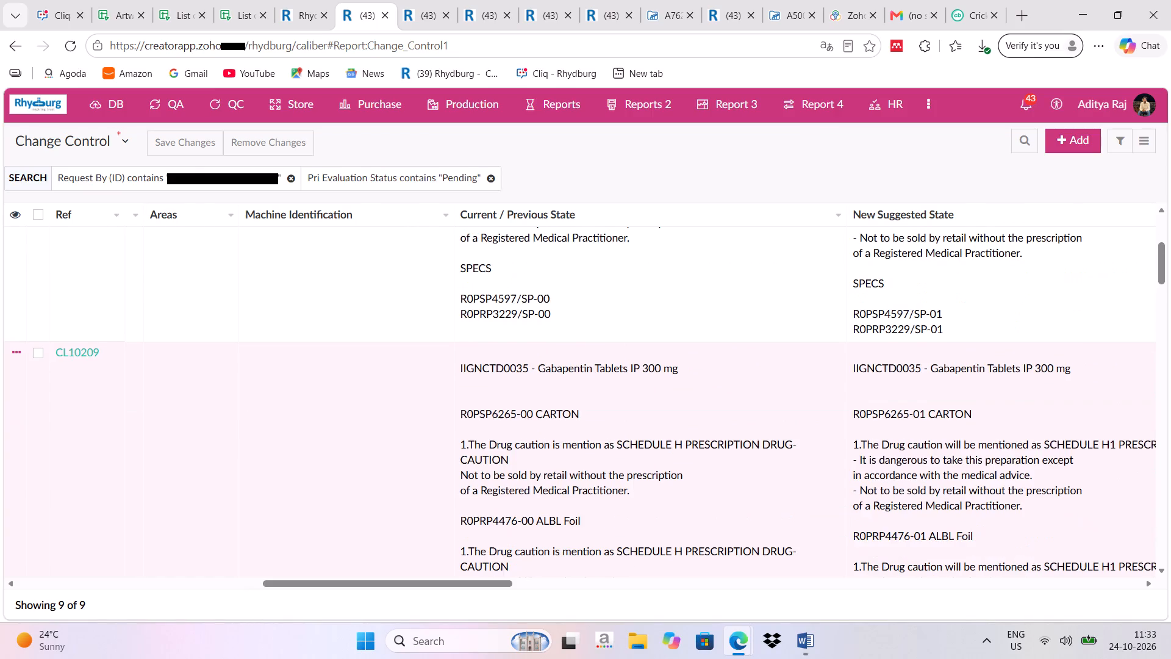
{"action": "scroll", "coordinate": [700, 470], "scroll_direction": "down", "scroll_amount": 1}
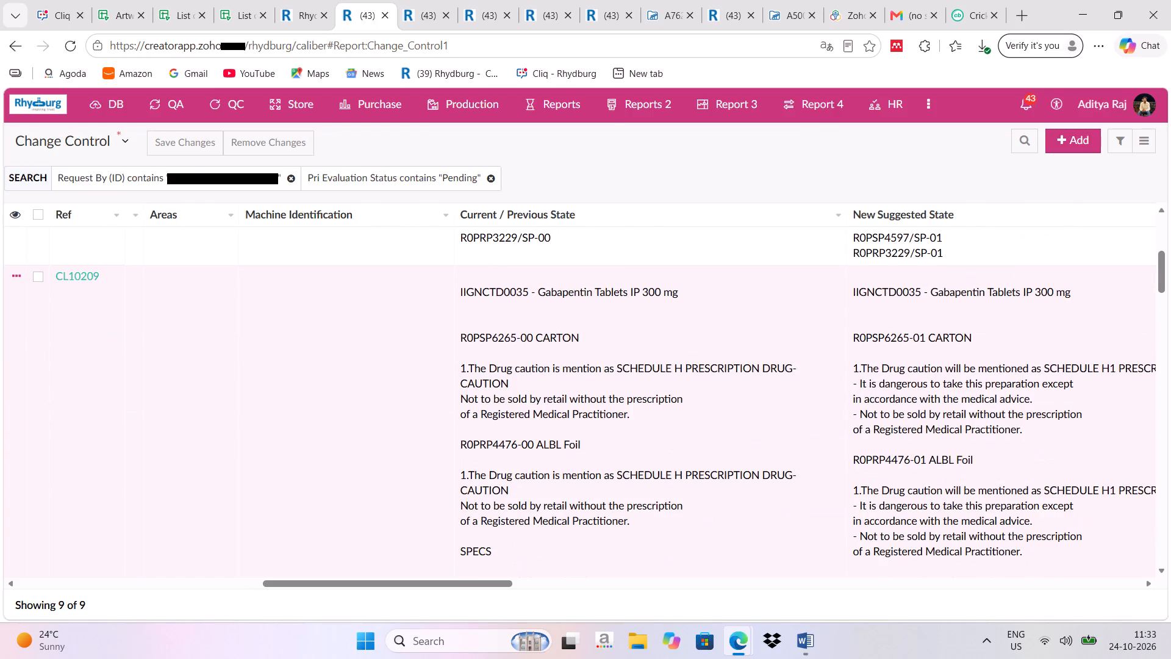
{"action": "scroll", "coordinate": [697, 470], "scroll_direction": "down", "scroll_amount": 2}
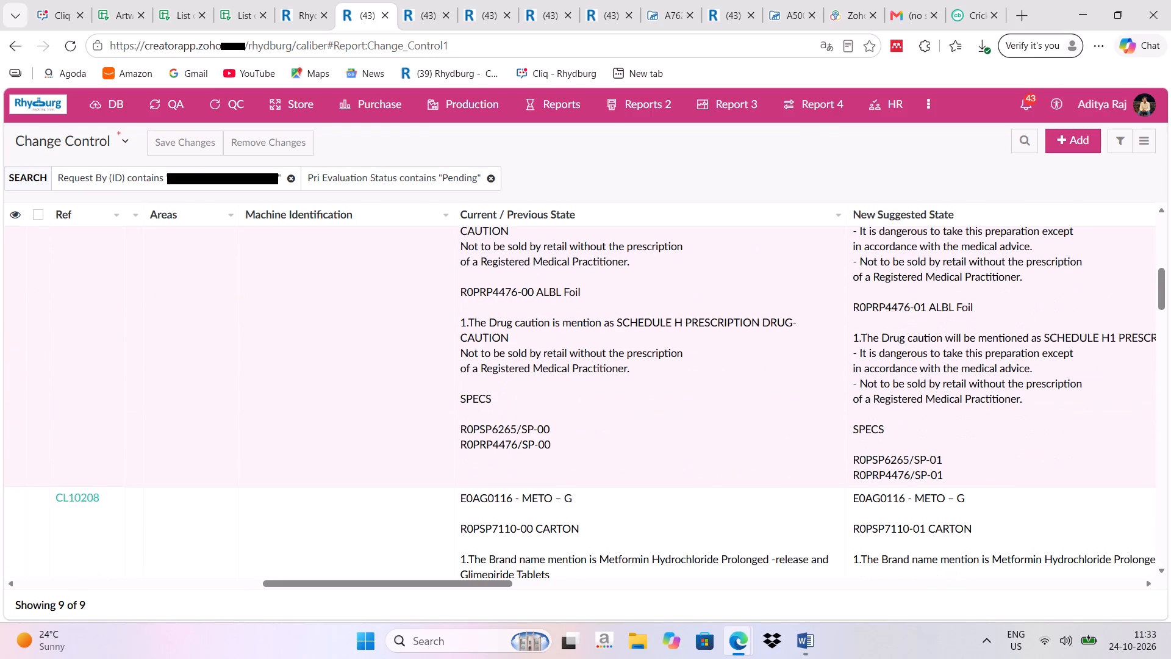
{"action": "scroll", "coordinate": [697, 470], "scroll_direction": "down", "scroll_amount": 2}
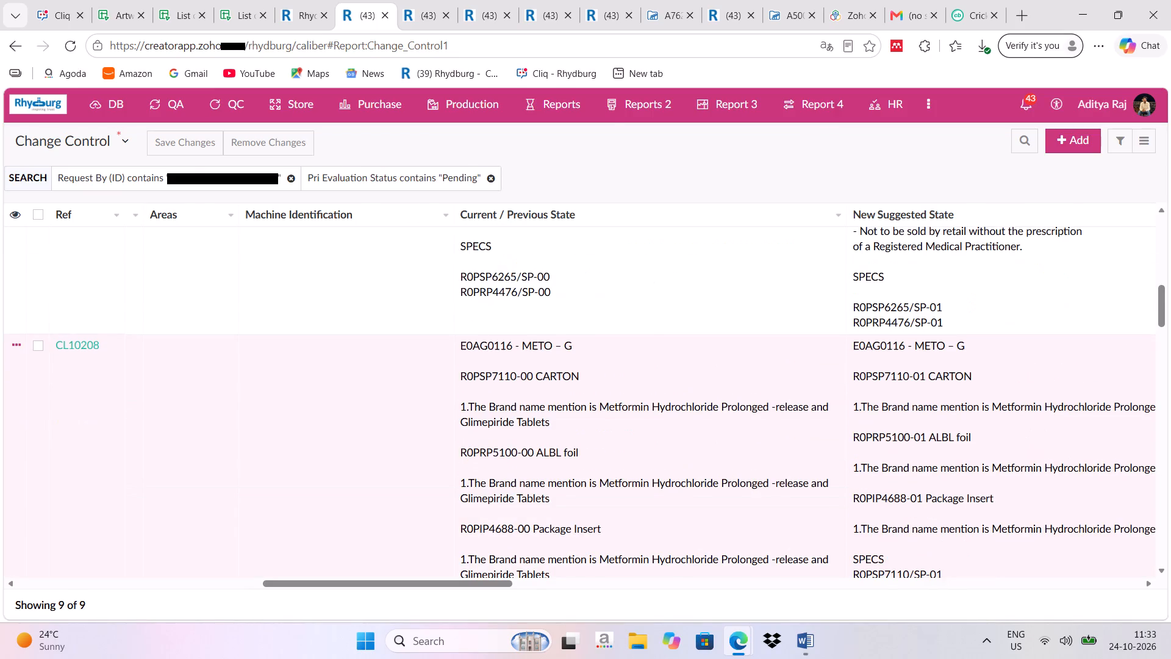
{"action": "scroll", "coordinate": [697, 470], "scroll_direction": "down", "scroll_amount": 2}
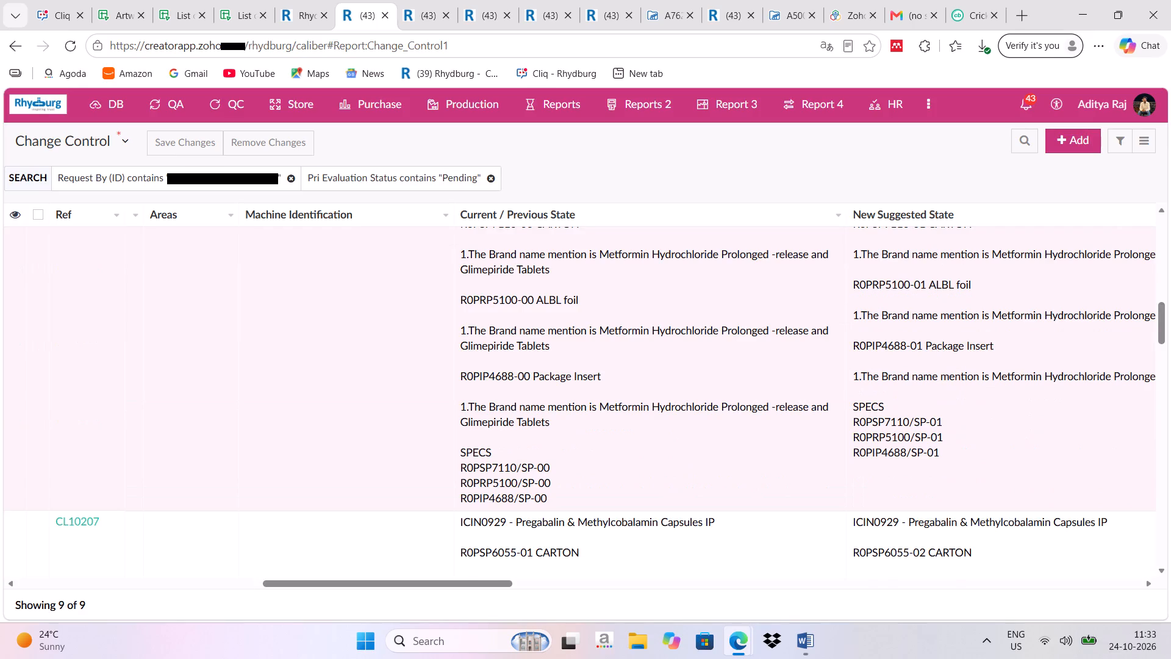
{"action": "scroll", "coordinate": [697, 470], "scroll_direction": "down", "scroll_amount": 3}
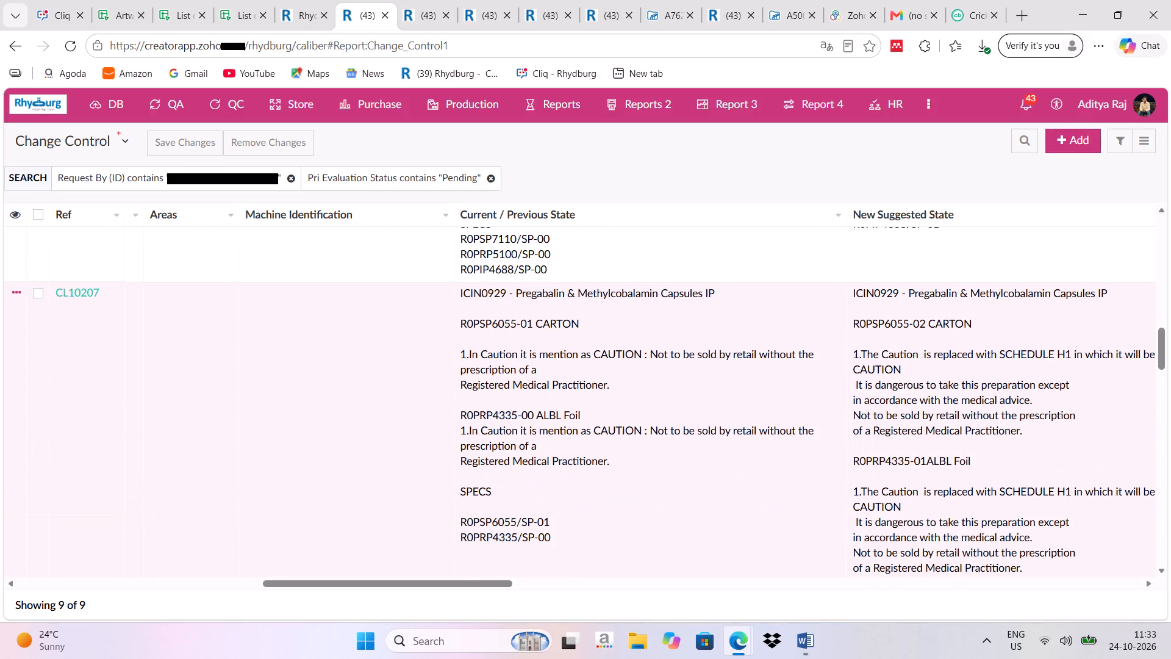
{"action": "scroll", "coordinate": [697, 470], "scroll_direction": "down", "scroll_amount": 3}
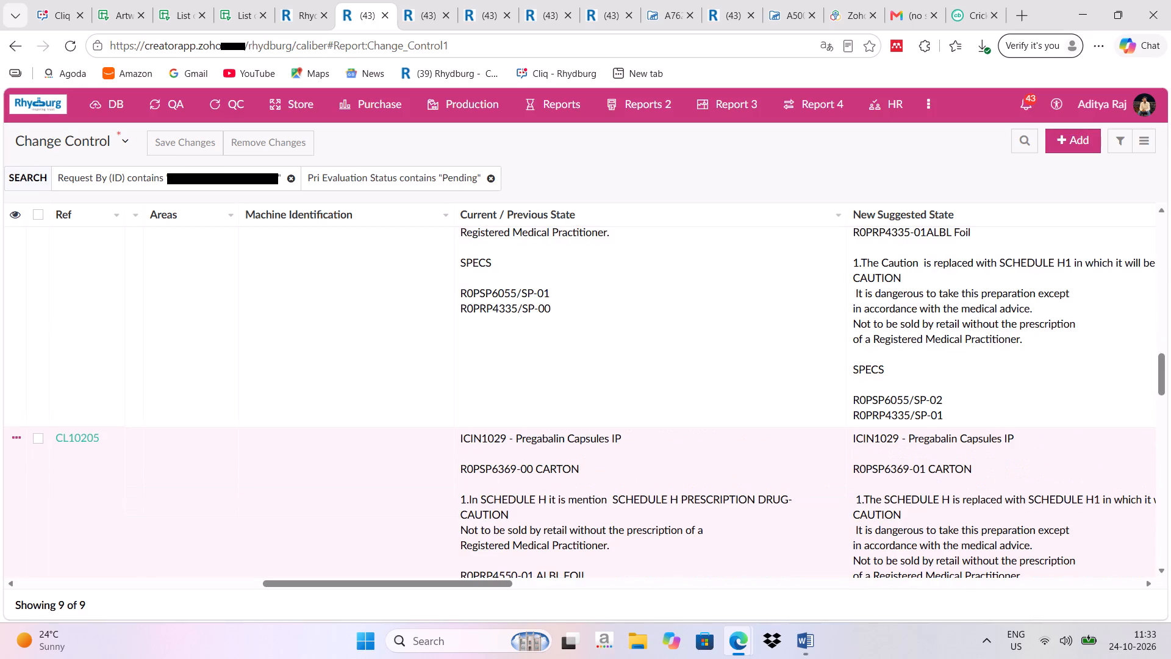
Check the status and document columns for CL10205 and CL10207, and reread their Current / Previous State text.
{"action": "scroll", "coordinate": [697, 470], "scroll_direction": "right", "scroll_amount": 8}
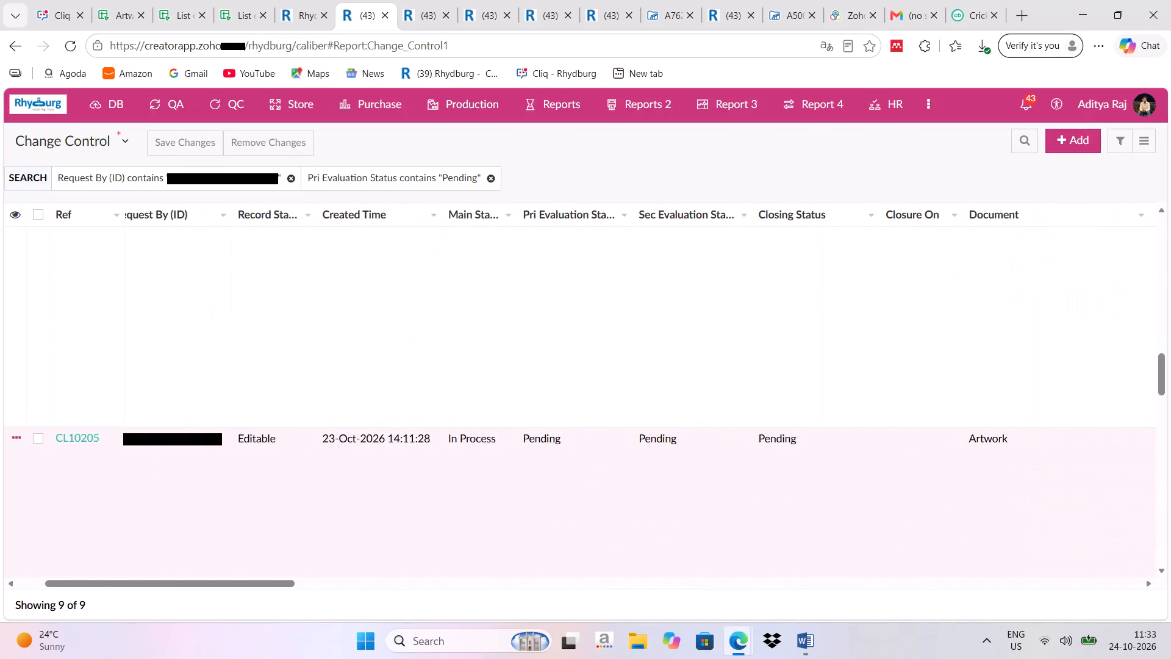
{"action": "scroll", "coordinate": [697, 470], "scroll_direction": "right", "scroll_amount": 1}
{"action": "scroll", "coordinate": [697, 470], "scroll_direction": "up", "scroll_amount": 4}
{"action": "scroll", "coordinate": [697, 470], "scroll_direction": "left", "scroll_amount": 4}
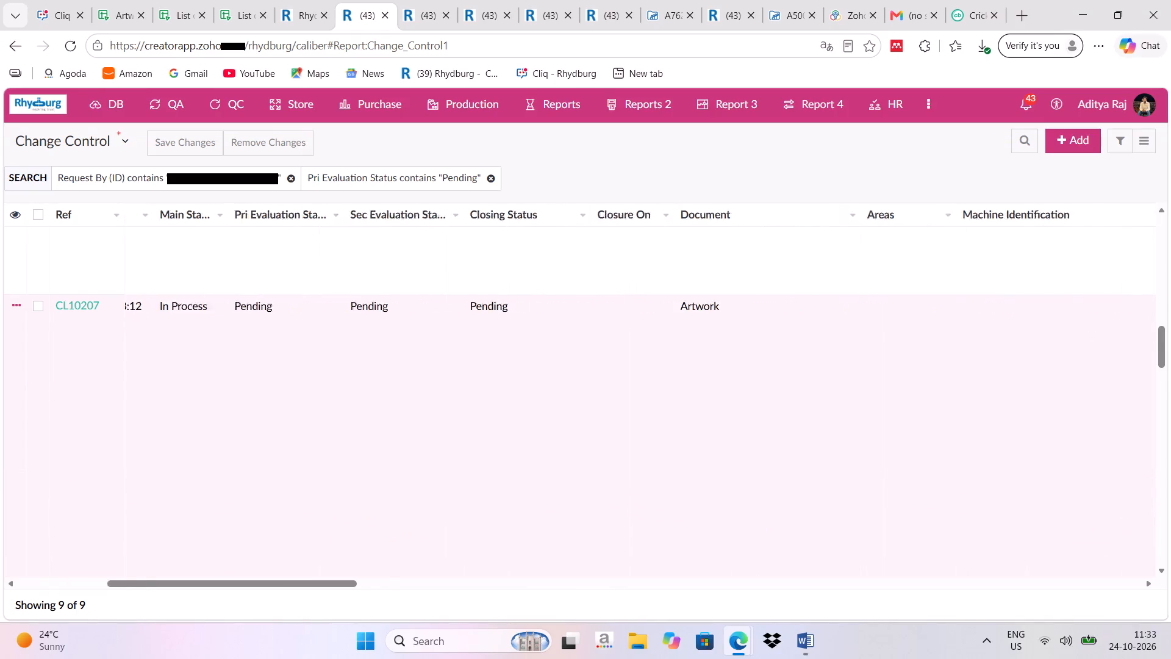
{"action": "scroll", "coordinate": [697, 470], "scroll_direction": "left", "scroll_amount": 6}
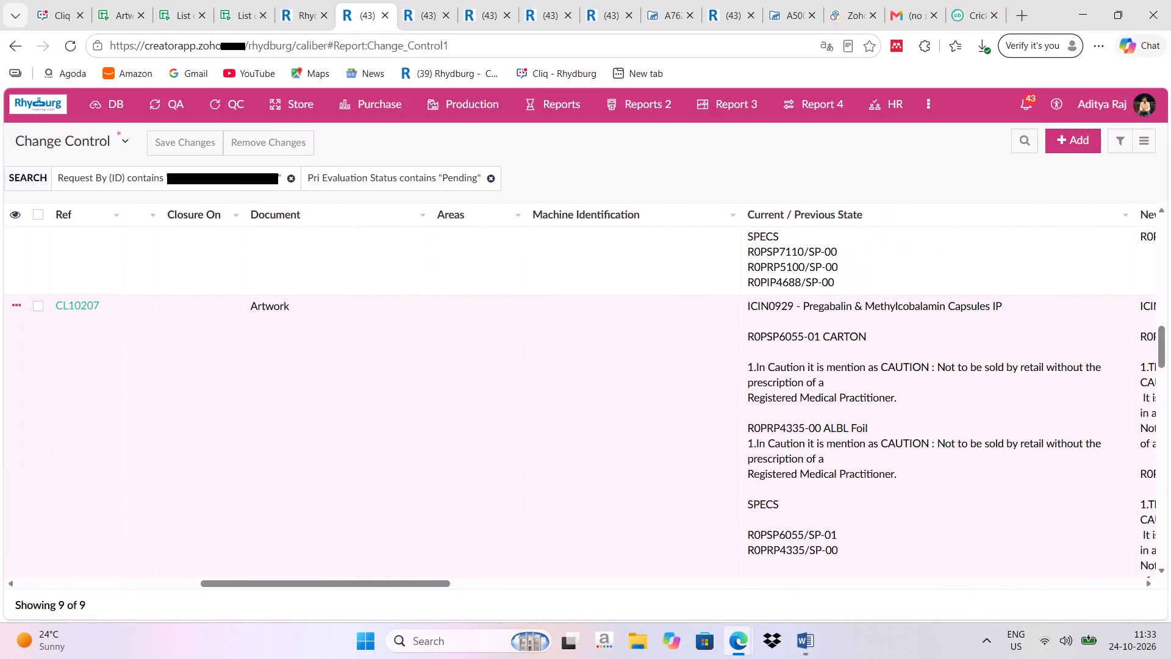
{"action": "scroll", "coordinate": [697, 470], "scroll_direction": "down", "scroll_amount": 2}
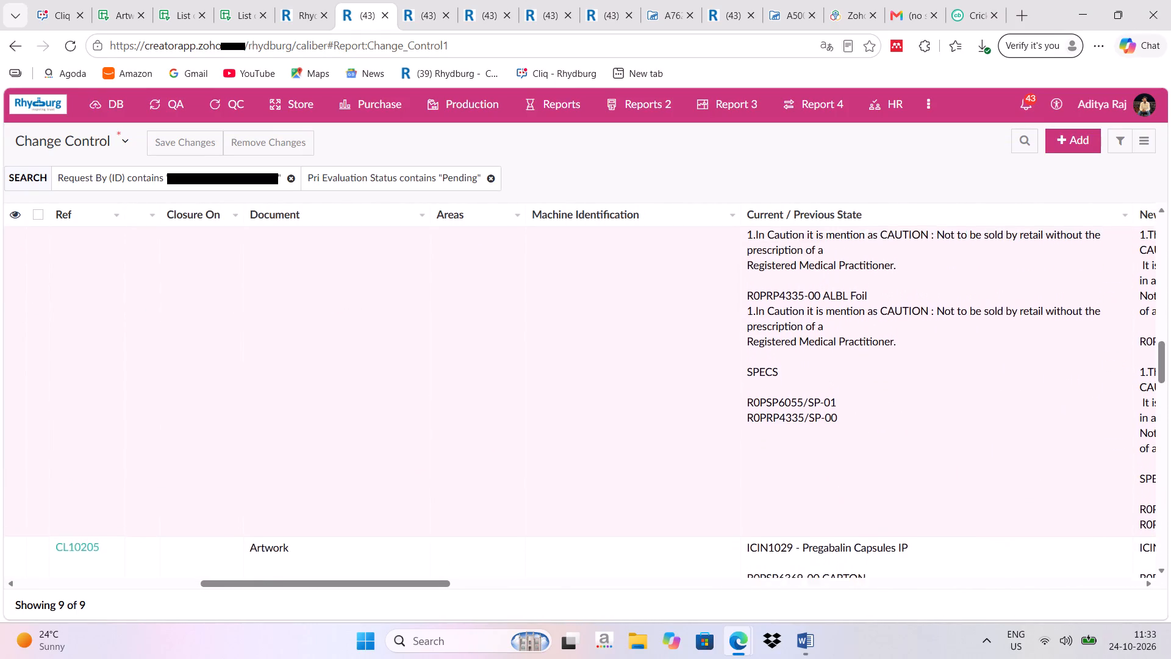
{"action": "scroll", "coordinate": [697, 470], "scroll_direction": "down", "scroll_amount": 2}
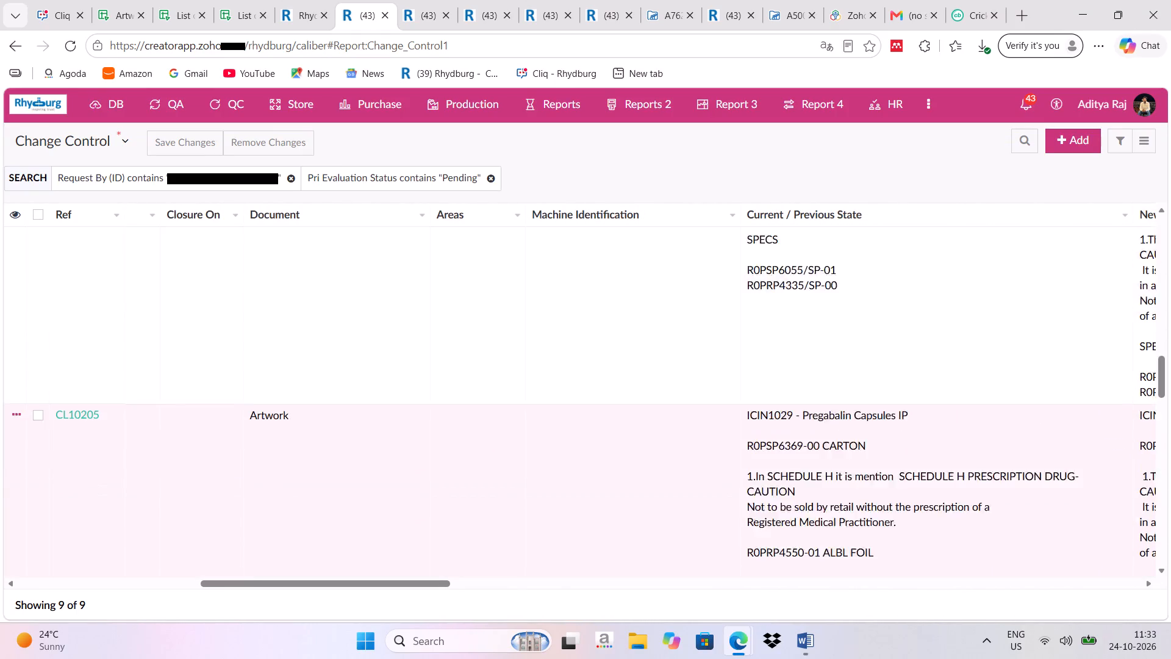
{"action": "scroll", "coordinate": [691, 469], "scroll_direction": "down", "scroll_amount": 1}
{"action": "scroll", "coordinate": [689, 456], "scroll_direction": "up", "scroll_amount": 4}
{"action": "scroll", "coordinate": [689, 456], "scroll_direction": "down", "scroll_amount": 2}
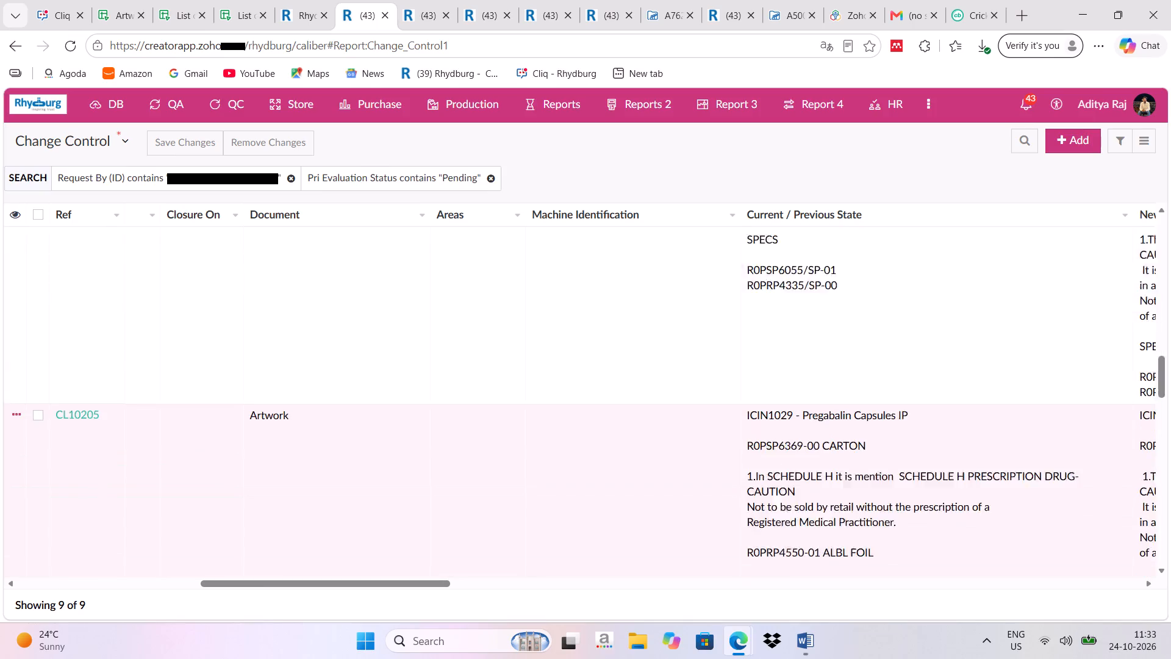
Examine the remaining pending change controls down to CL10198, including CL10198's request and status details.
{"action": "scroll", "coordinate": [689, 456], "scroll_direction": "down", "scroll_amount": 10}
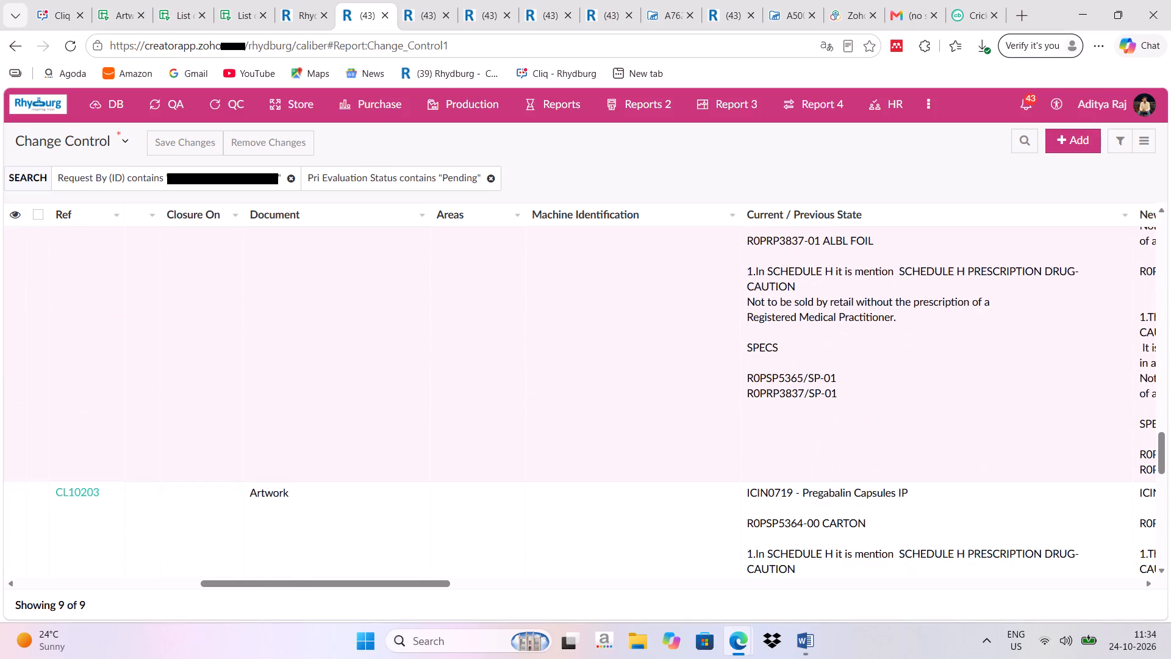
{"action": "scroll", "coordinate": [687, 450], "scroll_direction": "down", "scroll_amount": 6}
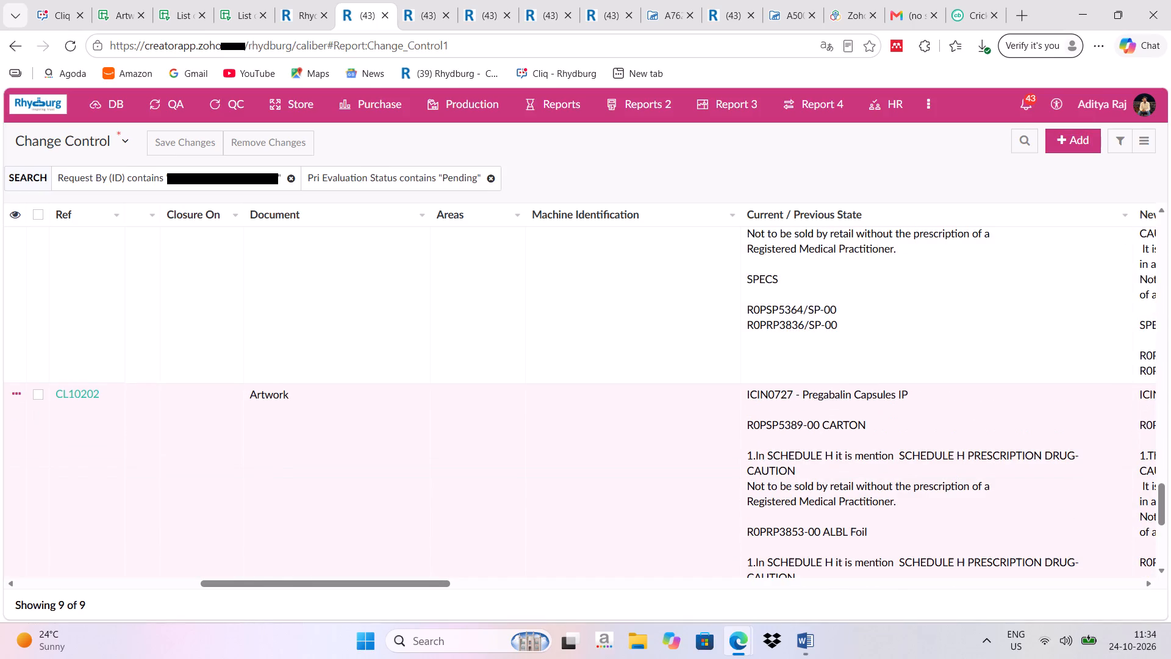
{"action": "scroll", "coordinate": [687, 450], "scroll_direction": "down", "scroll_amount": 2}
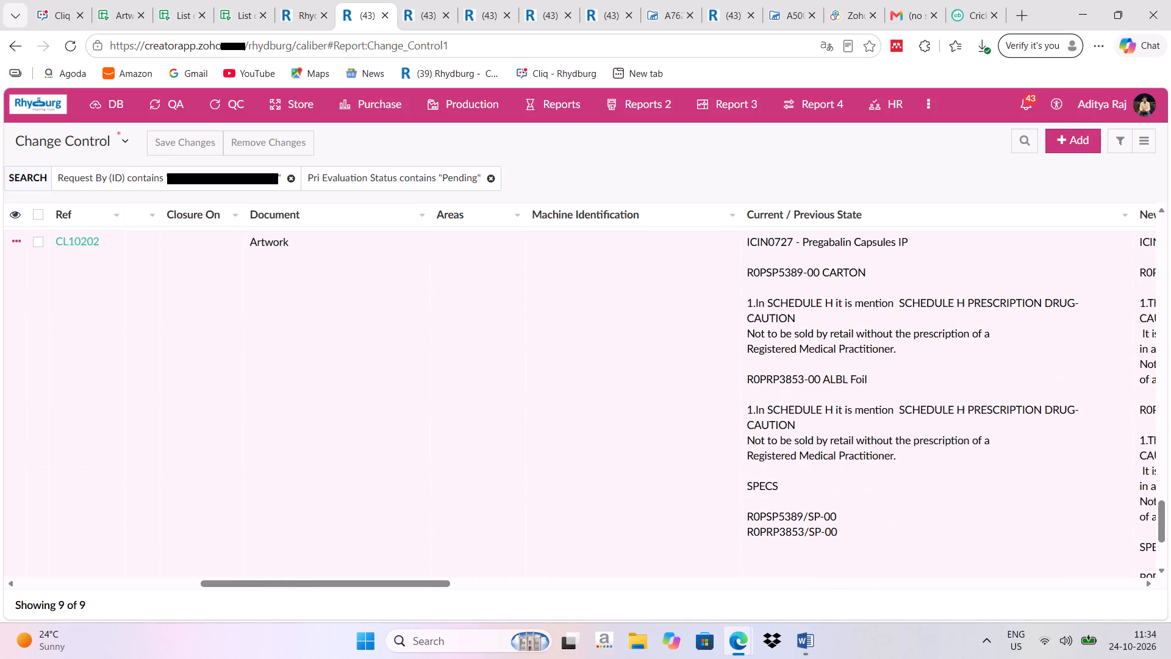
{"action": "scroll", "coordinate": [687, 450], "scroll_direction": "down", "scroll_amount": 11}
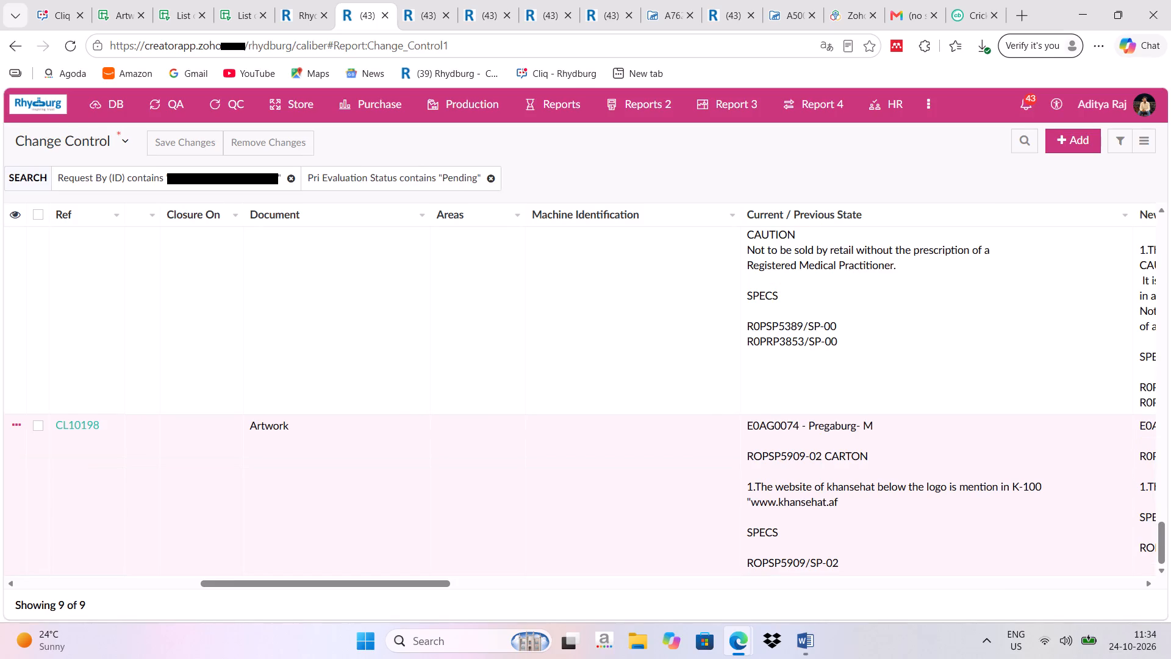
{"action": "scroll", "coordinate": [678, 439], "scroll_direction": "right", "scroll_amount": 13}
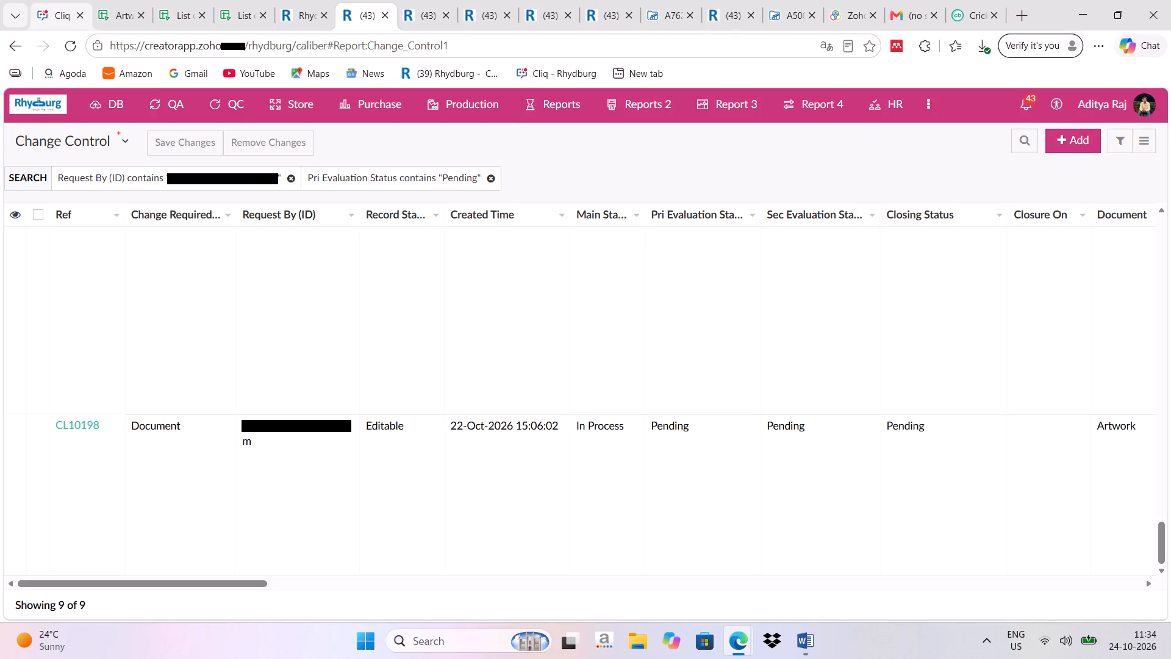
Go back through Sanjeev's Cliq chat to the shared Artwork Work Sheet link and open that spreadsheet.
{"action": "left_click", "coordinate": [54, 8]}
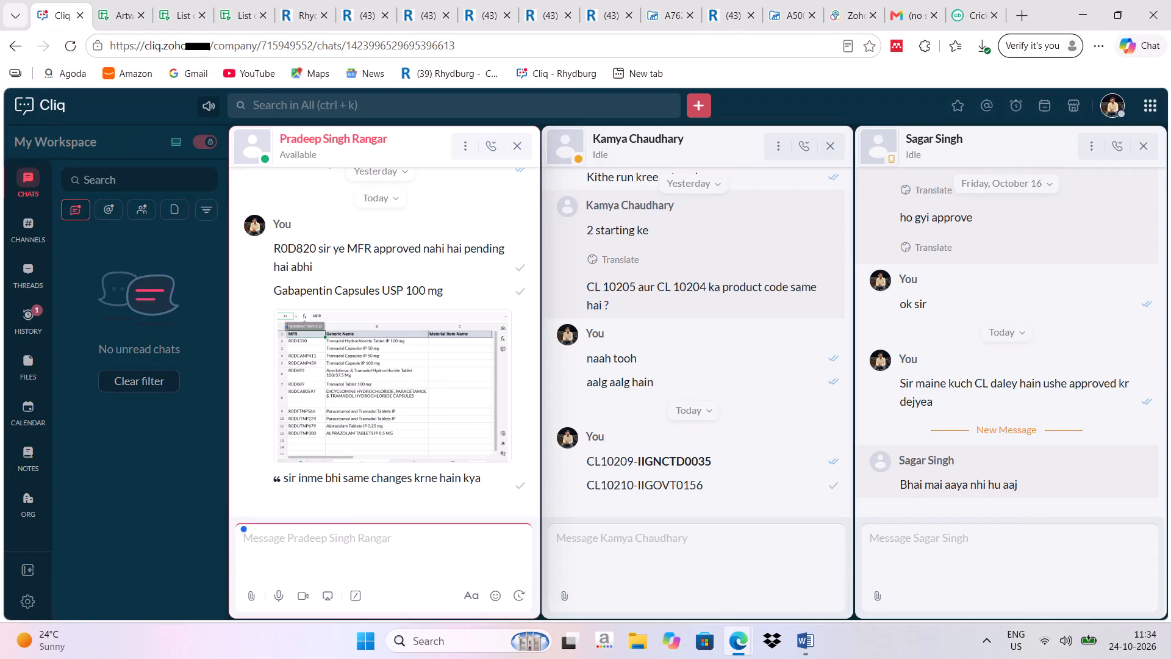
{"action": "left_click", "coordinate": [329, 100]}
{"action": "left_click", "coordinate": [267, 320]}
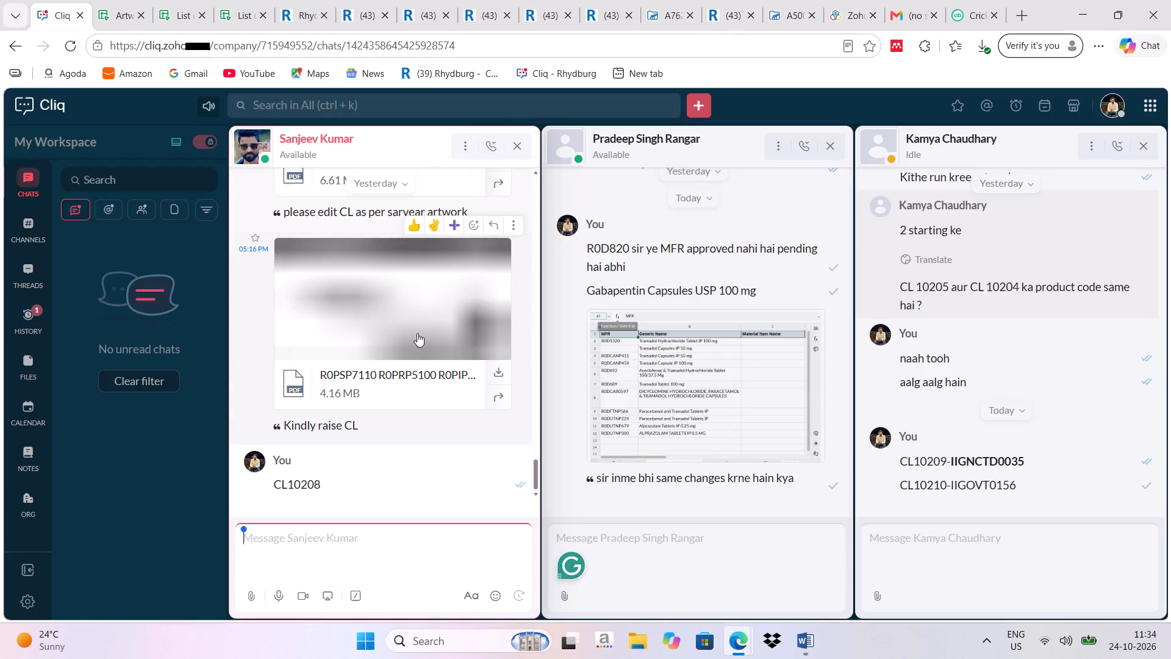
{"action": "scroll", "coordinate": [417, 333], "scroll_direction": "down", "scroll_amount": 2}
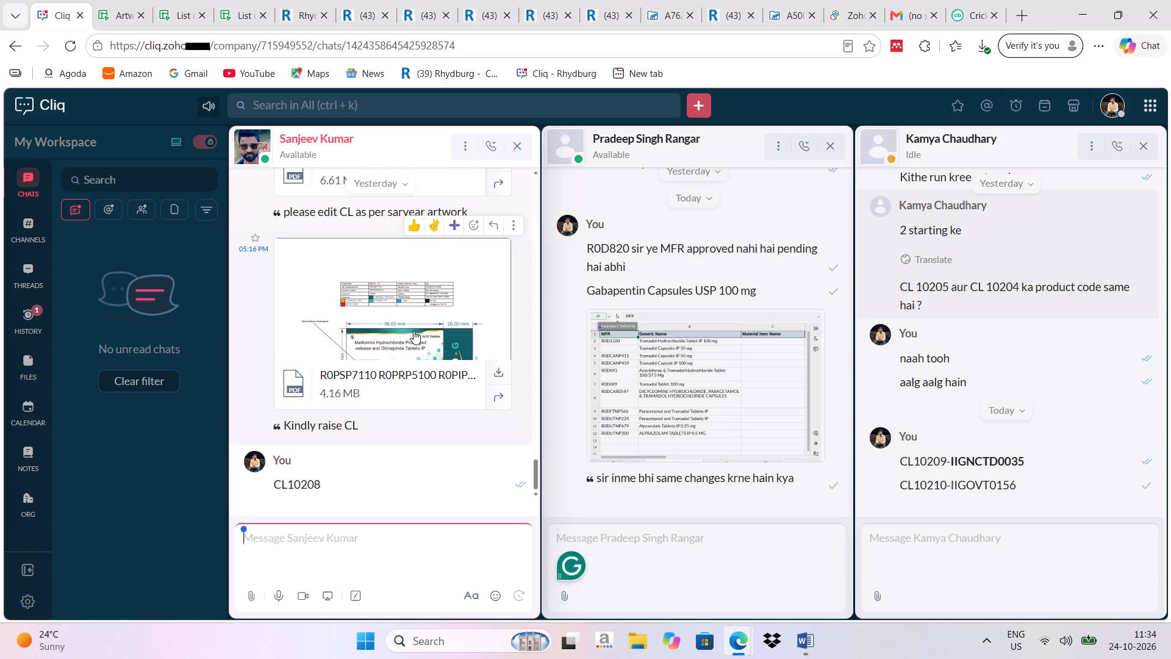
{"action": "scroll", "coordinate": [414, 330], "scroll_direction": "down", "scroll_amount": 10}
{"action": "left_click_drag", "start_coordinate": [532, 461], "coordinate": [534, 456]}
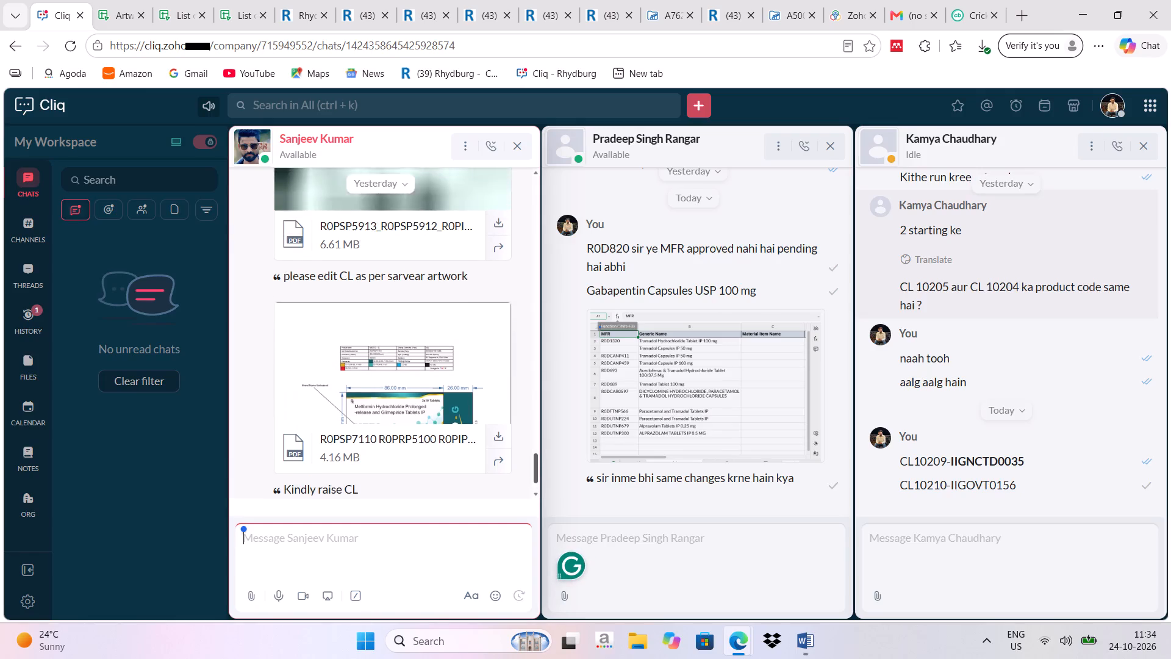
{"action": "left_click_drag", "start_coordinate": [534, 456], "coordinate": [548, 374]}
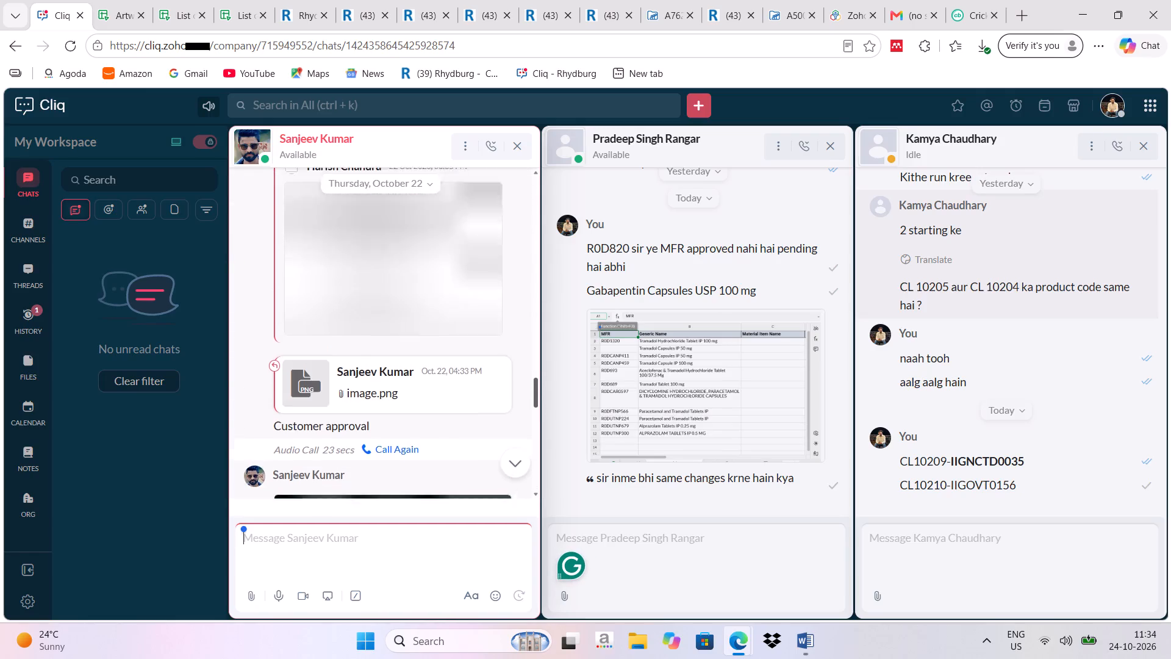
{"action": "left_click_drag", "start_coordinate": [548, 374], "coordinate": [554, 304]}
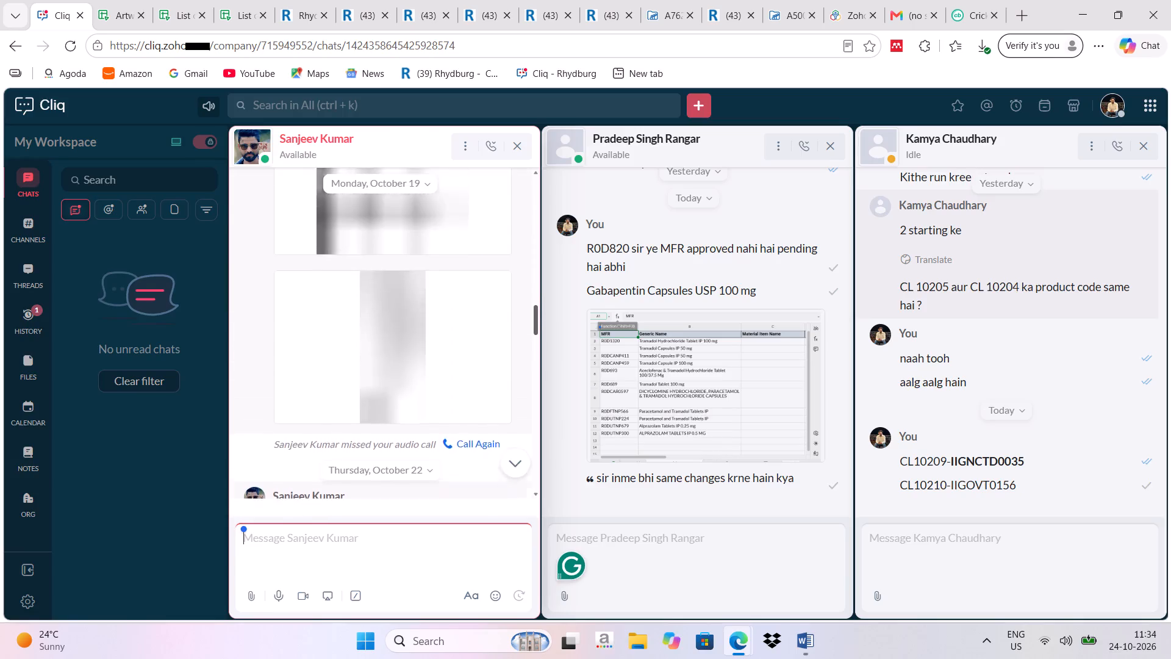
{"action": "left_click_drag", "start_coordinate": [554, 304], "coordinate": [559, 257]}
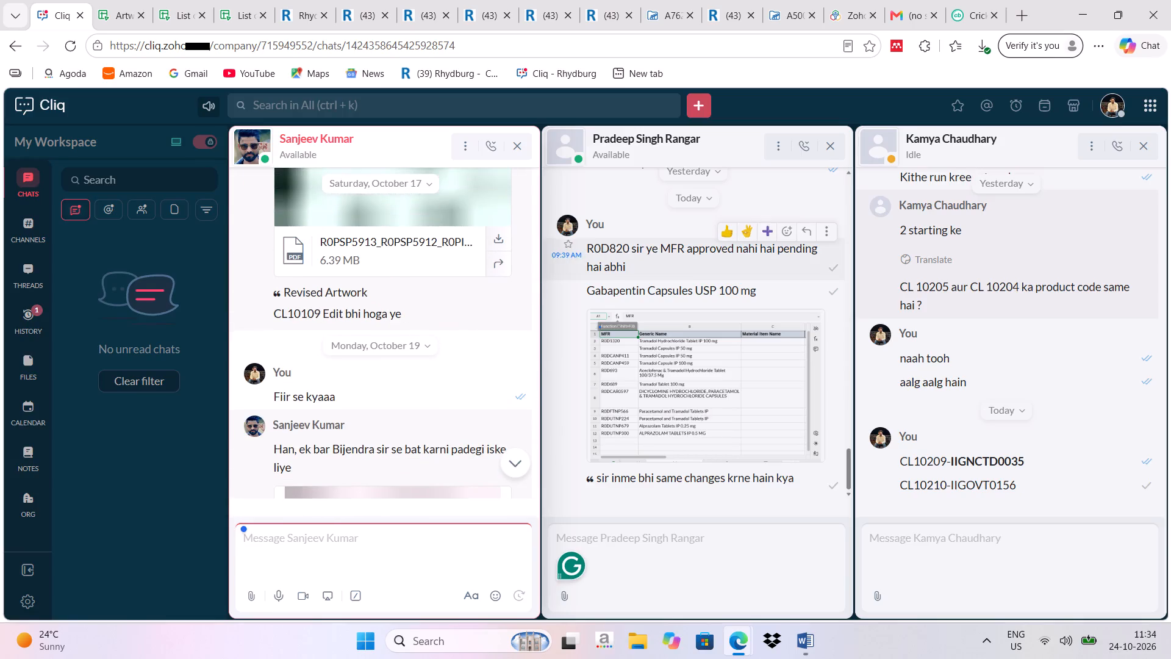
{"action": "left_click_drag", "start_coordinate": [537, 271], "coordinate": [538, 239]}
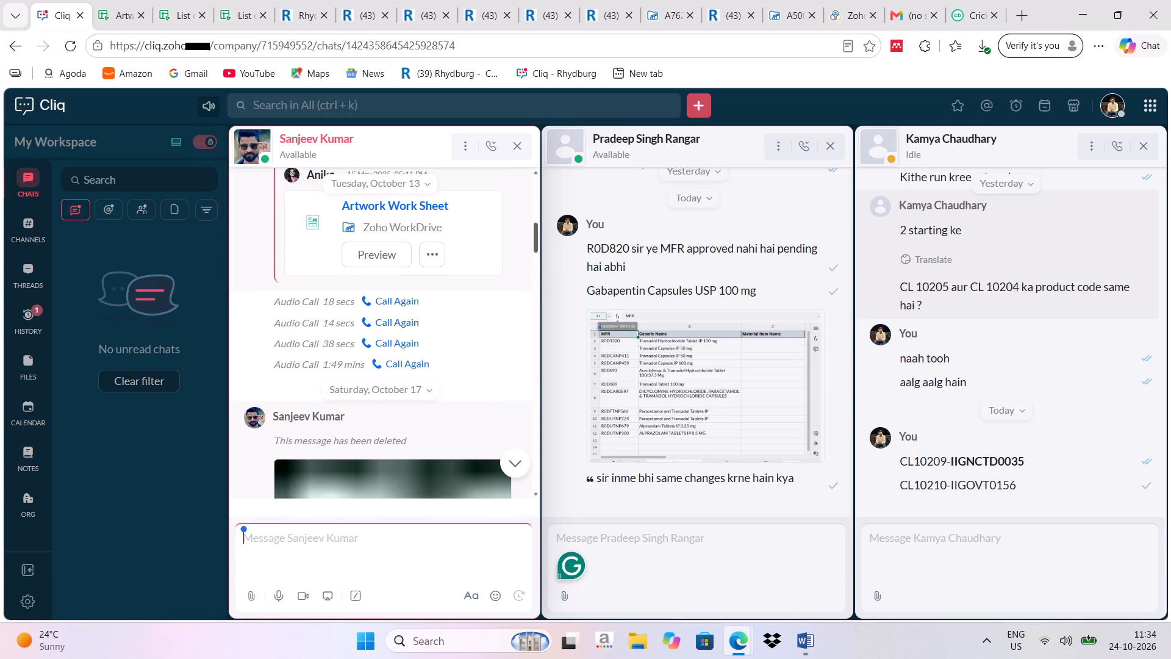
{"action": "left_click_drag", "start_coordinate": [538, 239], "coordinate": [539, 236]}
{"action": "left_click", "coordinate": [426, 242]}
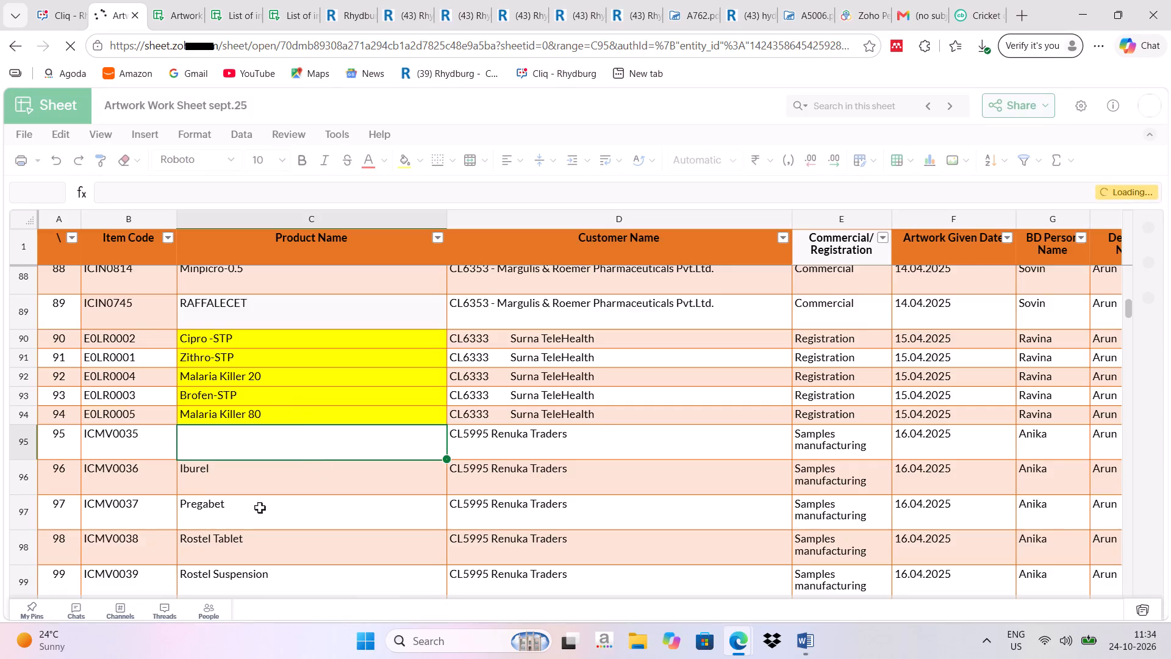
Open the Pending Artwork sheet and examine its latest entries, including the CL NO and CL date columns.
{"action": "scroll", "coordinate": [246, 425], "scroll_direction": "down", "scroll_amount": 4}
{"action": "scroll", "coordinate": [154, 422], "scroll_direction": "down", "scroll_amount": 6}
{"action": "scroll", "coordinate": [465, 423], "scroll_direction": "down", "scroll_amount": 1}
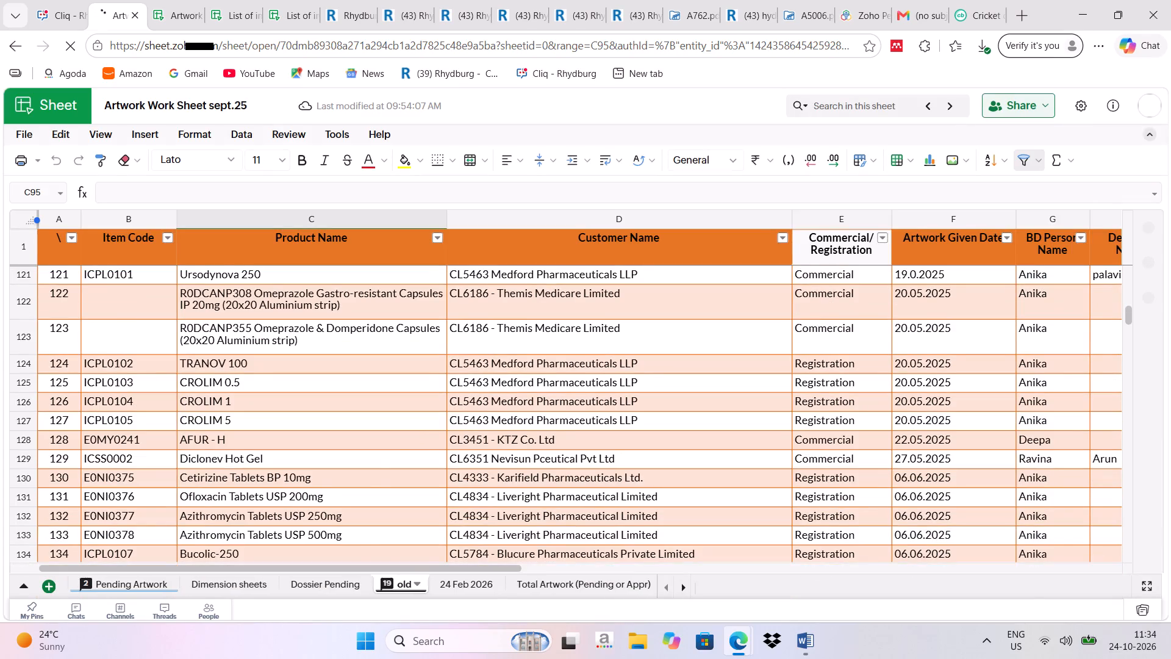
{"action": "left_click", "coordinate": [121, 583]}
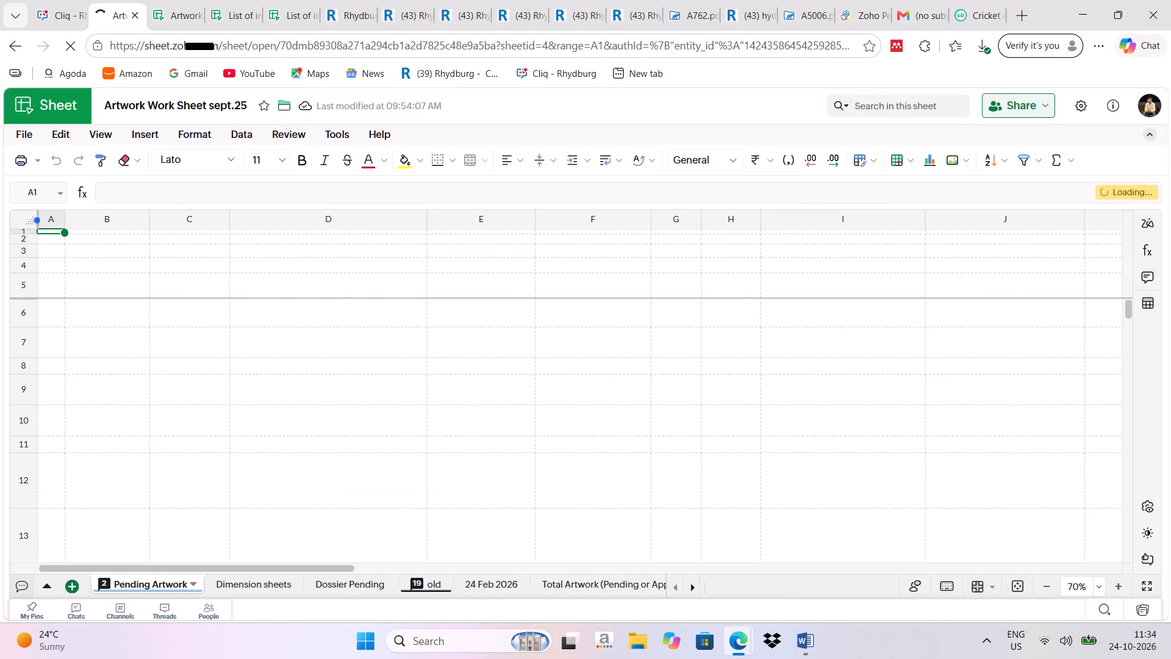
{"action": "scroll", "coordinate": [339, 474], "scroll_direction": "down", "scroll_amount": 9}
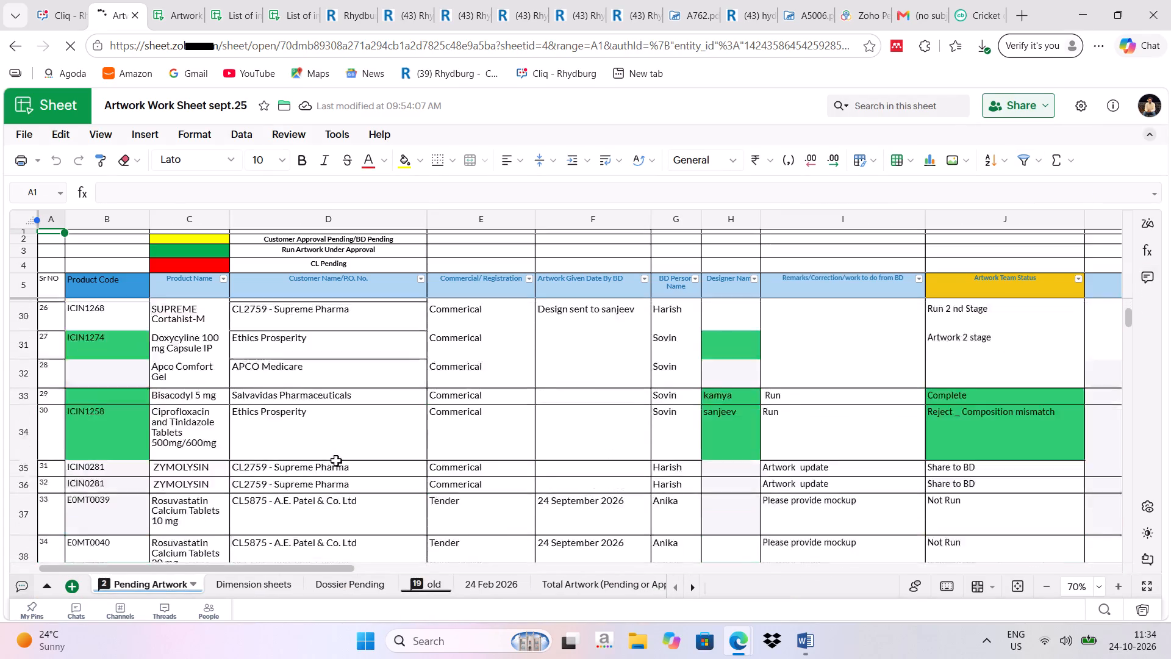
{"action": "scroll", "coordinate": [335, 460], "scroll_direction": "down", "scroll_amount": 13}
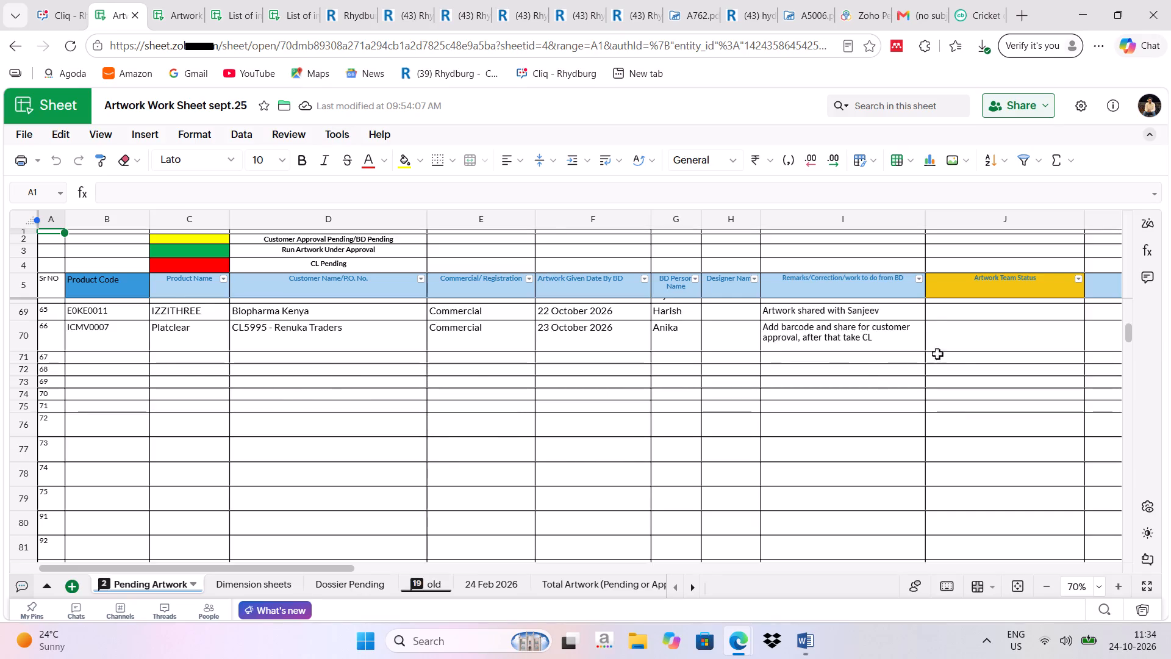
{"action": "scroll", "coordinate": [940, 416], "scroll_direction": "up", "scroll_amount": 1}
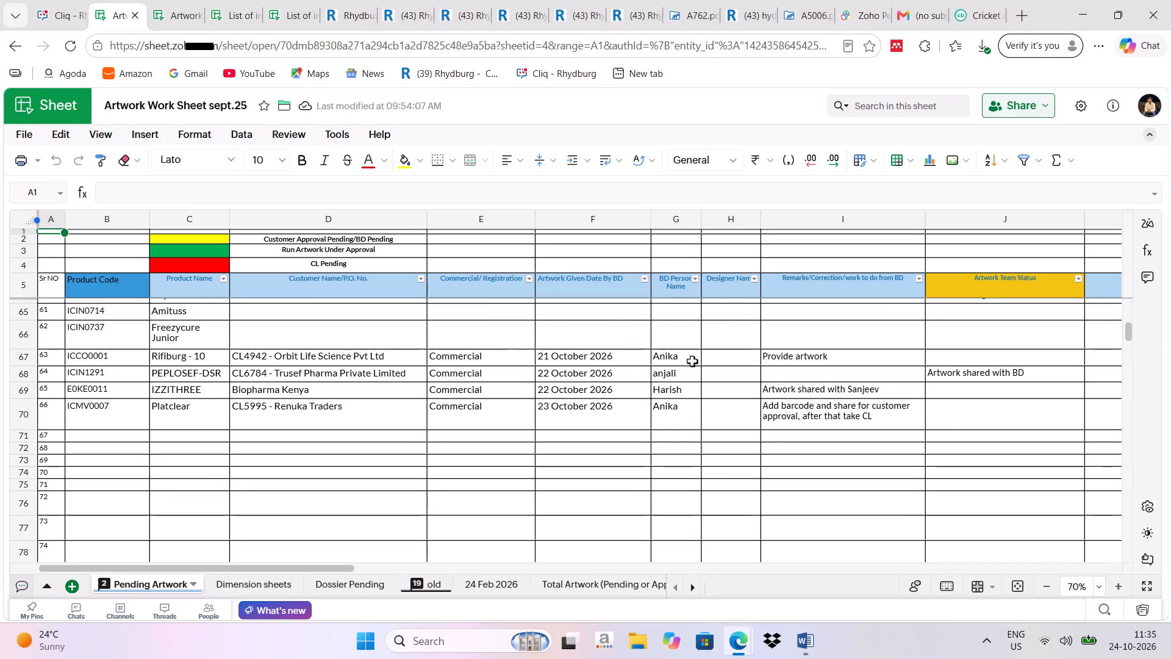
{"action": "left_click_drag", "start_coordinate": [338, 566], "coordinate": [404, 554]}
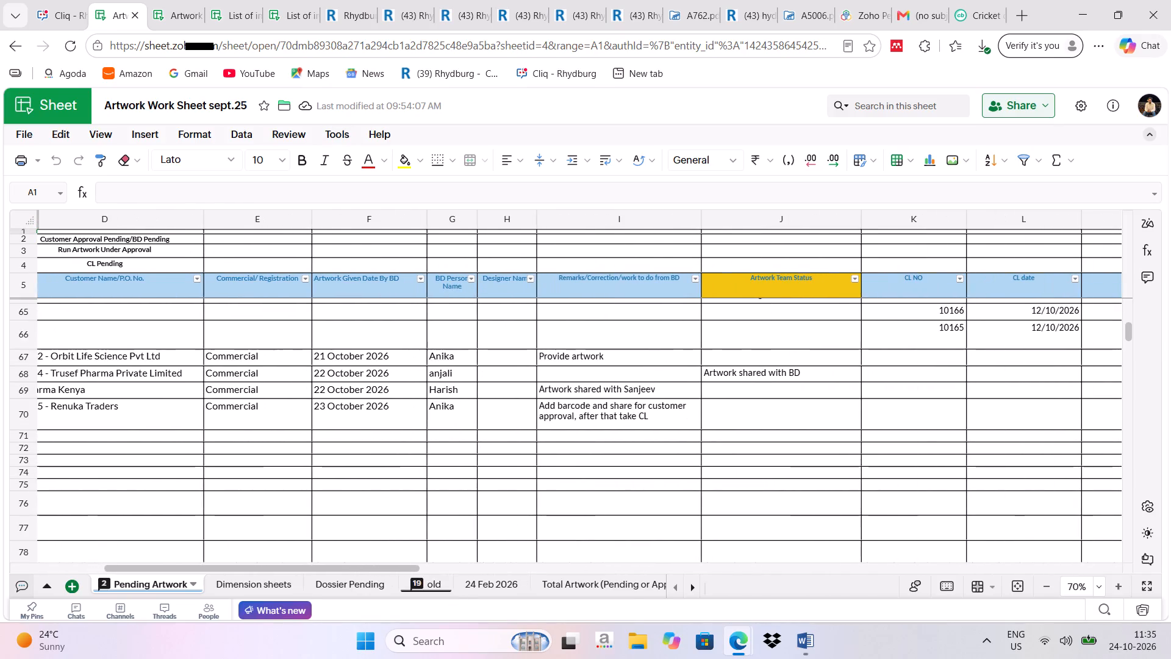
{"action": "left_click_drag", "start_coordinate": [404, 554], "coordinate": [303, 569]}
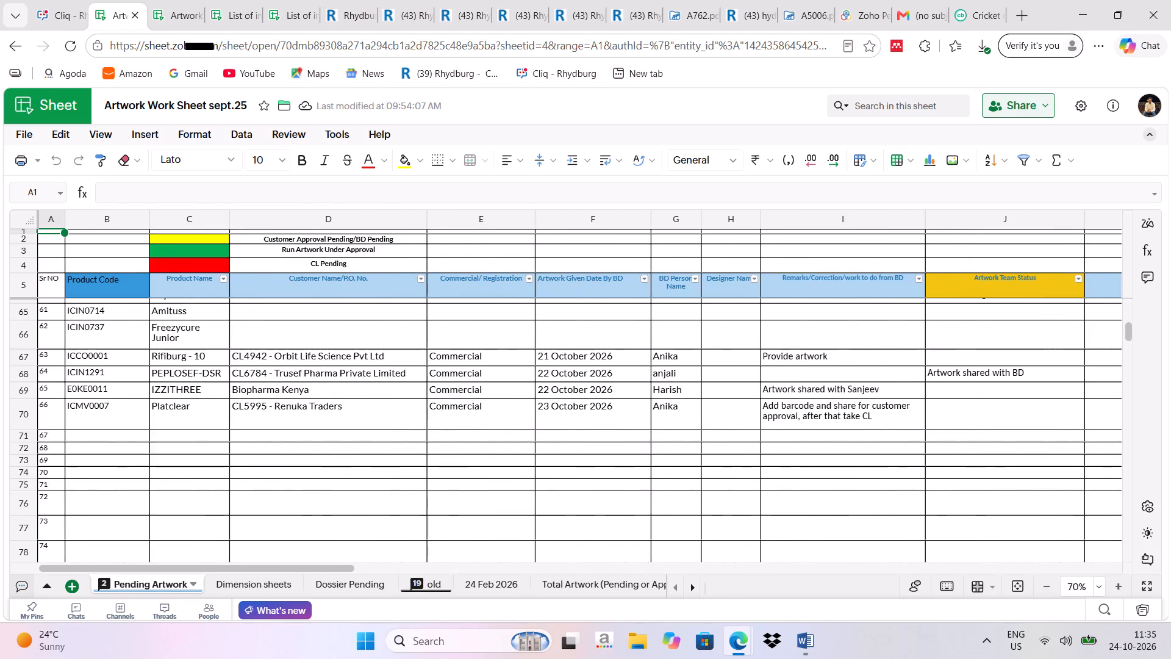
{"action": "left_click_drag", "start_coordinate": [303, 569], "coordinate": [303, 569]}
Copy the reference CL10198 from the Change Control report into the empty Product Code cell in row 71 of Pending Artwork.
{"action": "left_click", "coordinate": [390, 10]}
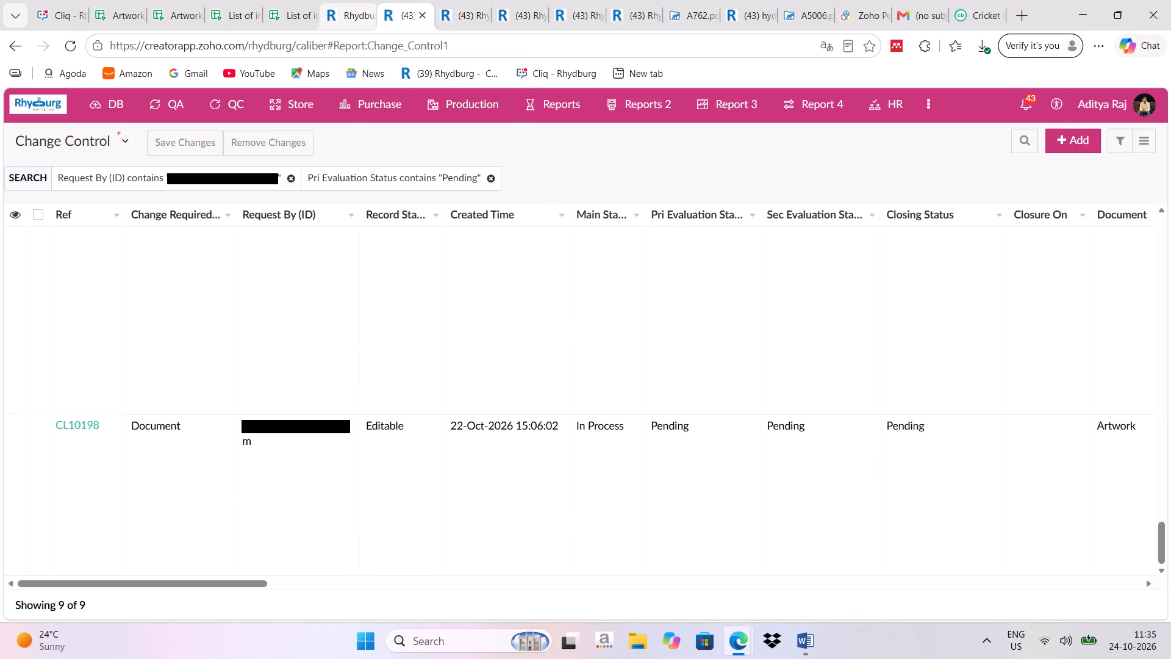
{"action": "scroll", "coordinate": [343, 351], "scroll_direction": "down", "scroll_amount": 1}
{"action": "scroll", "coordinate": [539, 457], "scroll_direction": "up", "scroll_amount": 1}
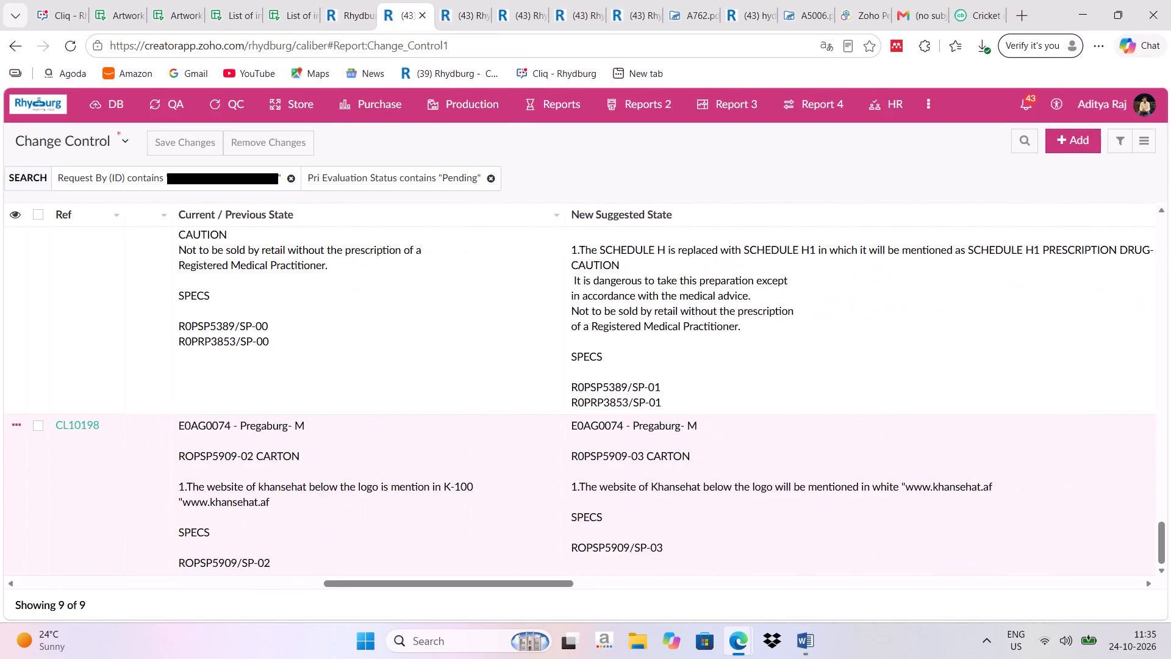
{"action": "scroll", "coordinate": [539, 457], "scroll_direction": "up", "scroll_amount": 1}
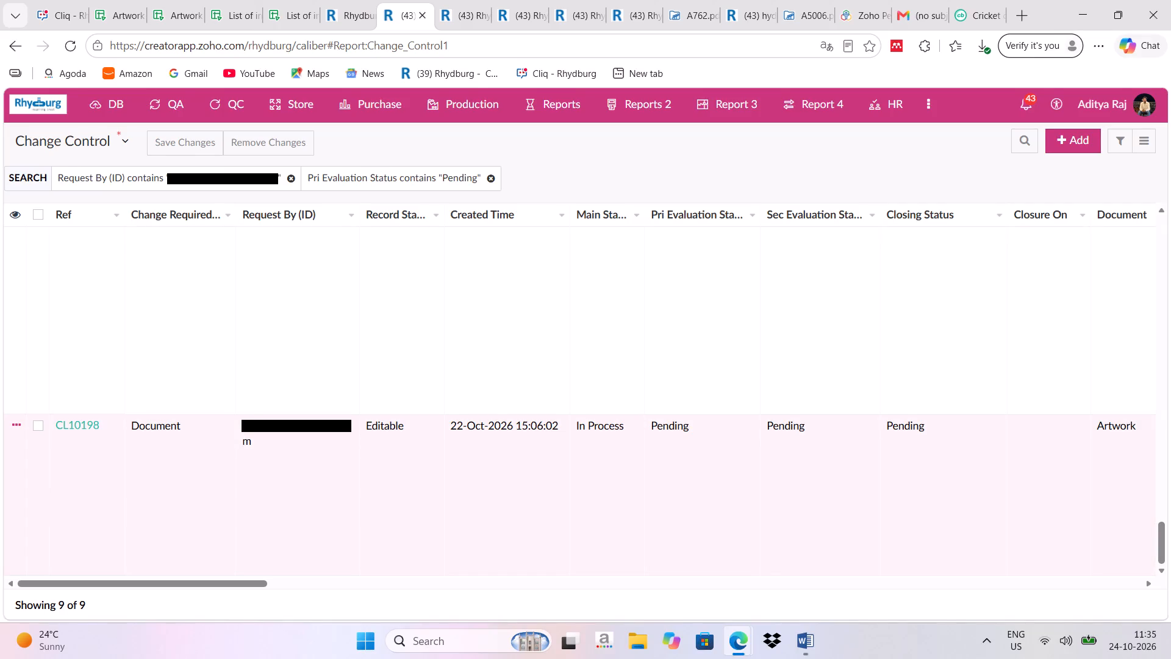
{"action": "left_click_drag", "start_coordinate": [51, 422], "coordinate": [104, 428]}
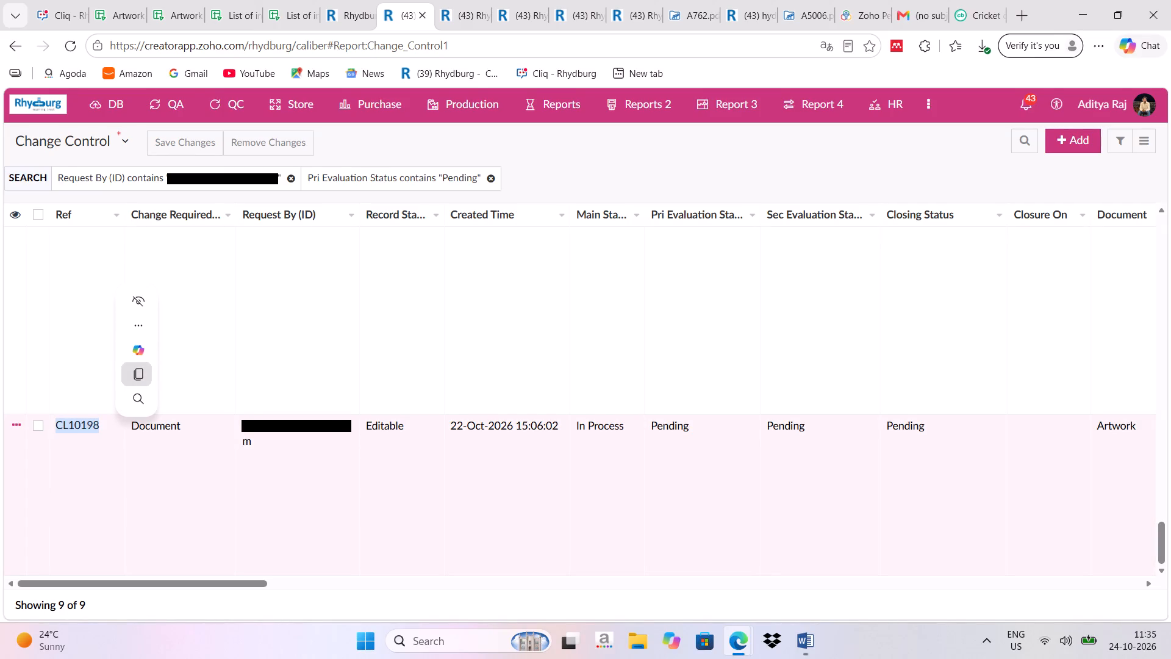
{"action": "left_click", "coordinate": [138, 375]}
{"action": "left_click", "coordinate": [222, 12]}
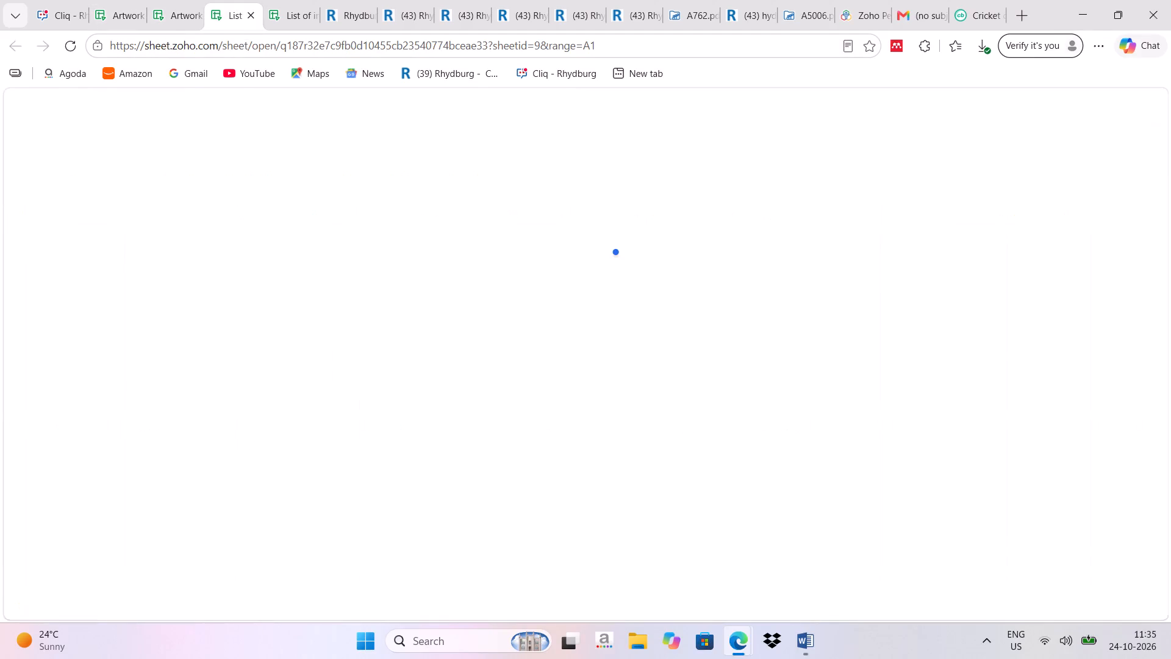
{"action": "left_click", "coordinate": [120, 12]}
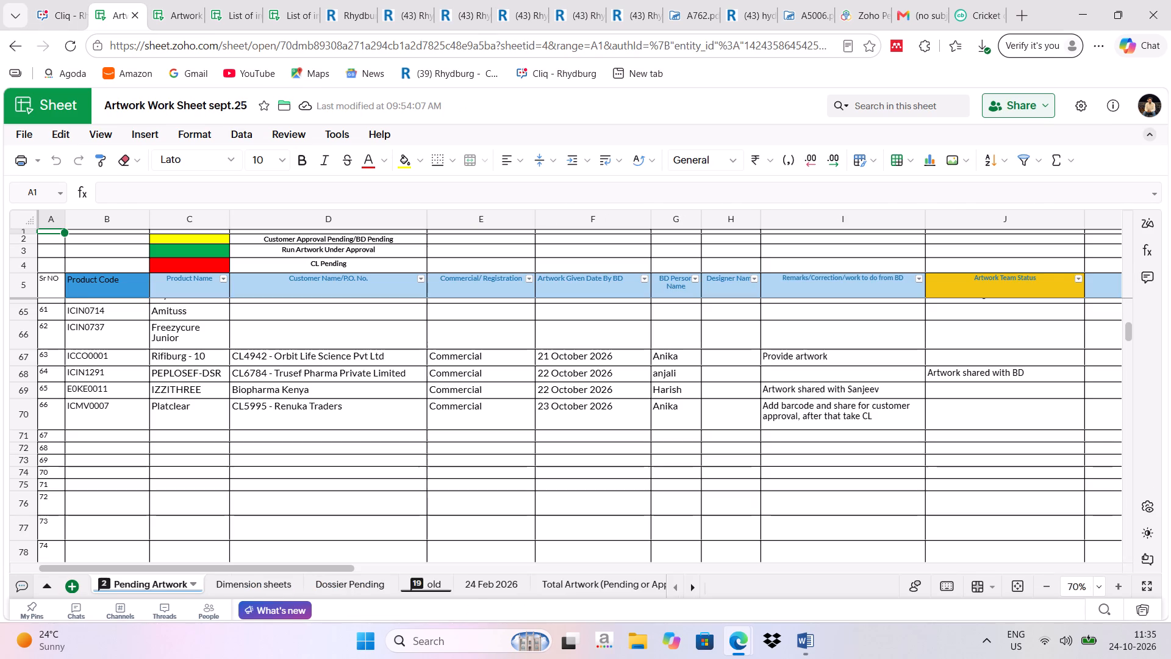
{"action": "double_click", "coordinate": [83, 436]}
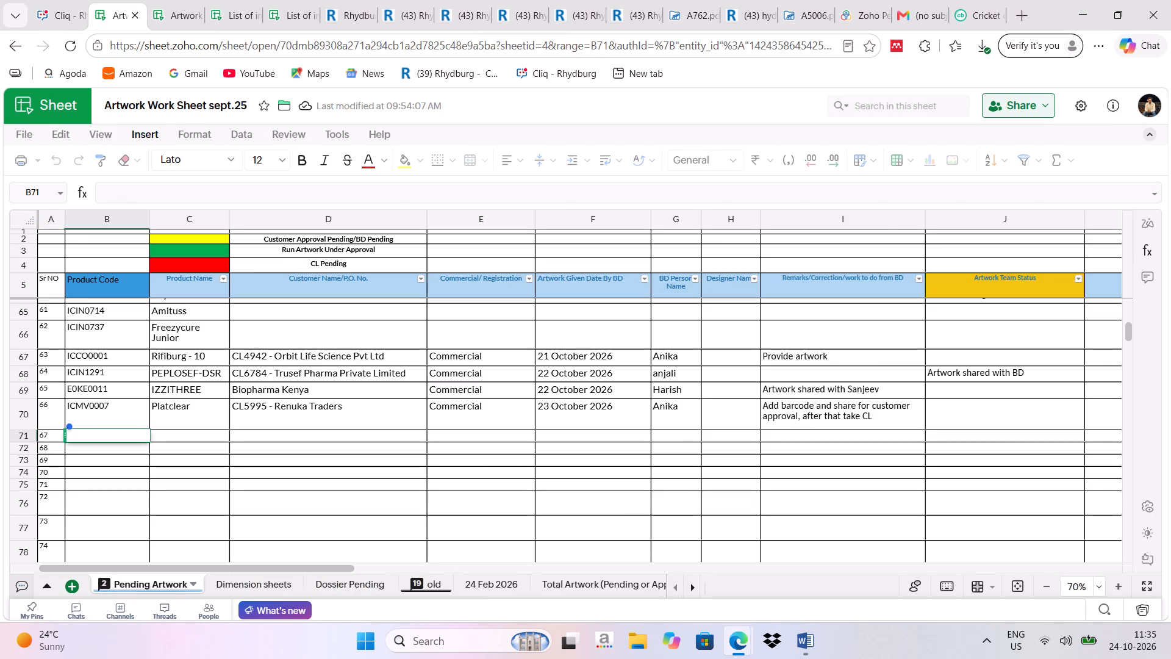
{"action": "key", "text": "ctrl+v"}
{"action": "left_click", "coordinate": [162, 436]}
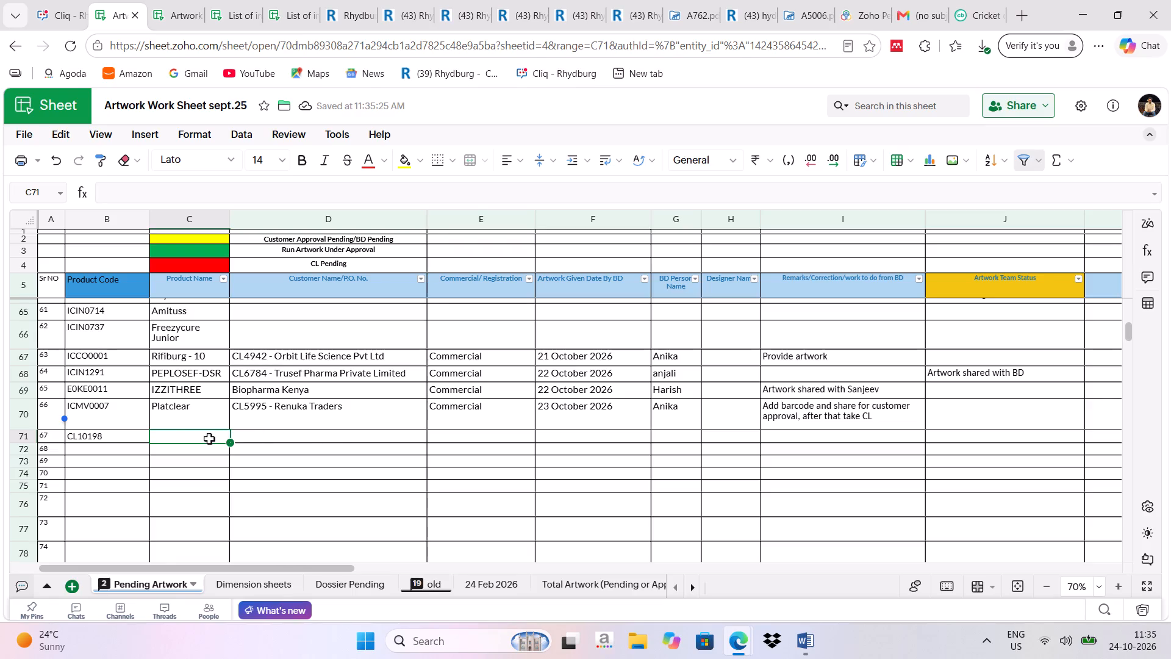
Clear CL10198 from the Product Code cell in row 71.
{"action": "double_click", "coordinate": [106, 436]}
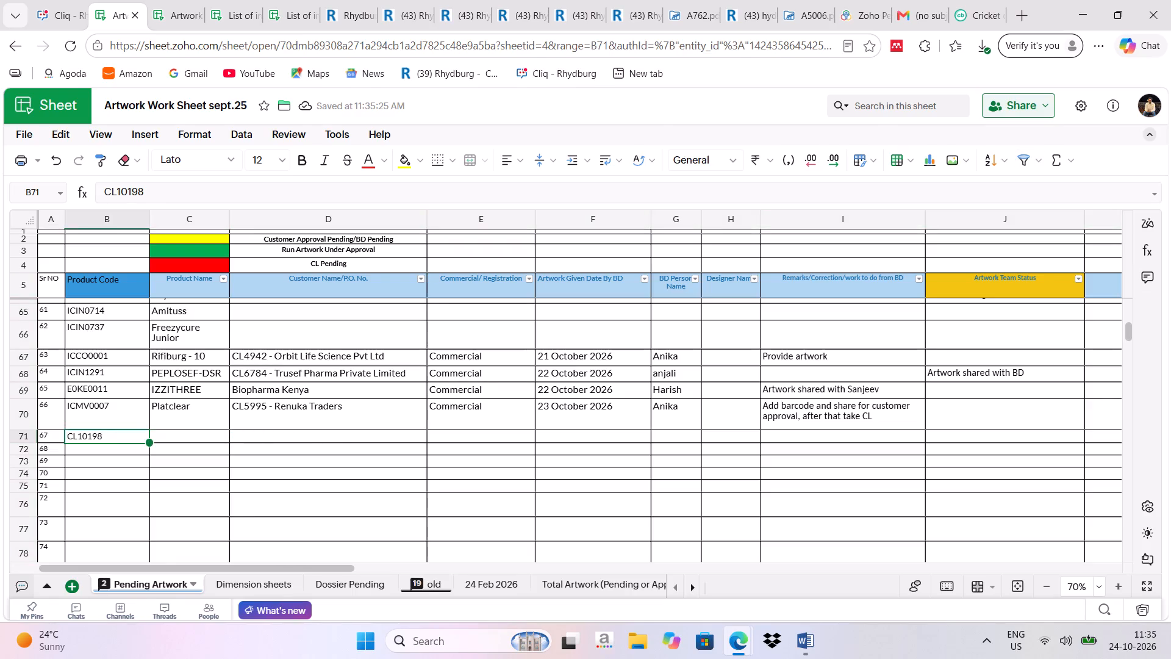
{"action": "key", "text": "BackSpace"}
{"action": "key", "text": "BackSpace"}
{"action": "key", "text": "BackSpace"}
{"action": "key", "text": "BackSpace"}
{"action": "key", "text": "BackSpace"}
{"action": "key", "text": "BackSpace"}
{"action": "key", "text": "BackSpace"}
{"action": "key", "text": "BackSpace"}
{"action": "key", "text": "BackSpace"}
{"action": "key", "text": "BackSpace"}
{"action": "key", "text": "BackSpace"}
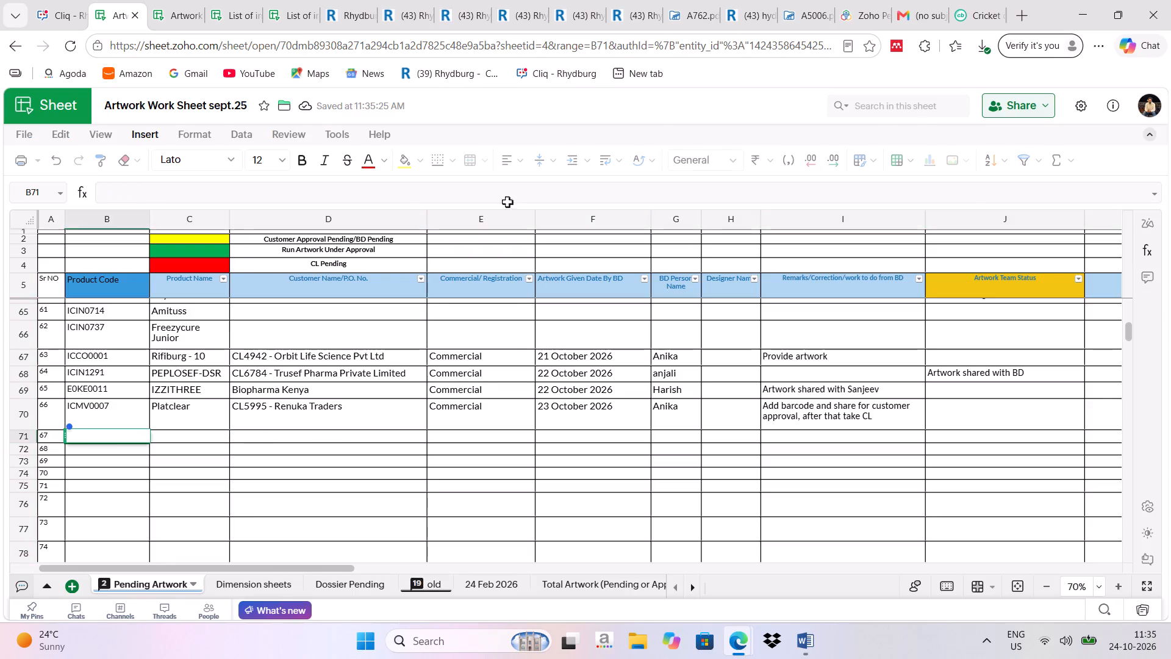
Return to record CL10198 in the filtered Change Control report.
{"action": "left_click", "coordinate": [393, 9]}
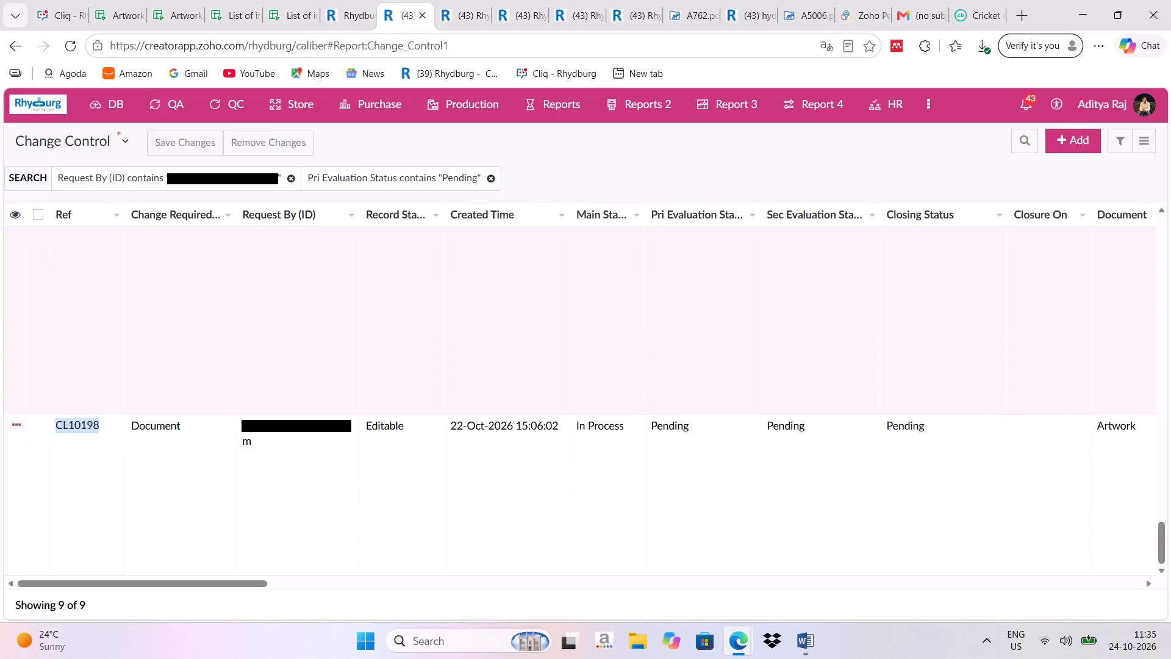
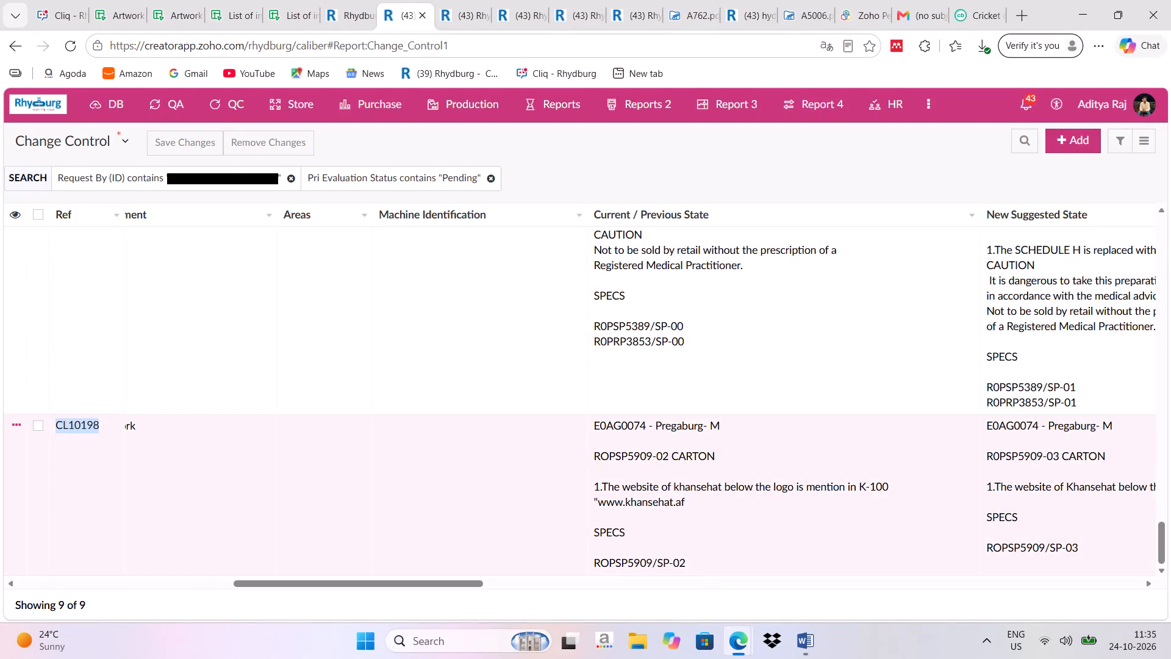
Copy the product code E0AG0074 from change control CL10198 into the Product Code cell of row 71 in Pending Artwork.
{"action": "left_click_drag", "start_coordinate": [589, 425], "coordinate": [645, 427]}
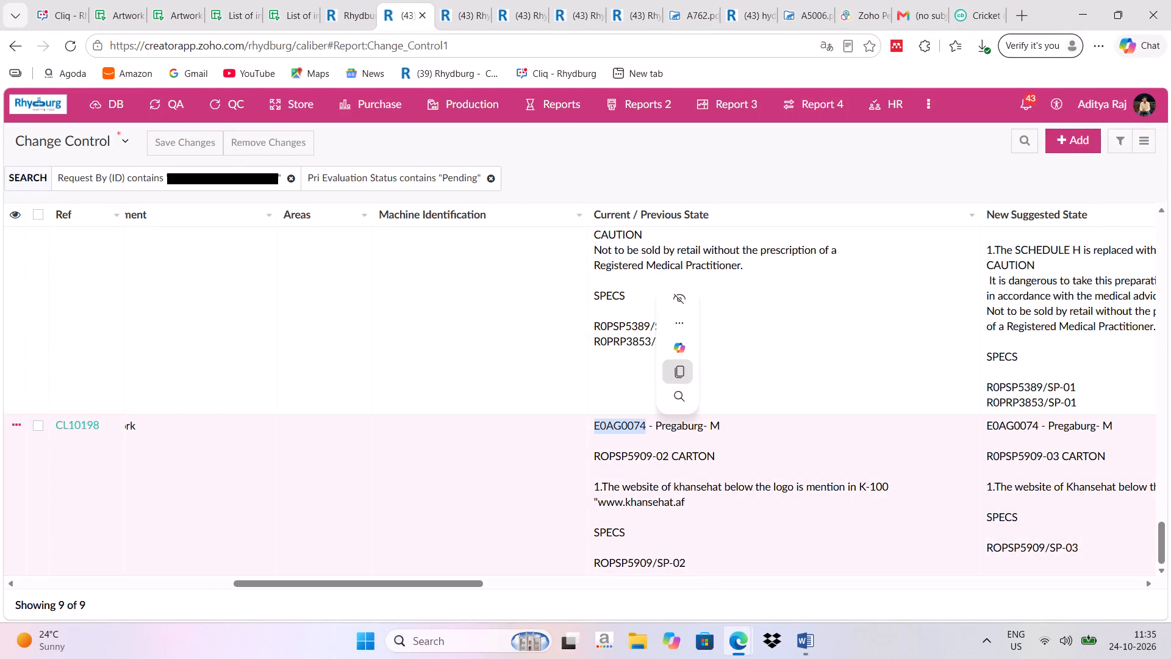
{"action": "left_click", "coordinate": [676, 364]}
{"action": "left_click", "coordinate": [115, 0]}
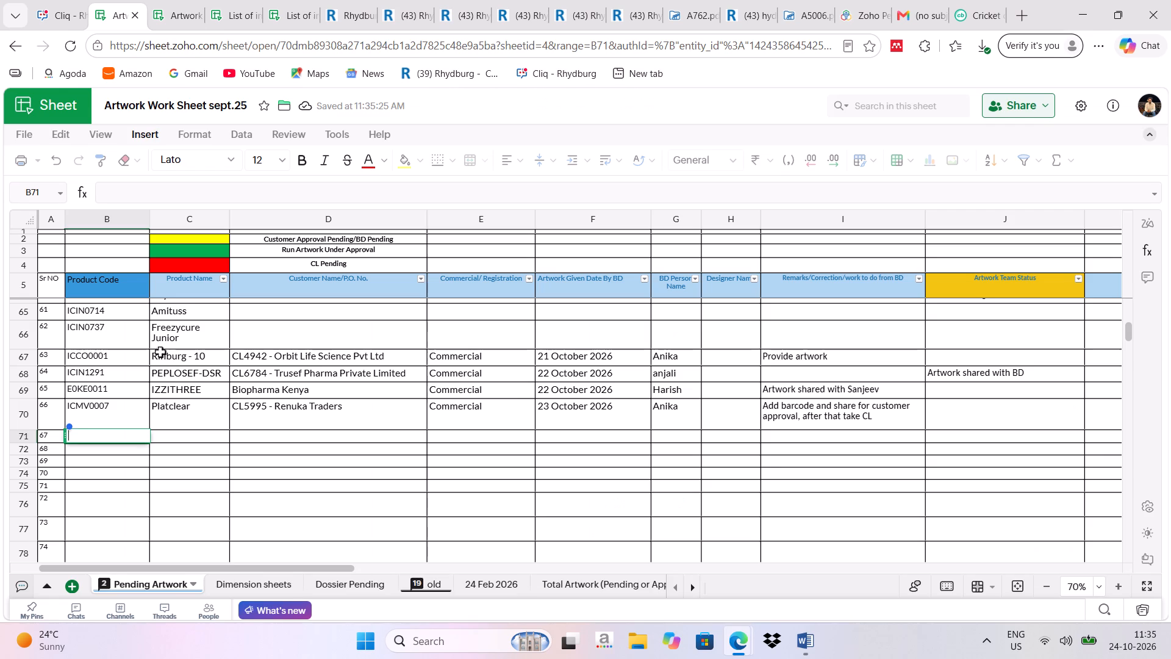
{"action": "key", "text": "ctrl+v"}
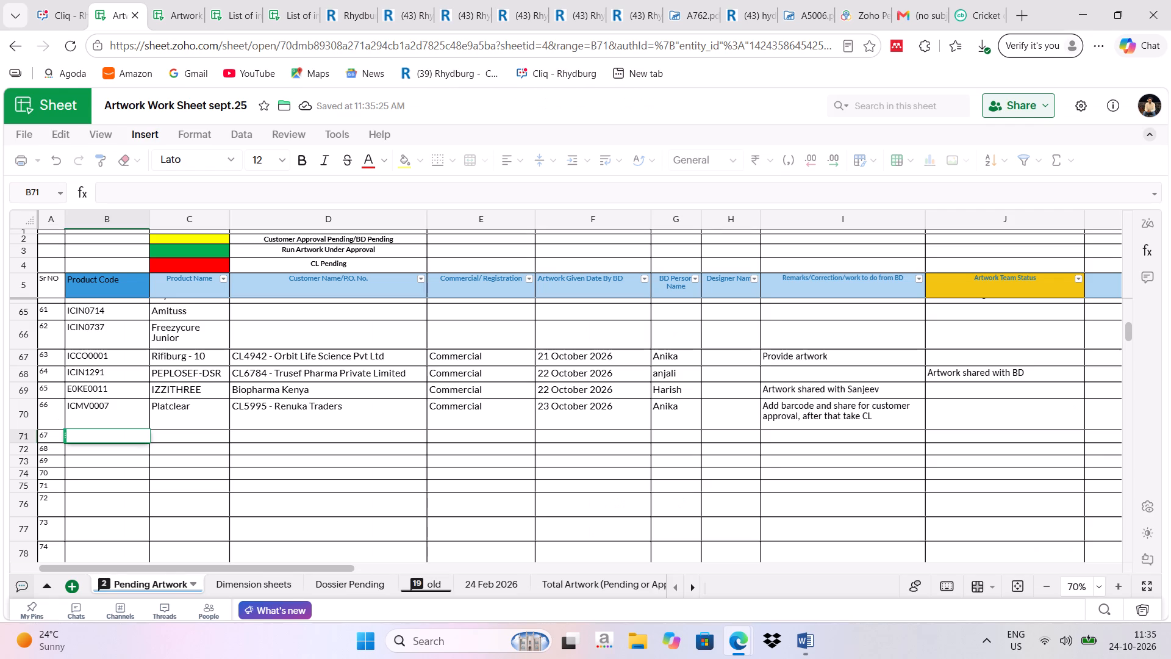
Copy the product name Pregaburg- M from change control CL10198 into the Product Name cell of row 71.
{"action": "left_click", "coordinate": [171, 439]}
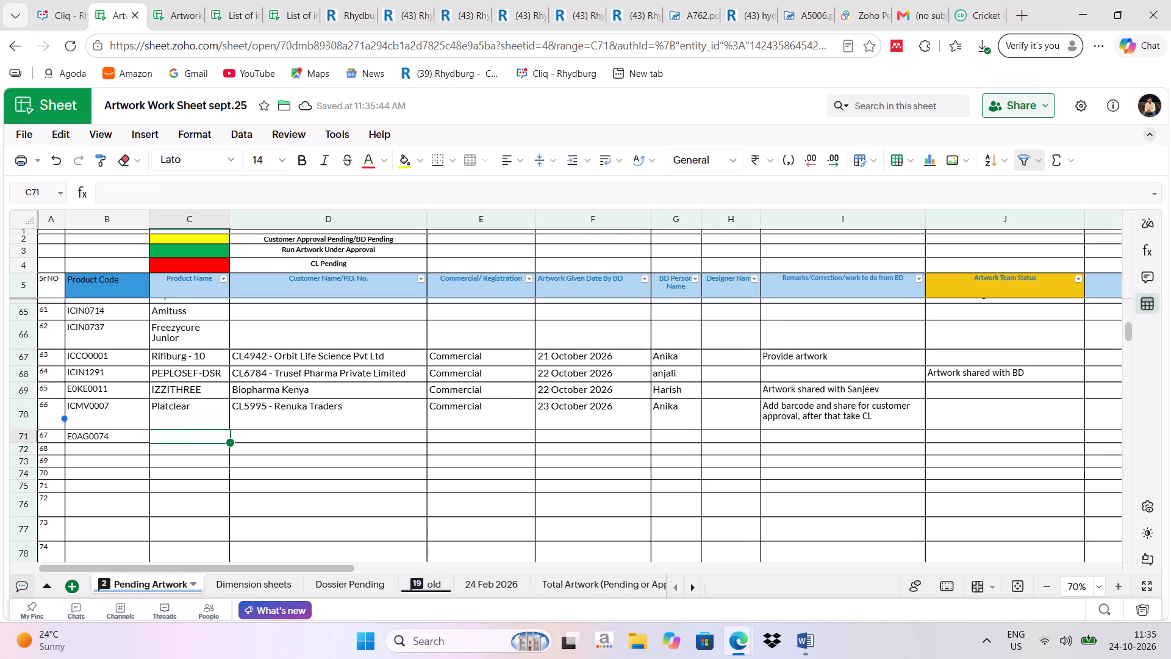
{"action": "left_click", "coordinate": [401, 5]}
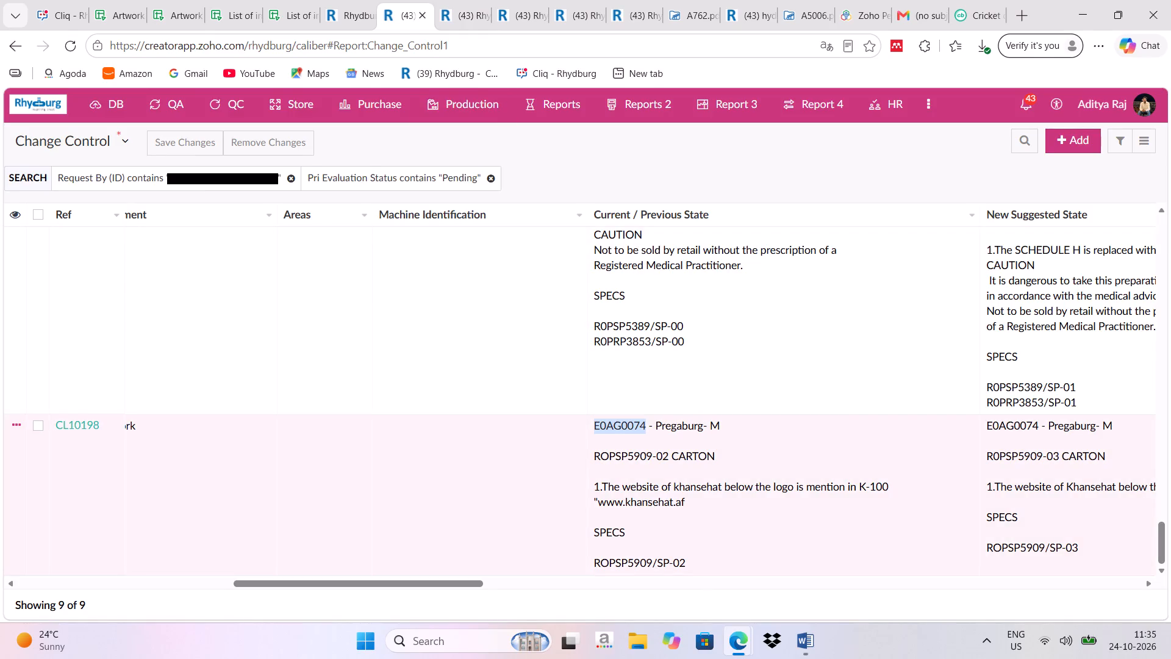
{"action": "left_click_drag", "start_coordinate": [657, 423], "coordinate": [720, 426]}
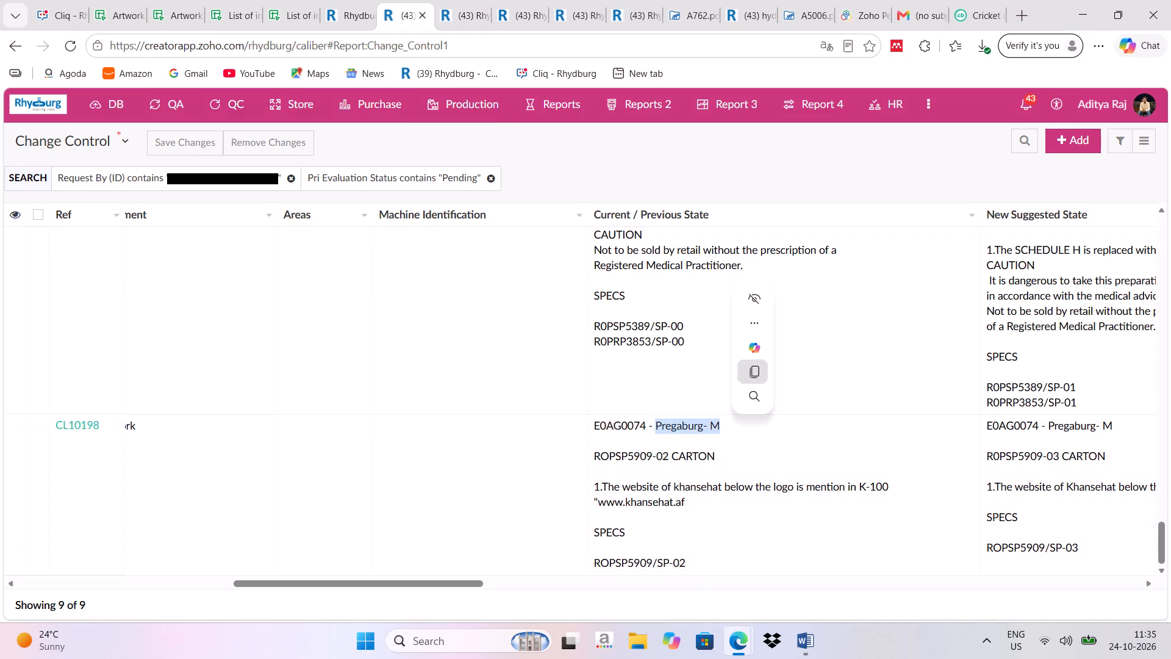
{"action": "left_click", "coordinate": [748, 375]}
{"action": "left_click", "coordinate": [120, 9]}
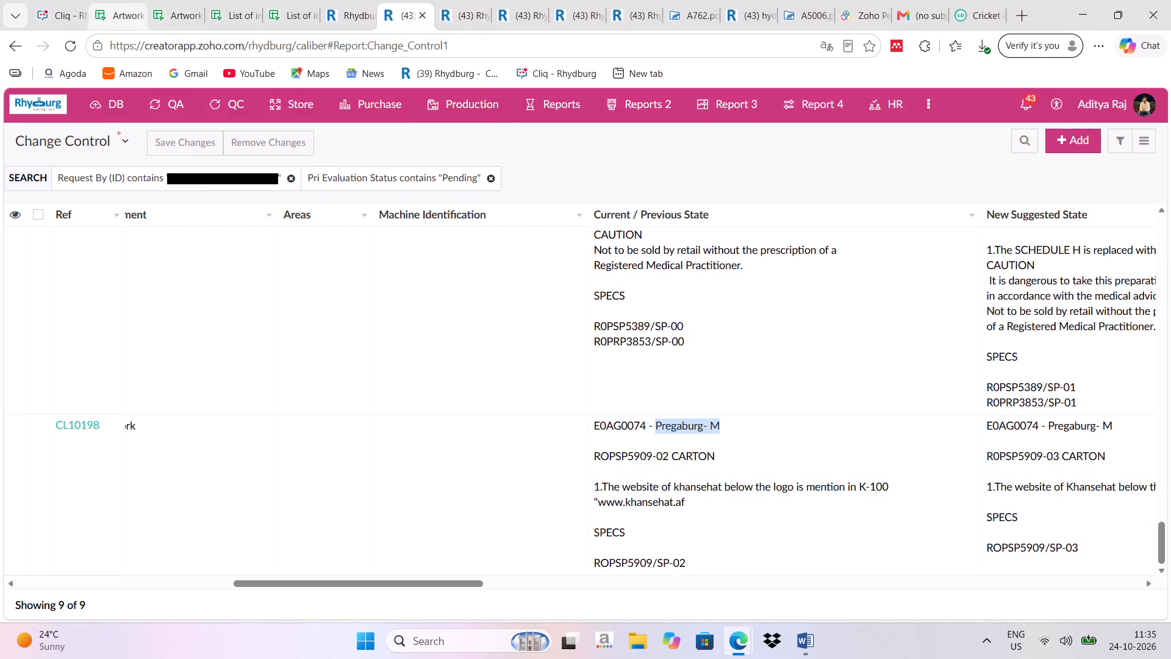
{"action": "key", "text": "ctrl+v"}
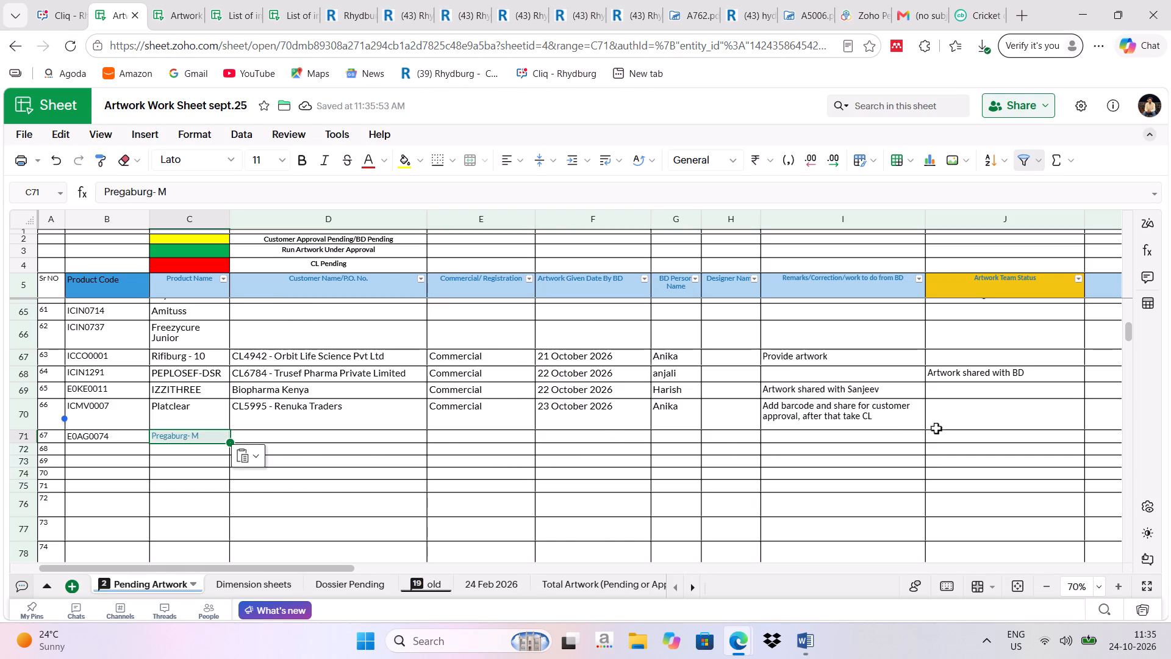
Copy the reference CL10198 from the Change Control report into the CL NO cell of row 71.
{"action": "left_click", "coordinate": [676, 441]}
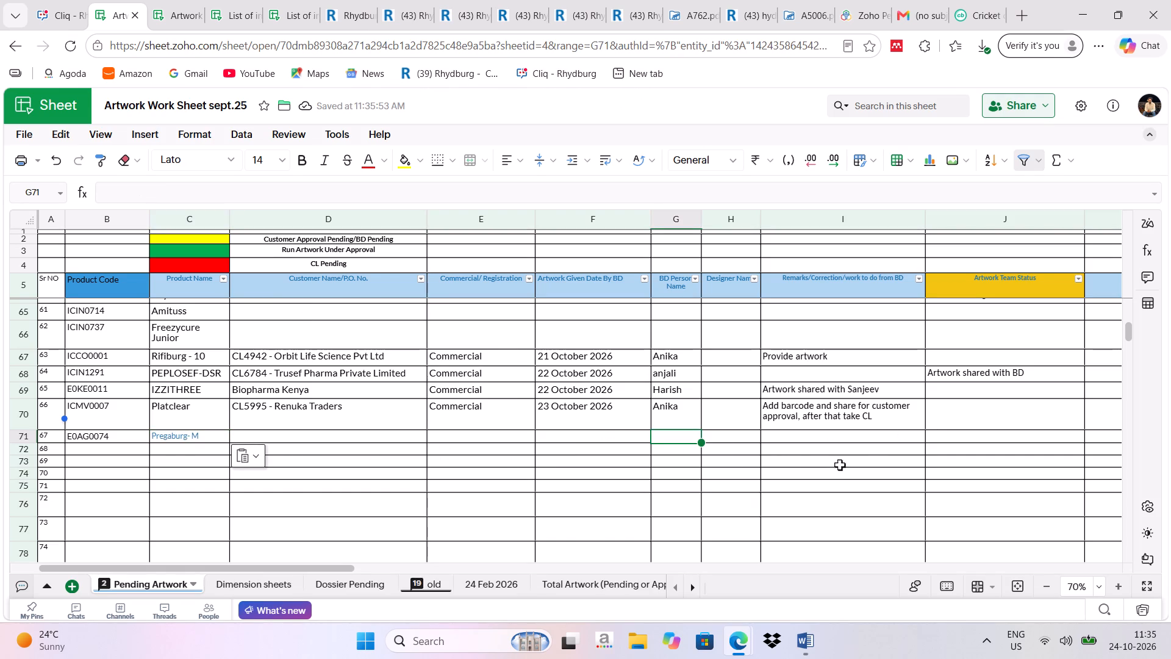
{"action": "scroll", "coordinate": [870, 463], "scroll_direction": "left", "scroll_amount": 3}
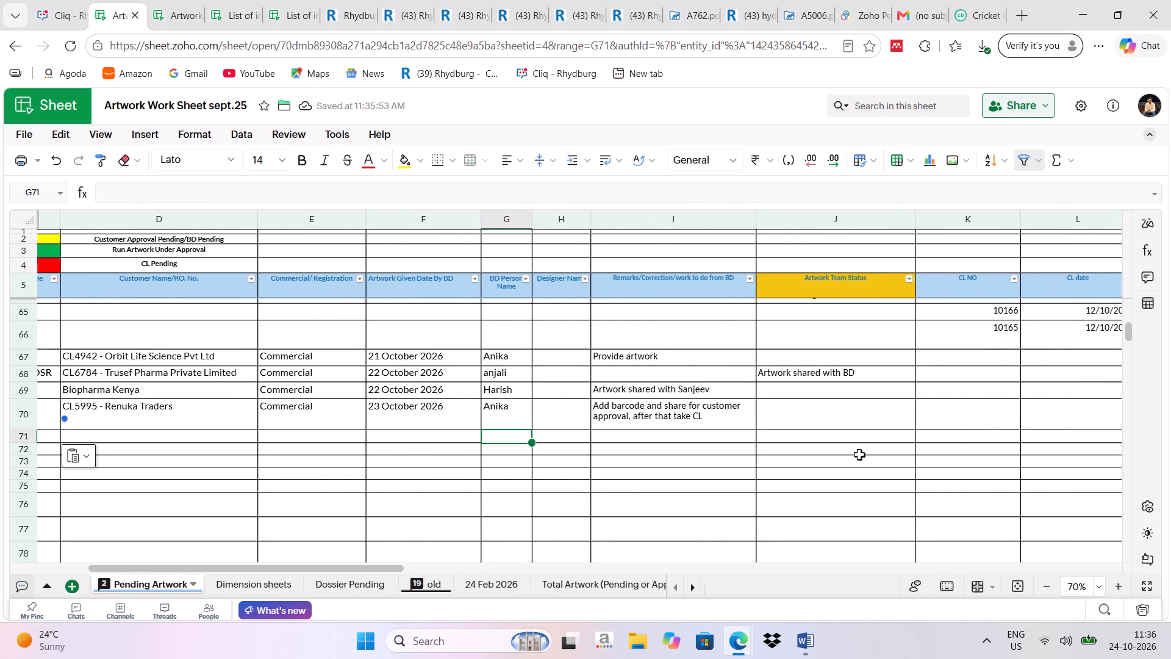
{"action": "left_click", "coordinate": [935, 441]}
{"action": "double_click", "coordinate": [935, 441]}
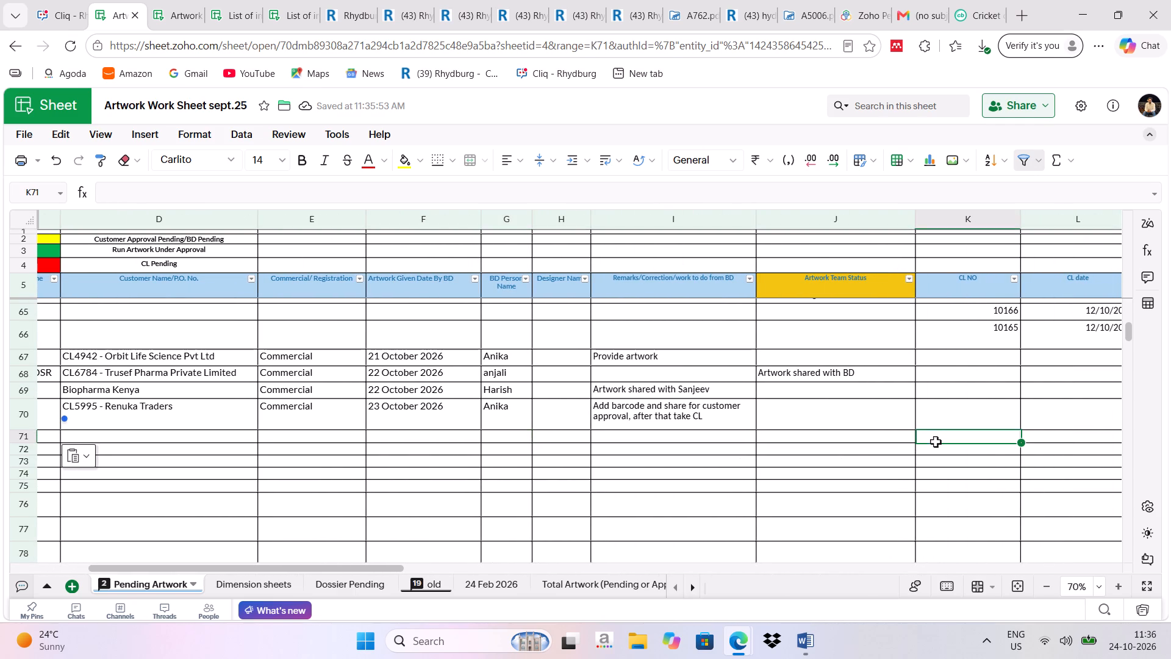
{"action": "left_click", "coordinate": [404, 12]}
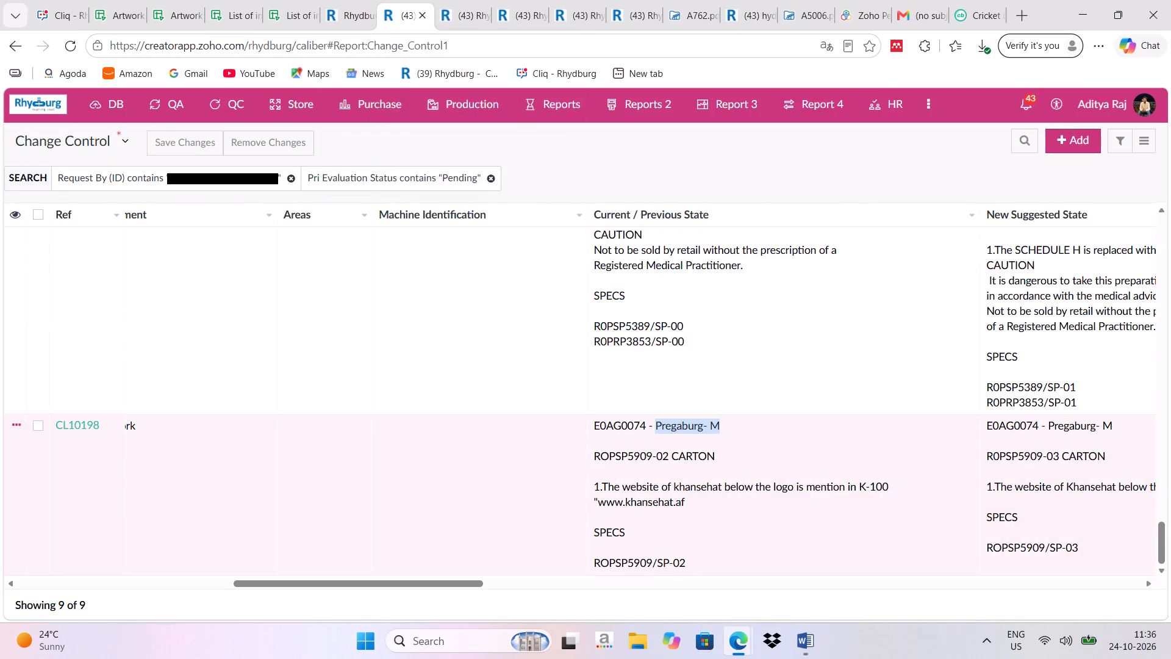
{"action": "left_click_drag", "start_coordinate": [54, 421], "coordinate": [101, 424]}
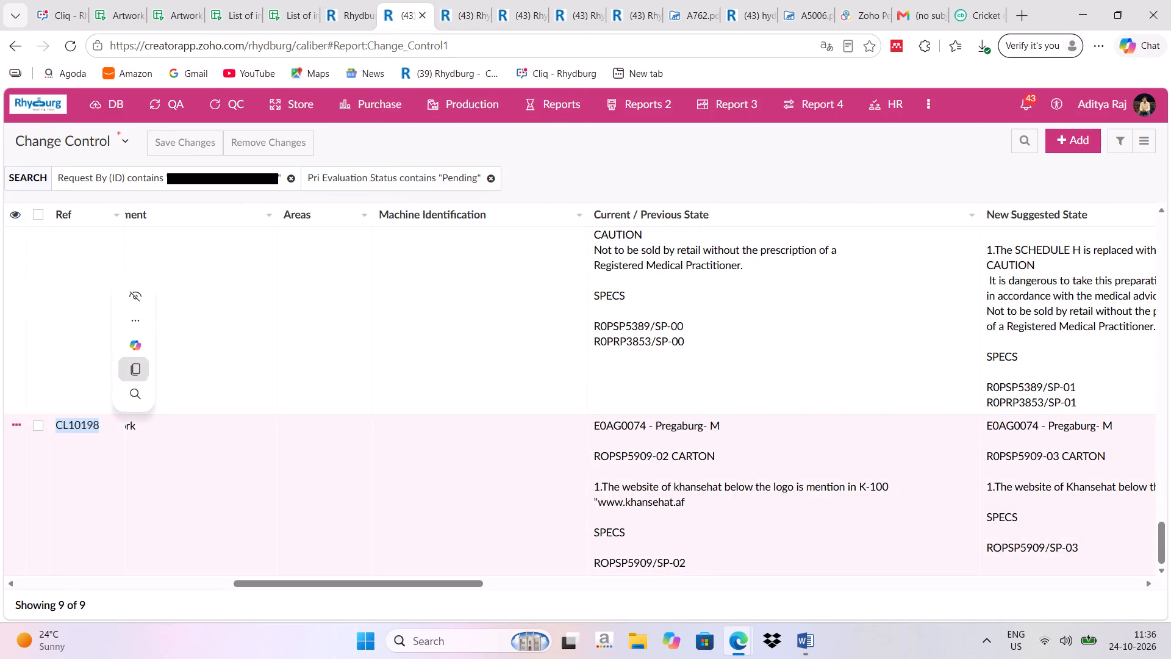
{"action": "left_click", "coordinate": [129, 372]}
{"action": "left_click", "coordinate": [103, 6]}
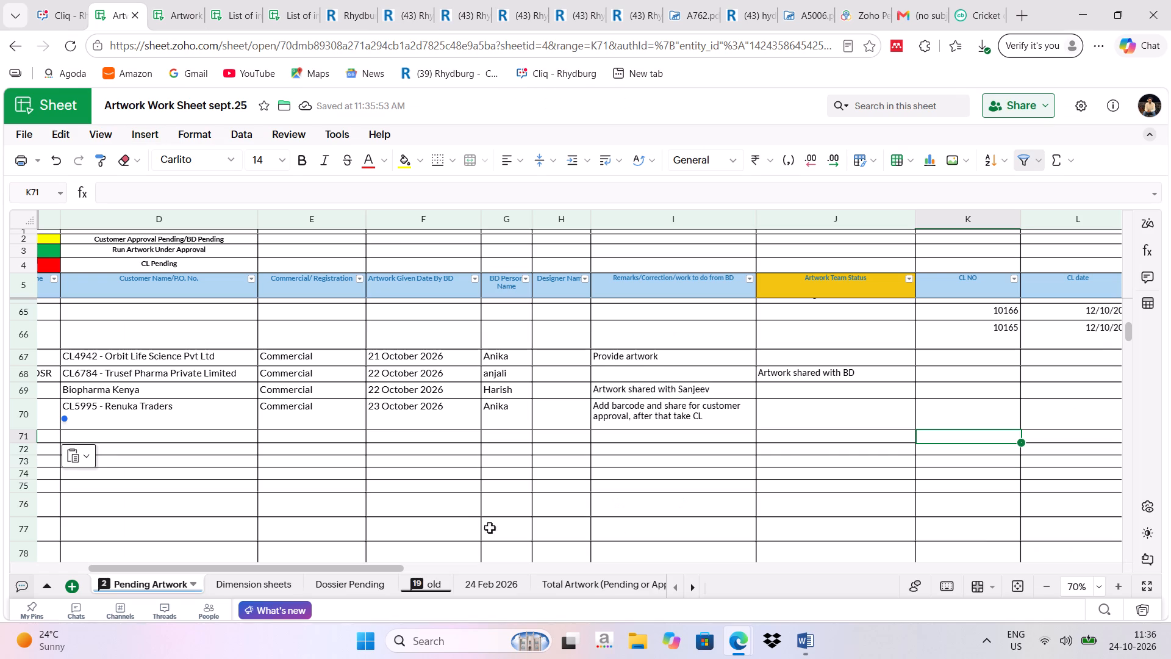
{"action": "double_click", "coordinate": [942, 441]}
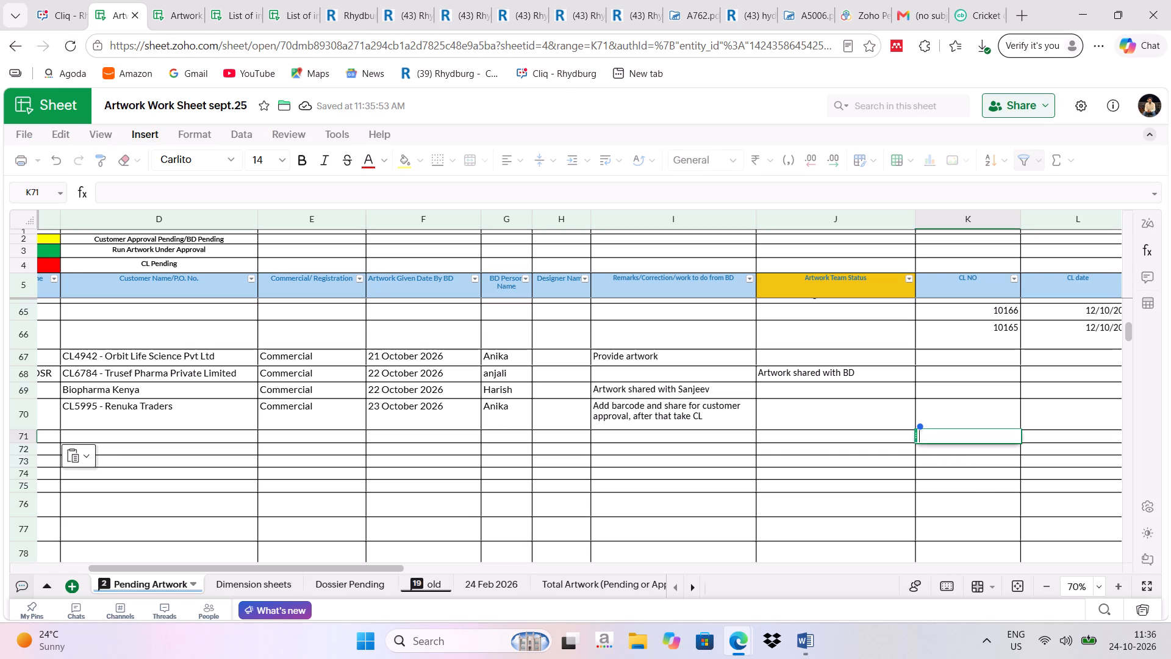
{"action": "key", "text": "ctrl+v"}
Look up CL10198's created time in the Change Control report and enter 22/10/2026 as row 71's CL date.
{"action": "left_click", "coordinate": [1065, 436]}
{"action": "double_click", "coordinate": [1065, 436]}
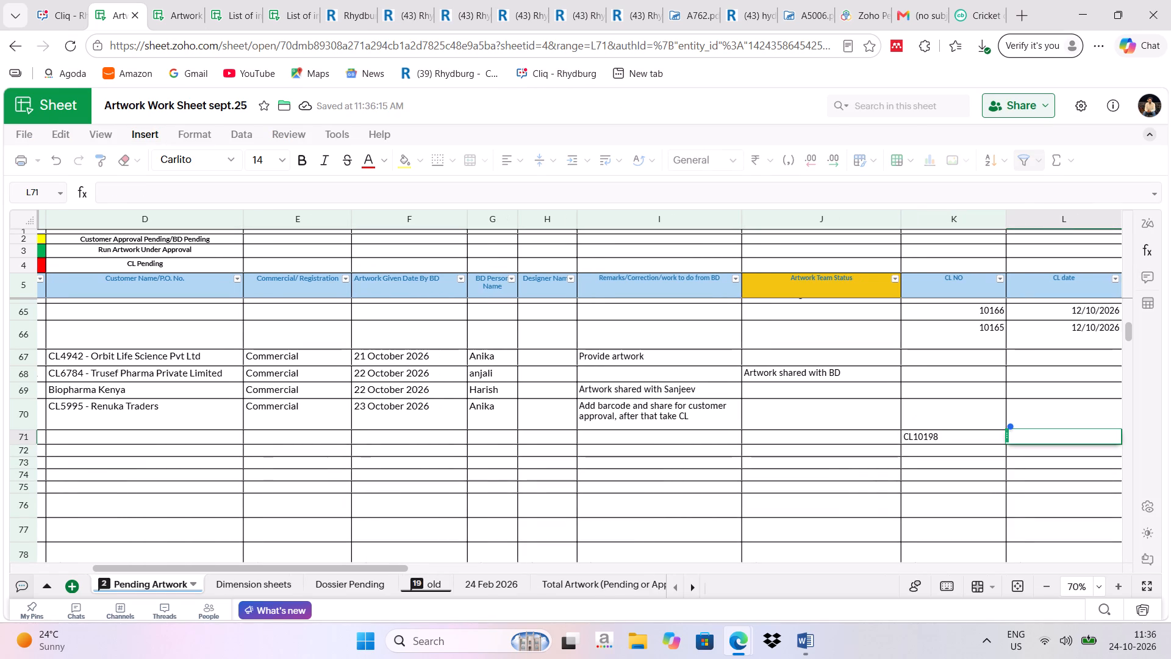
{"action": "left_click", "coordinate": [410, 2]}
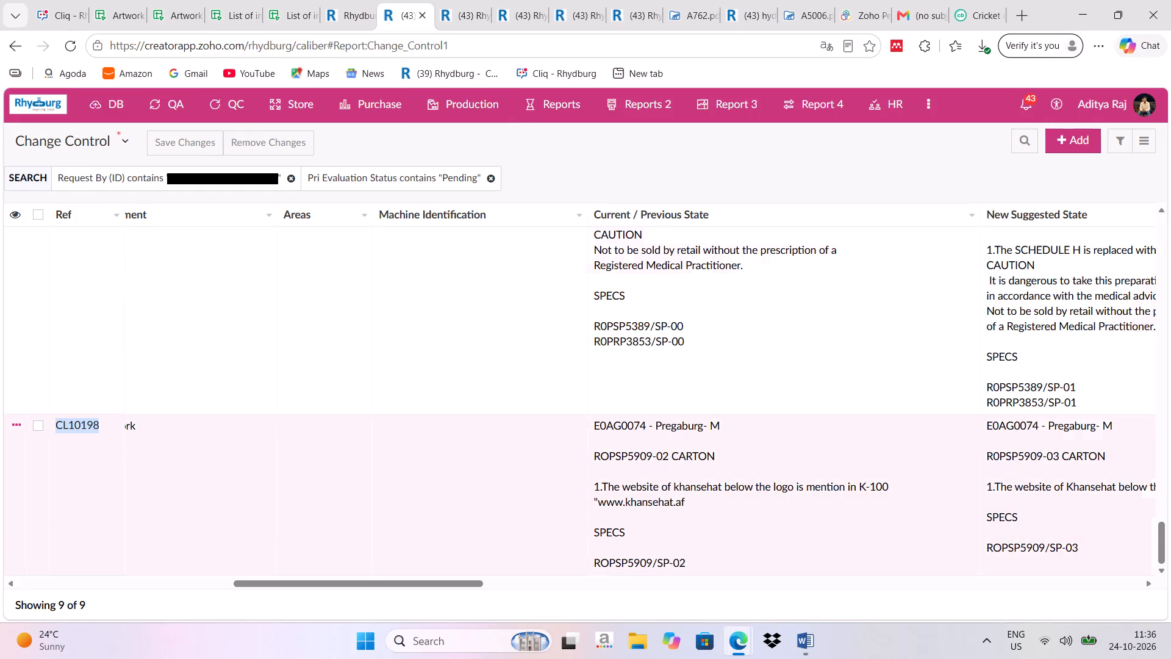
{"action": "scroll", "coordinate": [618, 495], "scroll_direction": "right", "scroll_amount": 6}
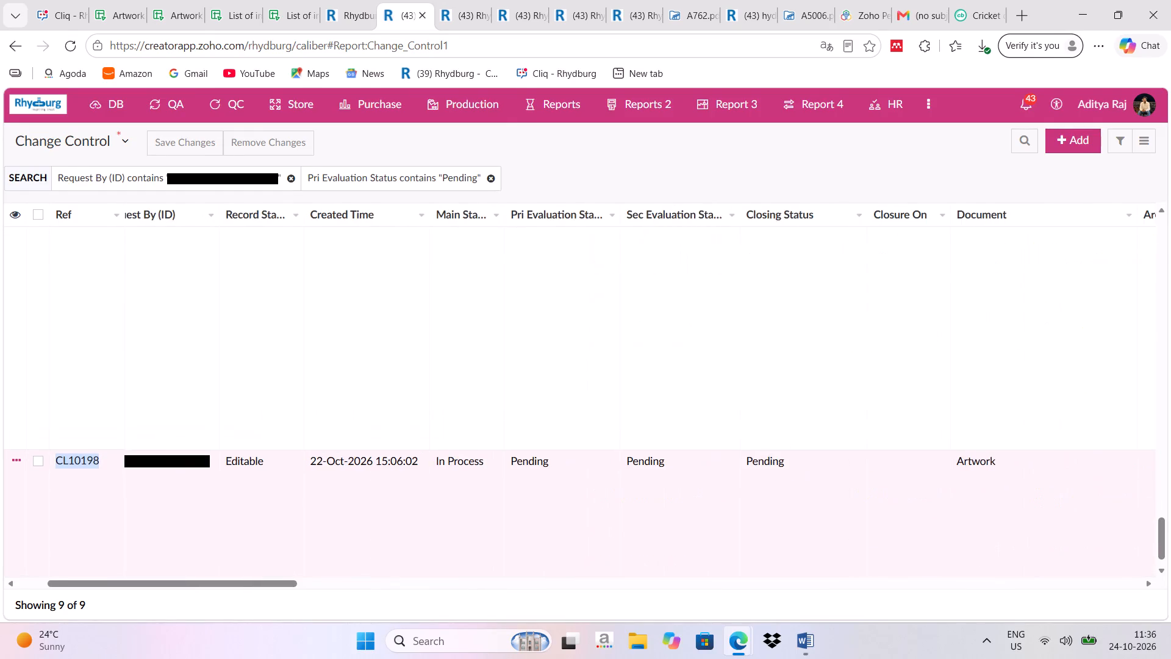
{"action": "scroll", "coordinate": [618, 495], "scroll_direction": "right", "scroll_amount": 5}
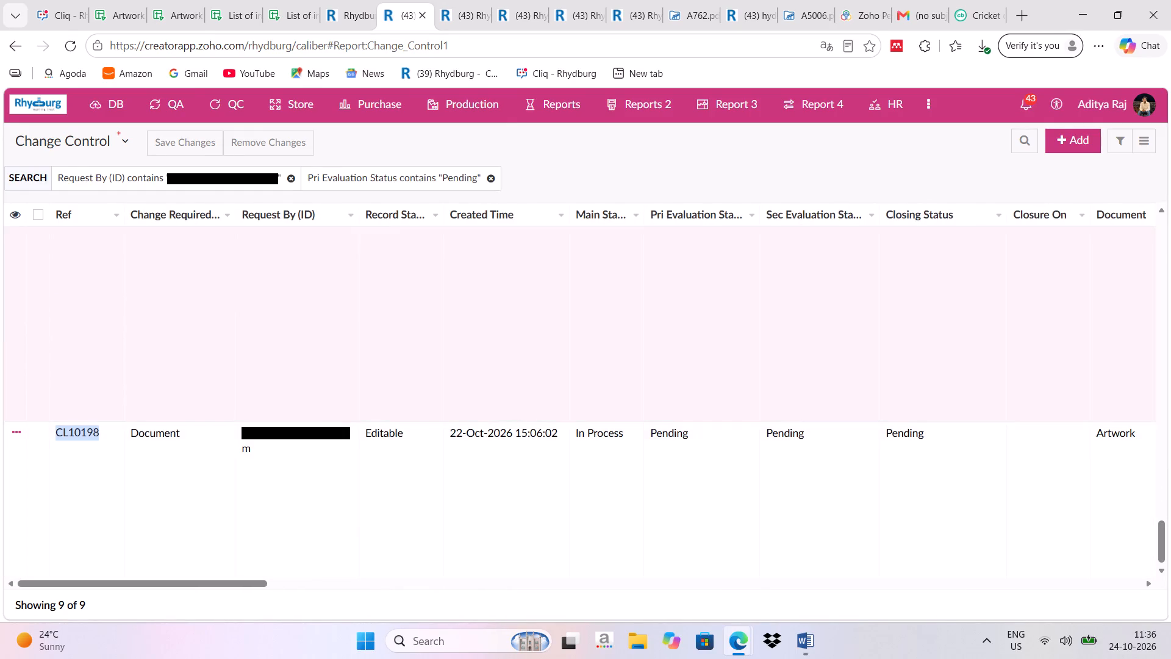
{"action": "left_click", "coordinate": [121, 9]}
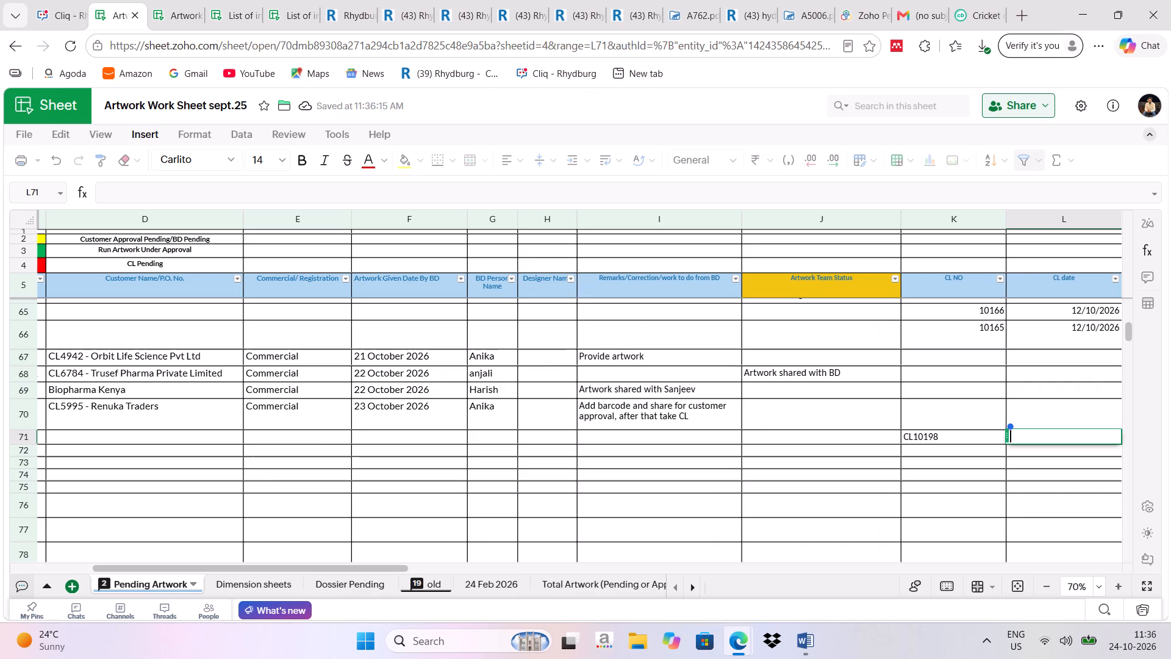
{"action": "scroll", "coordinate": [986, 429], "scroll_direction": "left", "scroll_amount": 3}
{"action": "double_click", "coordinate": [825, 436]}
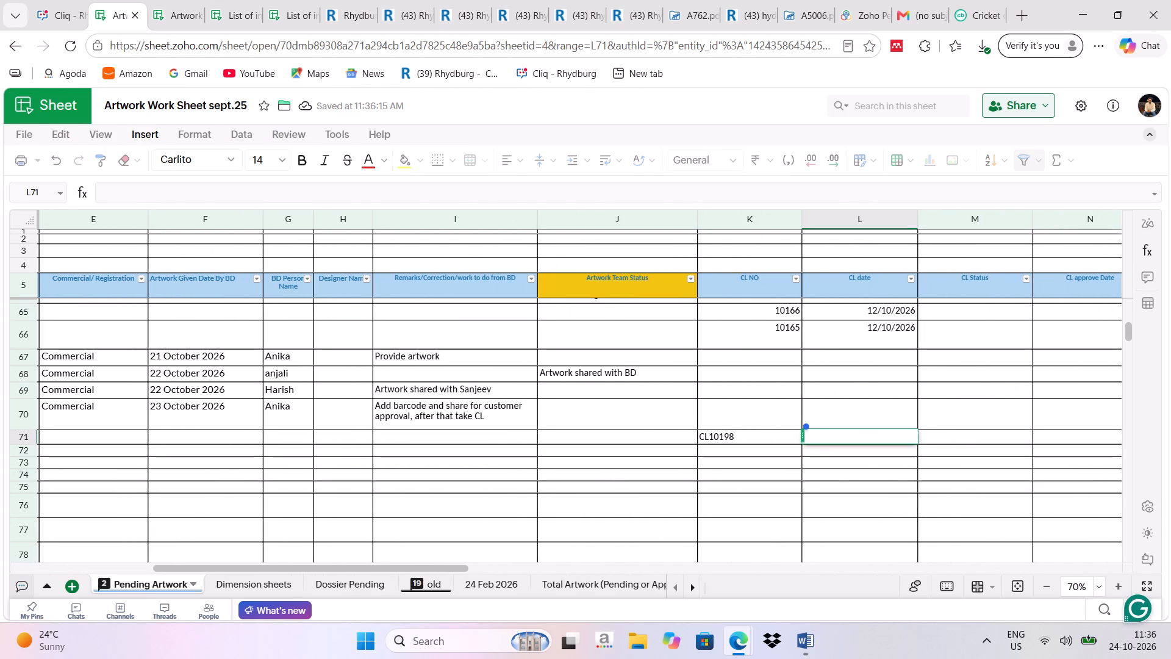
{"action": "type", "text": "22/"}
{"action": "type", "text": "10/2026"}
{"action": "key", "text": "Return"}
Copy the product code ICIN0727 from change control CL10202 into the Product Code cell of row 72 in Pending Artwork.
{"action": "scroll", "coordinate": [825, 436], "scroll_direction": "right", "scroll_amount": 1}
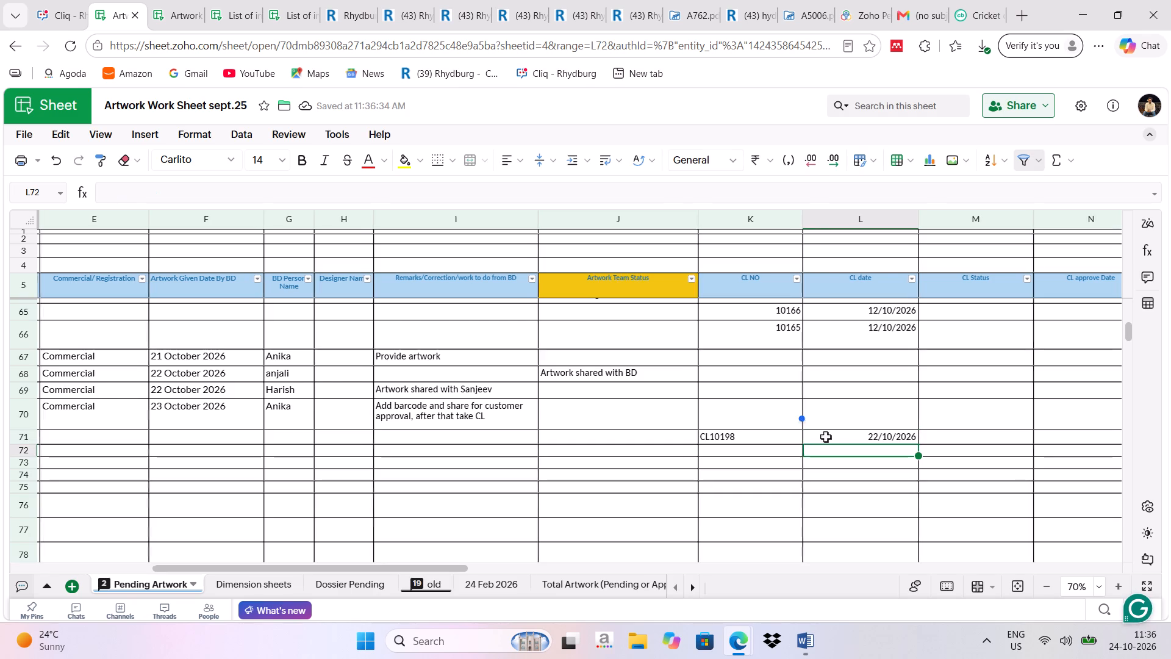
{"action": "scroll", "coordinate": [825, 436], "scroll_direction": "right", "scroll_amount": 6}
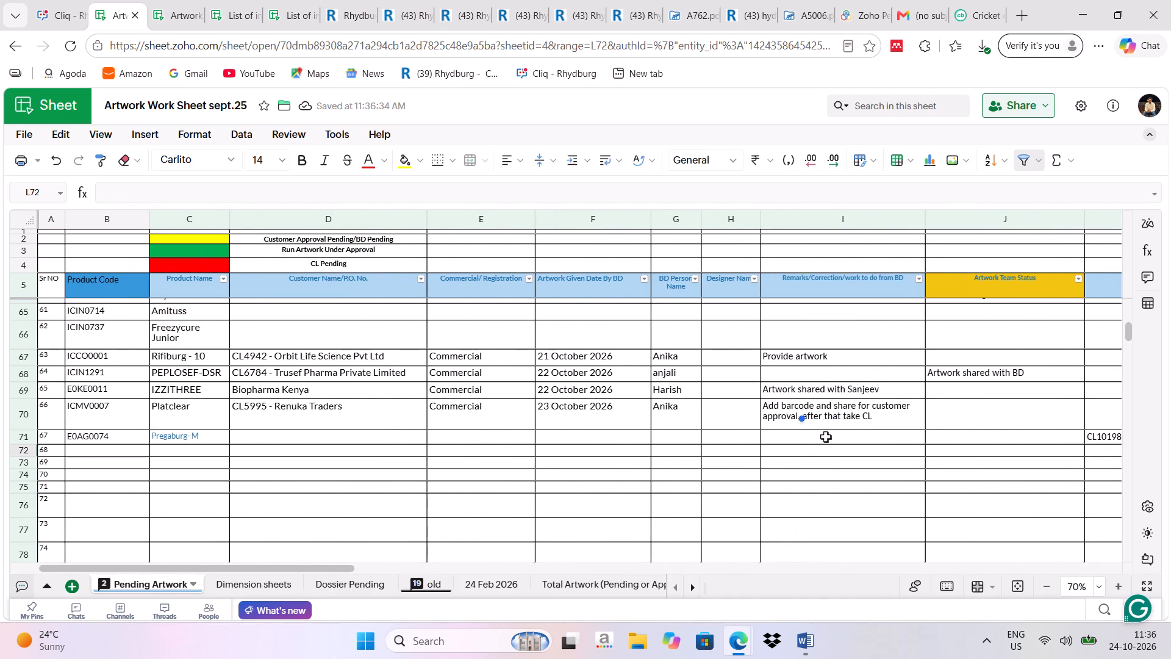
{"action": "scroll", "coordinate": [825, 436], "scroll_direction": "up", "scroll_amount": 2}
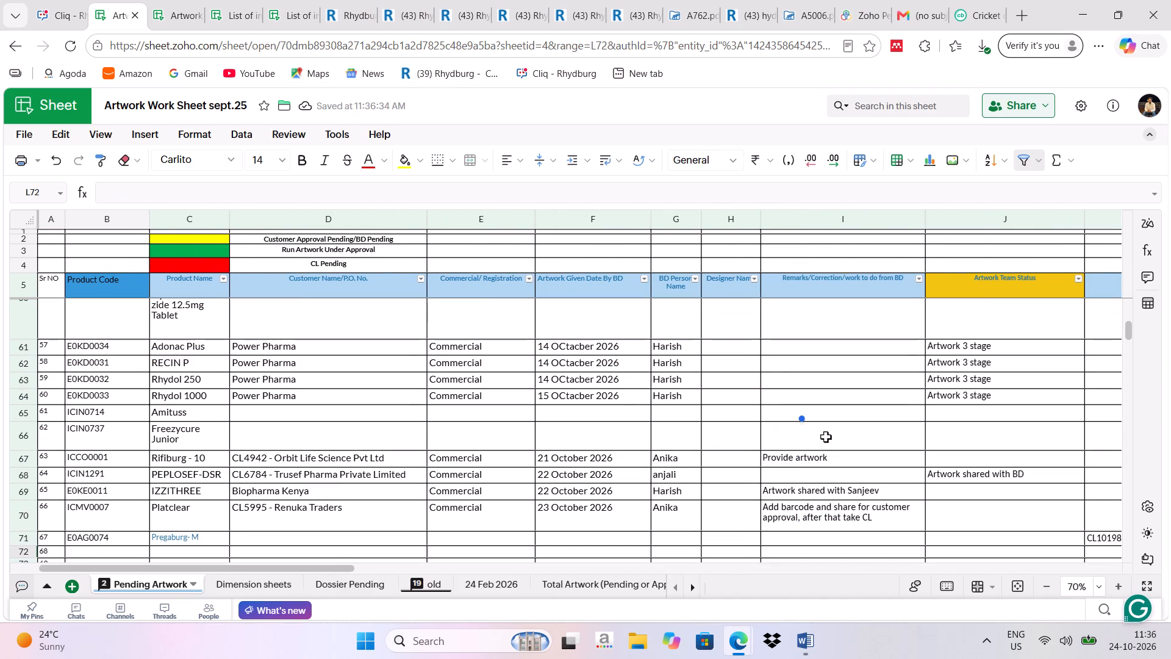
{"action": "scroll", "coordinate": [825, 436], "scroll_direction": "down", "scroll_amount": 2}
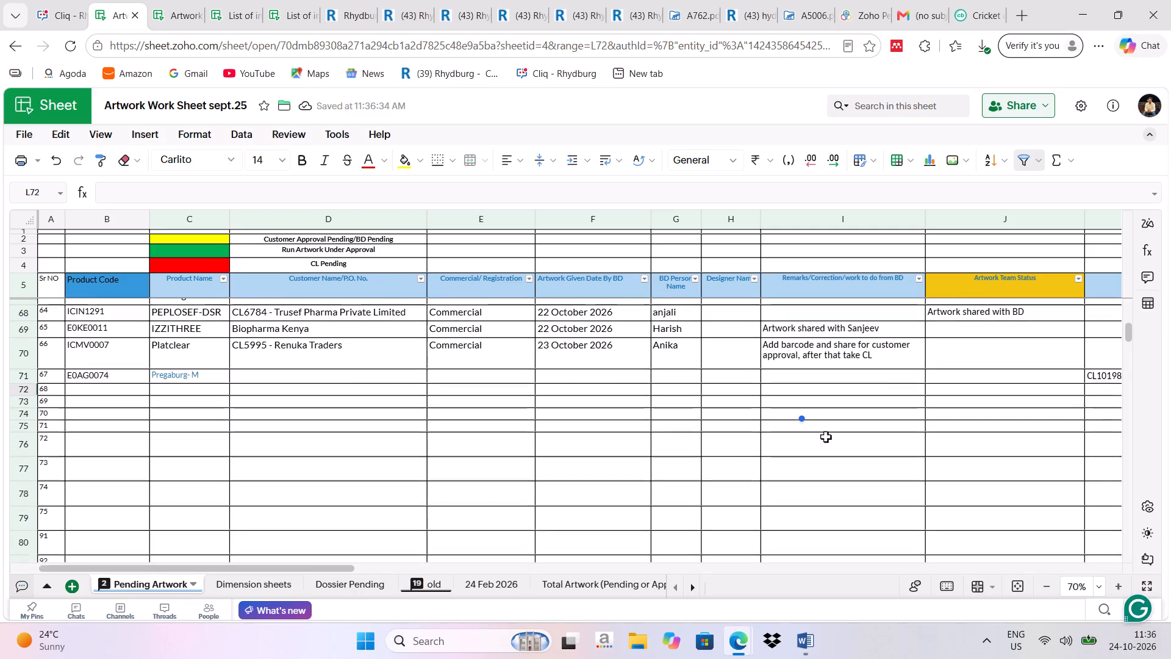
{"action": "scroll", "coordinate": [825, 436], "scroll_direction": "down", "scroll_amount": 1}
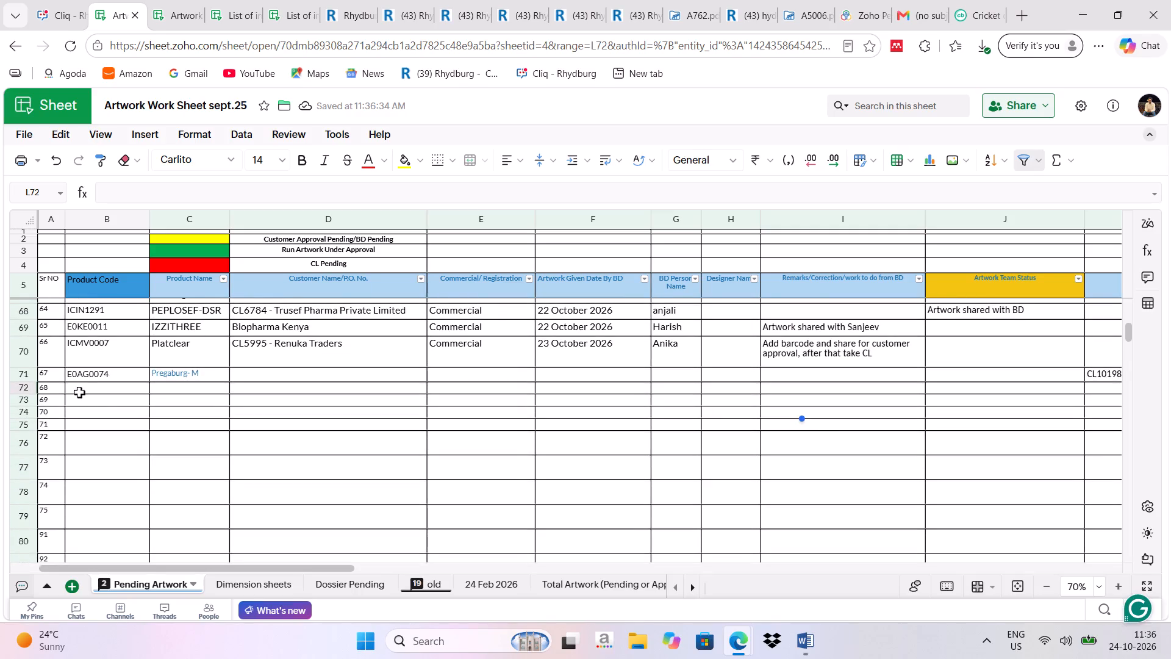
{"action": "double_click", "coordinate": [77, 391]}
{"action": "left_click", "coordinate": [470, 9]}
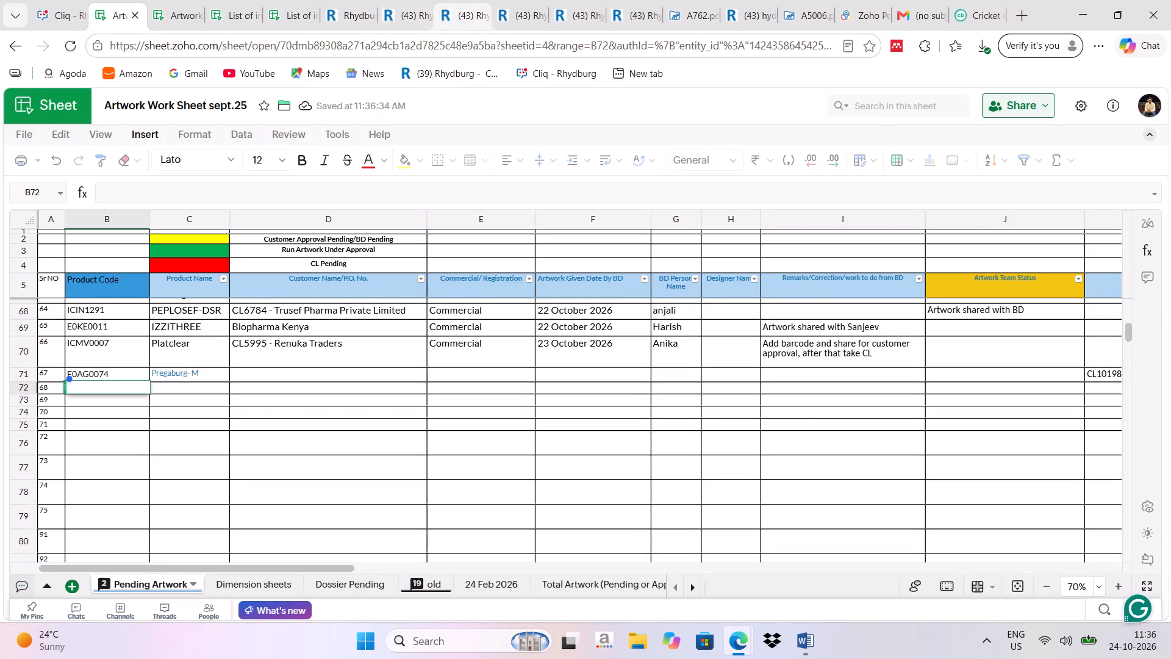
{"action": "left_click", "coordinate": [396, 11]}
{"action": "scroll", "coordinate": [191, 488], "scroll_direction": "down", "scroll_amount": 2}
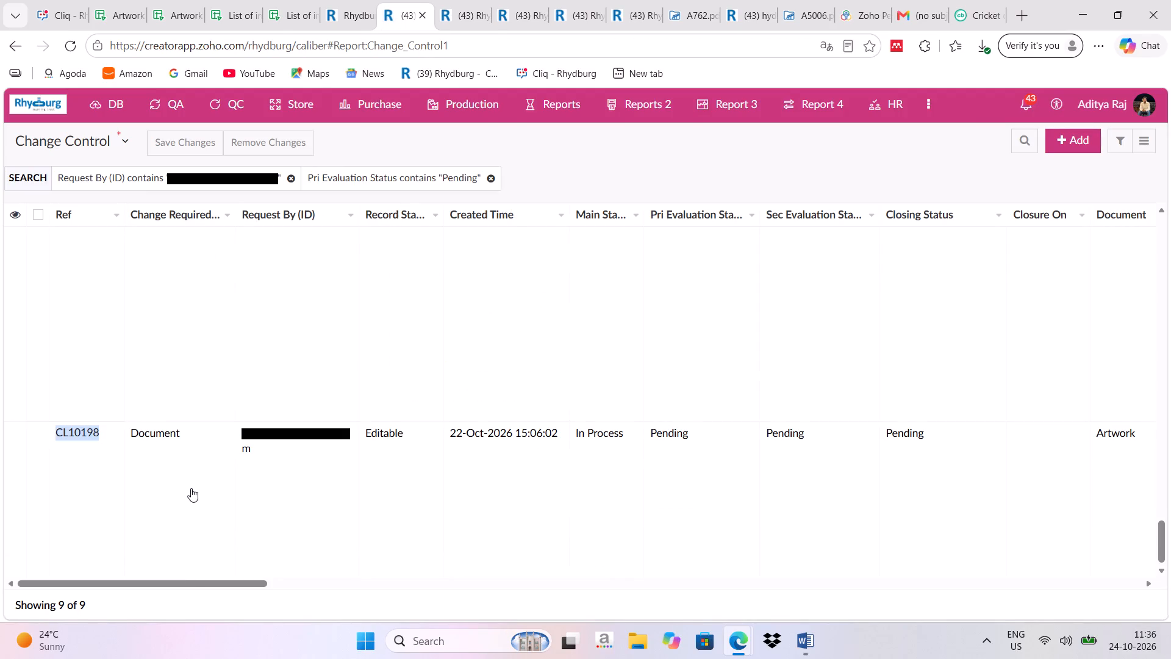
{"action": "scroll", "coordinate": [191, 488], "scroll_direction": "down", "scroll_amount": 3}
{"action": "scroll", "coordinate": [191, 488], "scroll_direction": "up", "scroll_amount": 4}
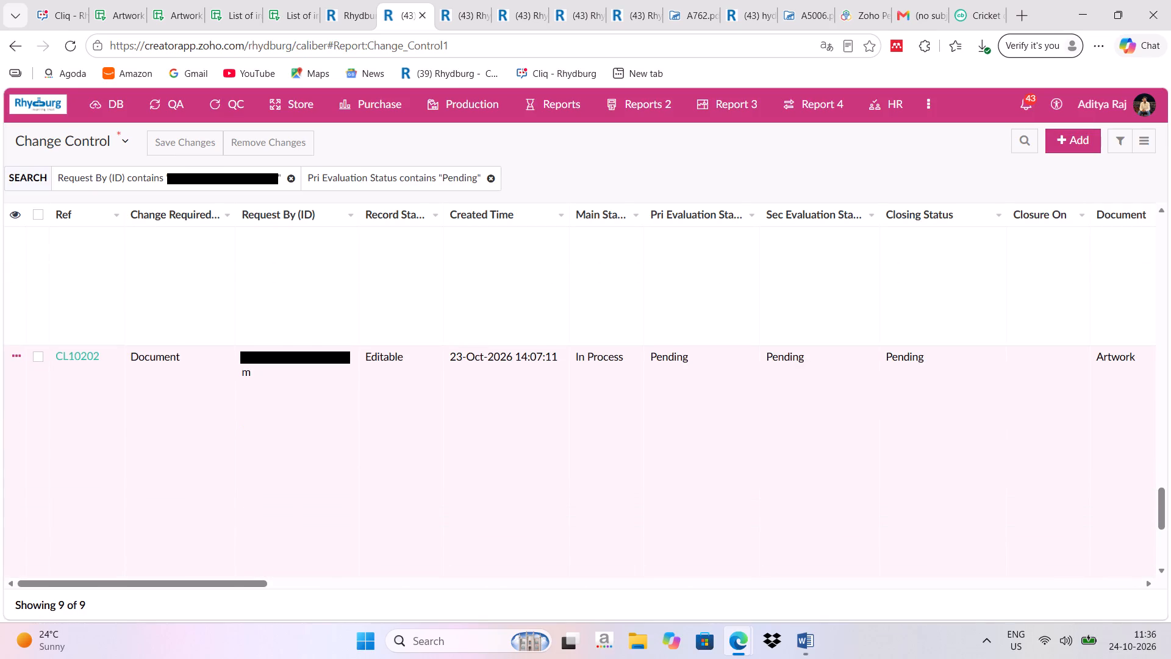
{"action": "scroll", "coordinate": [490, 405], "scroll_direction": "left", "scroll_amount": 9}
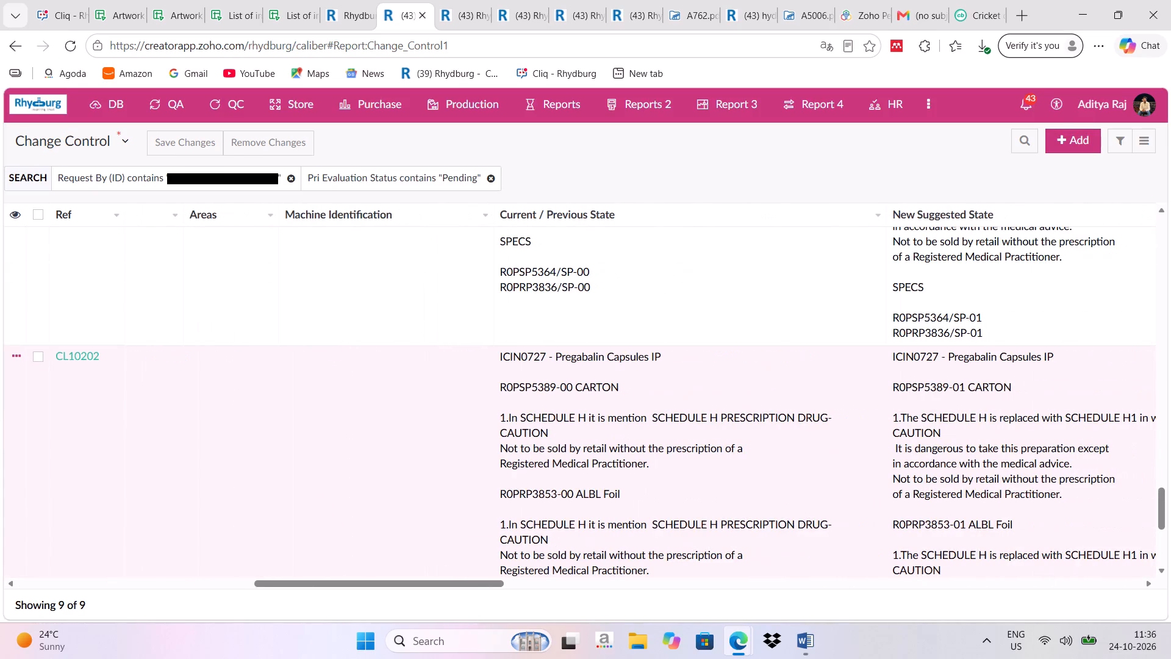
{"action": "left_click_drag", "start_coordinate": [493, 354], "coordinate": [543, 359]}
{"action": "left_click", "coordinate": [575, 308]}
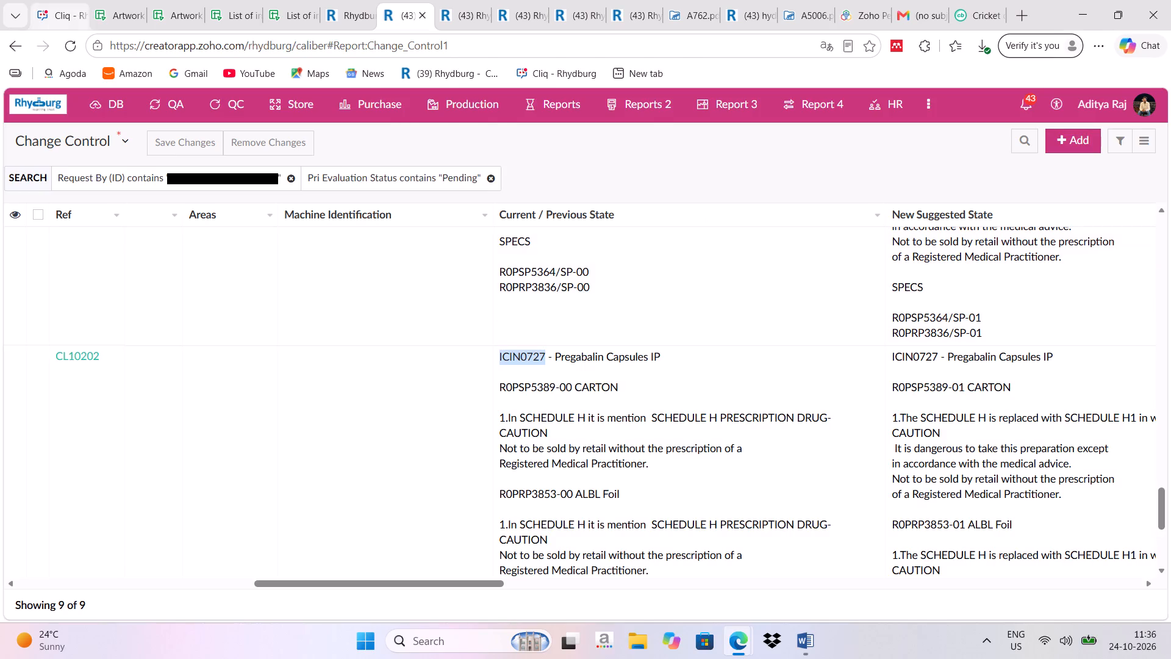
{"action": "left_click", "coordinate": [116, 5]}
{"action": "double_click", "coordinate": [93, 386]}
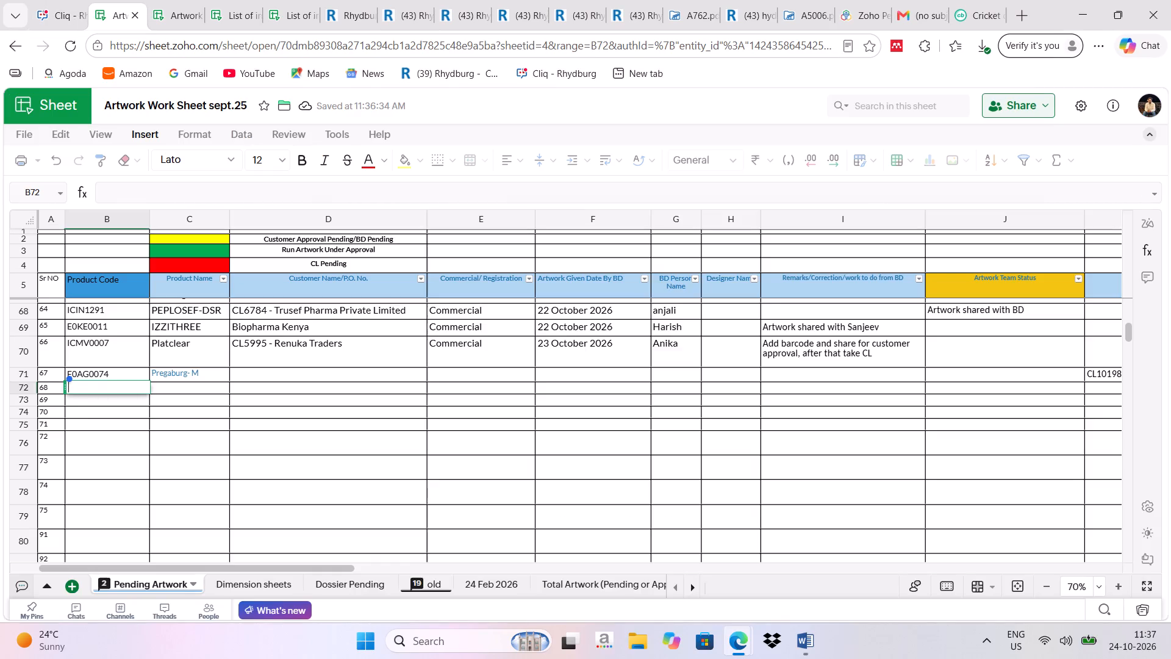
{"action": "key", "text": "ctrl+v"}
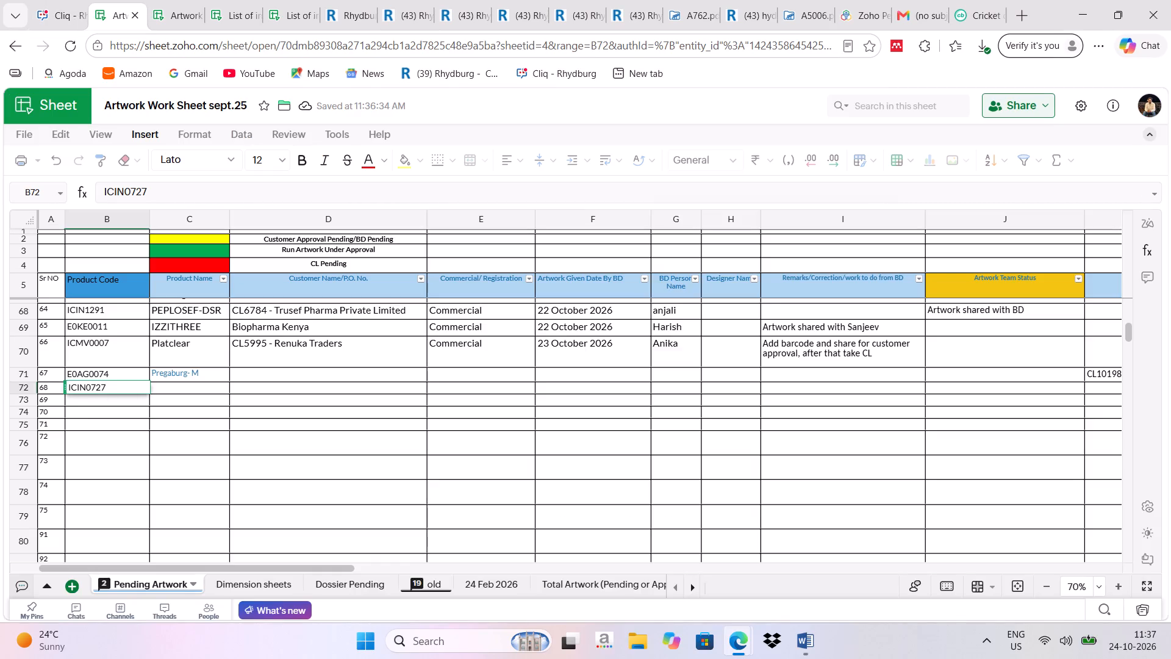
Copy the product name Pregabalin Capsules IP from change control CL10202 into the Product Name cell of row 72.
{"action": "key", "text": "Right"}
{"action": "left_click", "coordinate": [164, 387]}
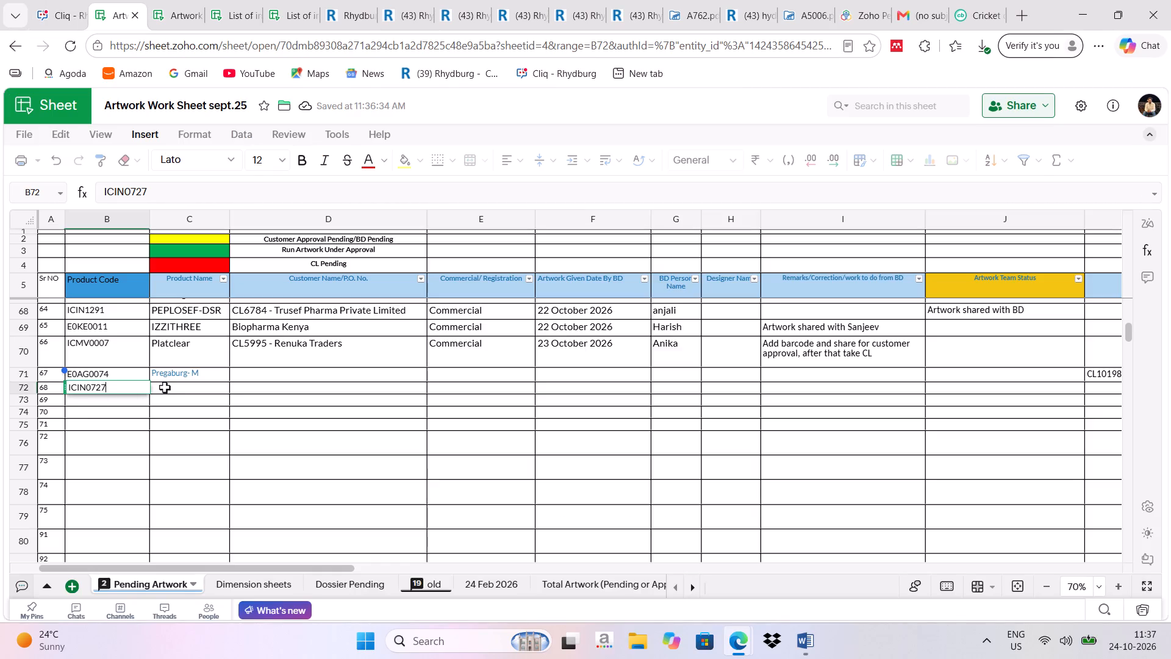
{"action": "left_click", "coordinate": [164, 387]}
{"action": "left_click", "coordinate": [164, 387]}
{"action": "left_click", "coordinate": [406, 2]}
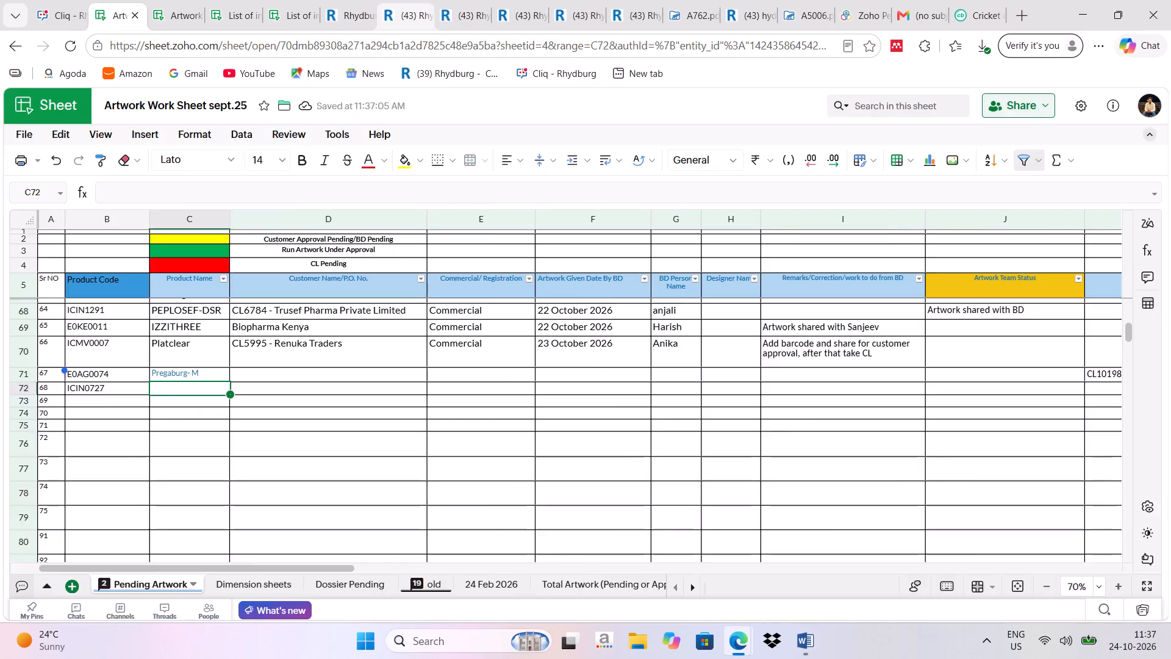
{"action": "left_click_drag", "start_coordinate": [550, 354], "coordinate": [674, 351]}
{"action": "left_click", "coordinate": [702, 299]}
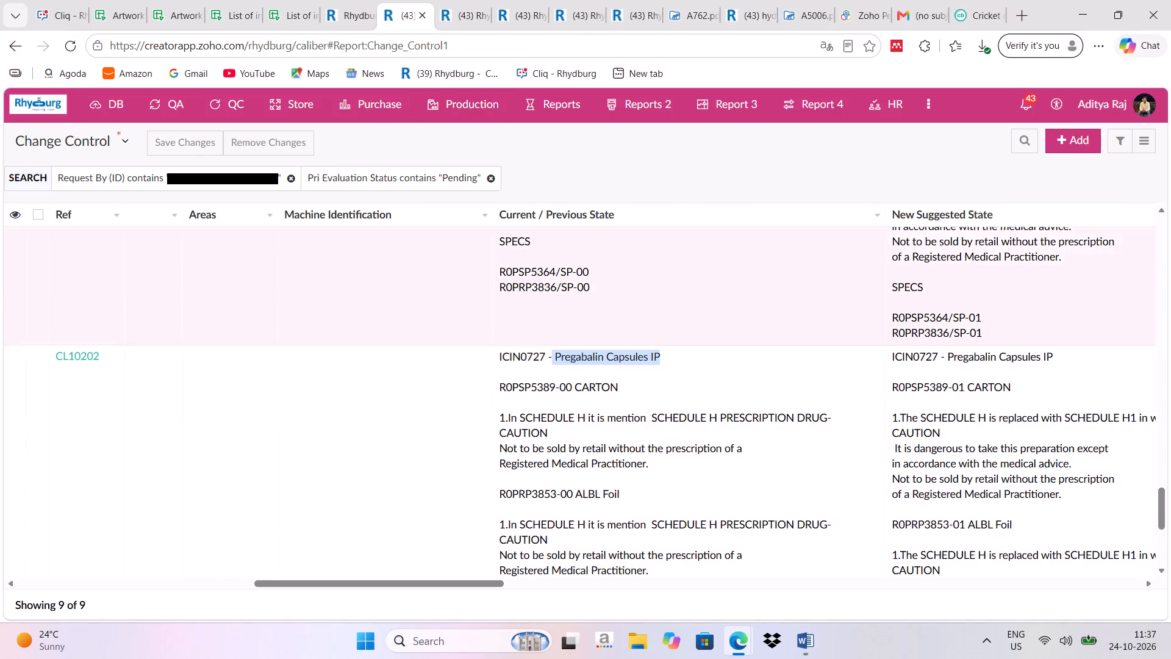
{"action": "left_click", "coordinate": [117, 7]}
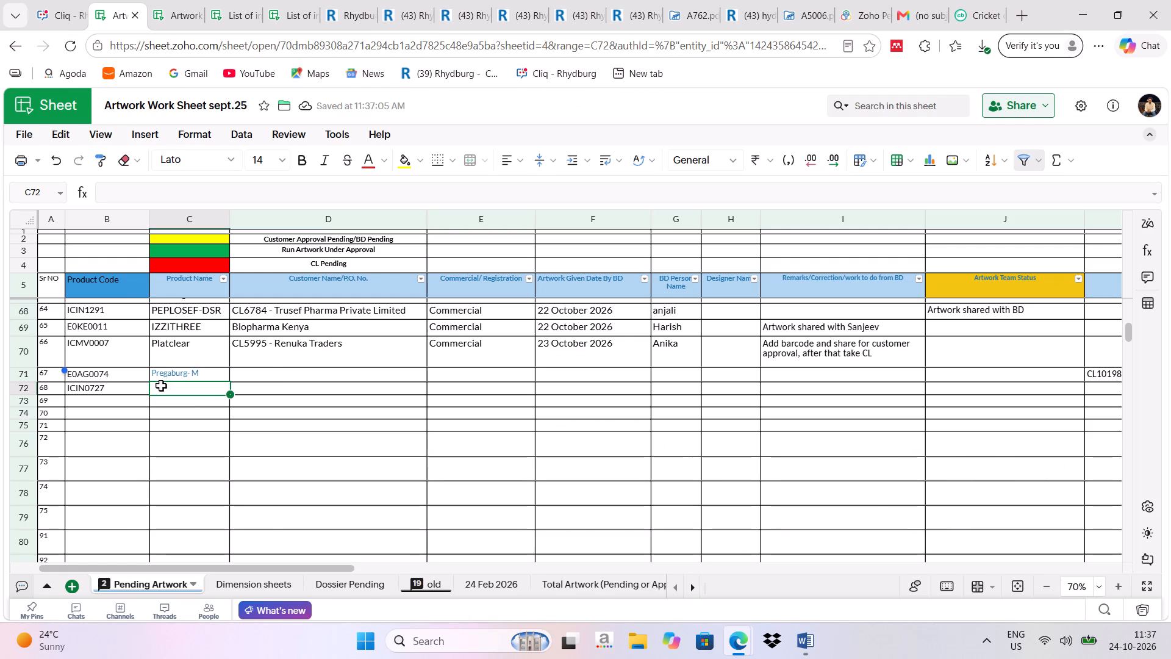
{"action": "double_click", "coordinate": [160, 385]}
{"action": "key", "text": "ctrl+v"}
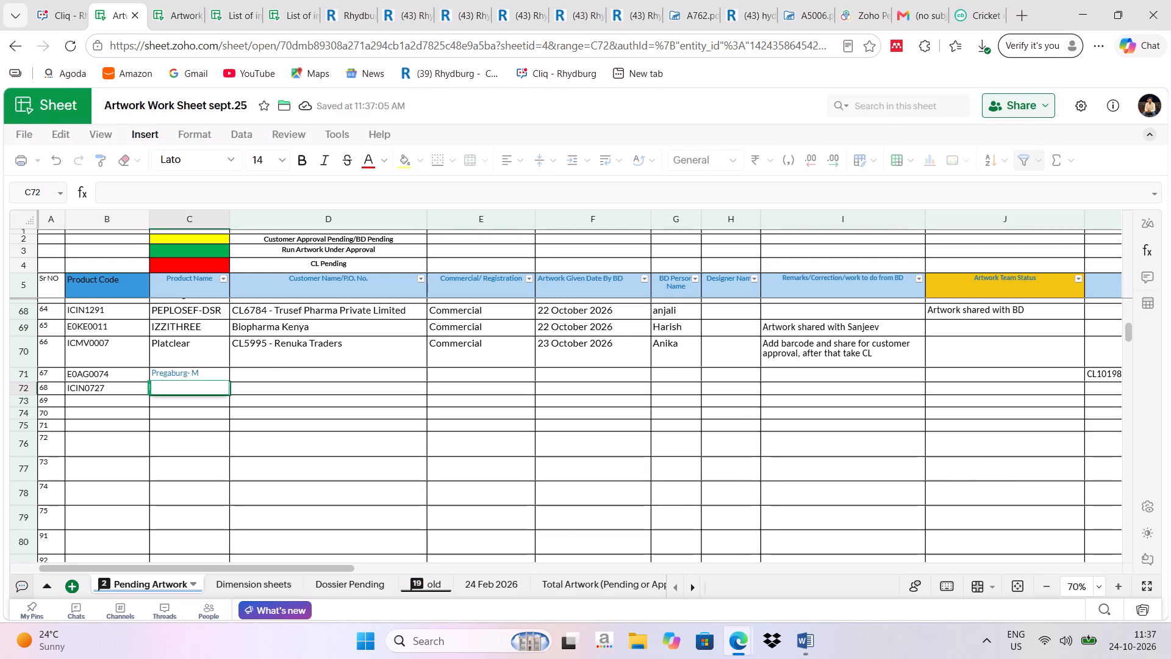
{"action": "key", "text": "Return"}
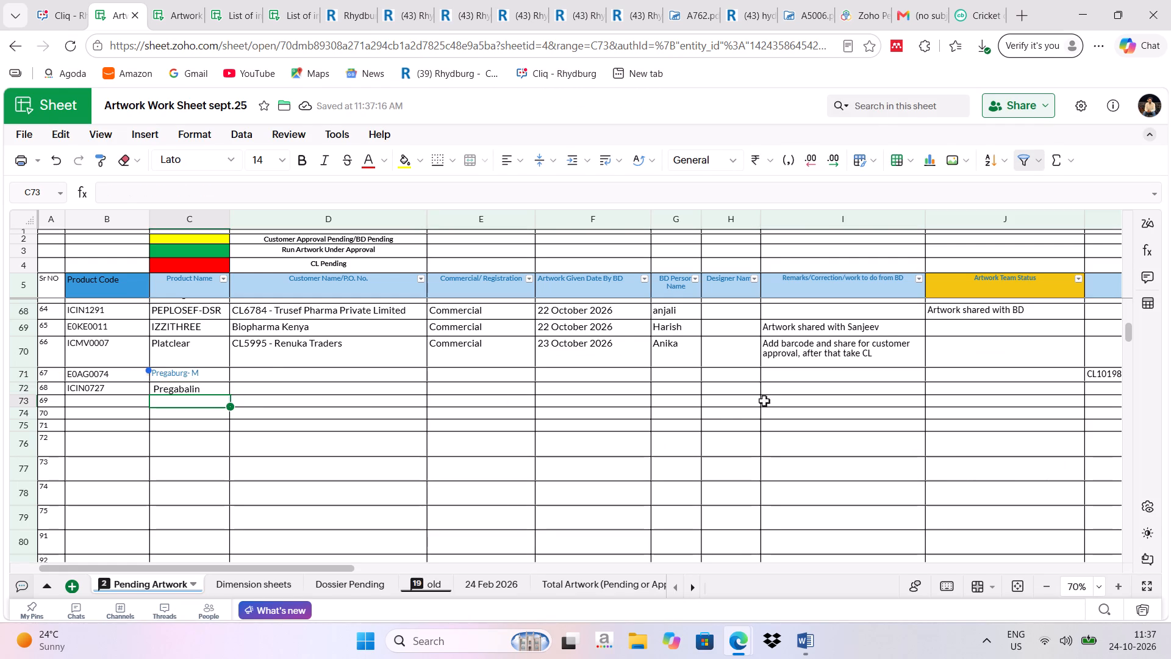
Copy the reference CL10202 from the Change Control report into the CL NO cell of row 72.
{"action": "left_click", "coordinate": [325, 391]}
{"action": "scroll", "coordinate": [325, 391], "scroll_direction": "left", "scroll_amount": 1}
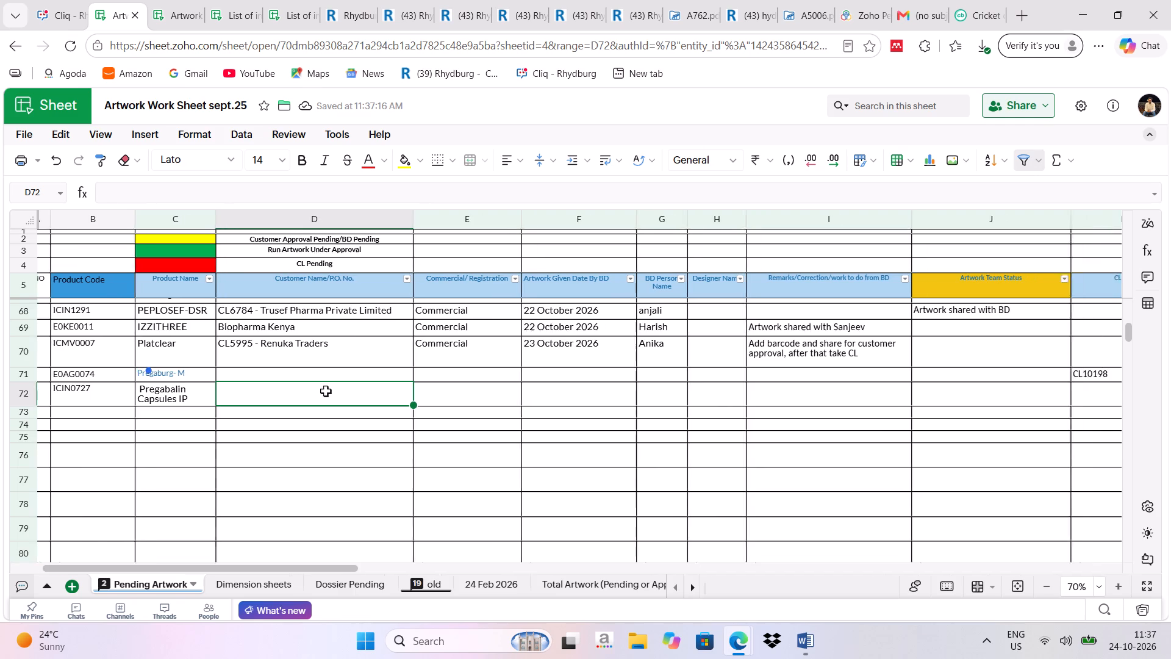
{"action": "scroll", "coordinate": [325, 391], "scroll_direction": "left", "scroll_amount": 2}
{"action": "left_click", "coordinate": [962, 398]}
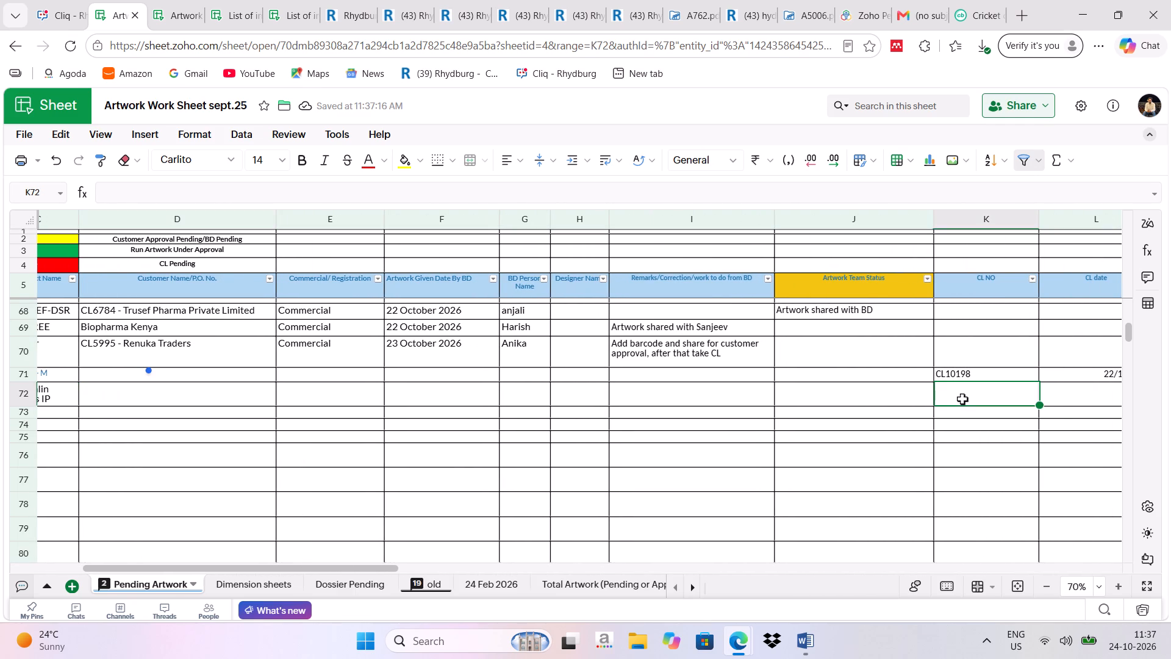
{"action": "left_click", "coordinate": [426, 7]}
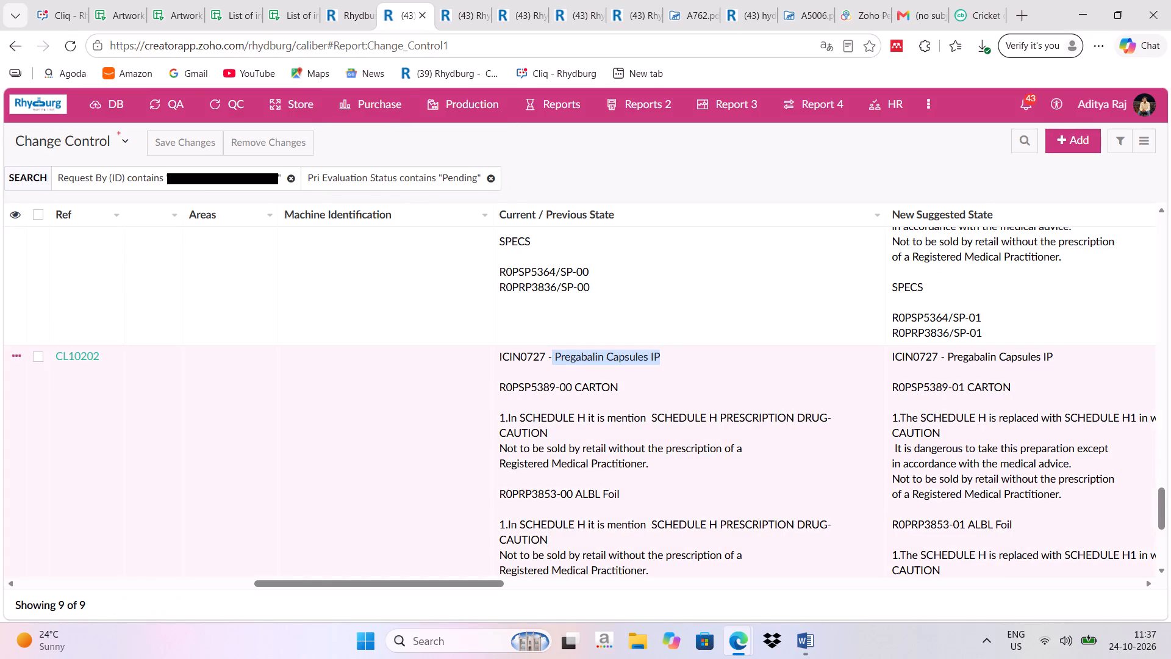
{"action": "left_click_drag", "start_coordinate": [51, 352], "coordinate": [103, 363]}
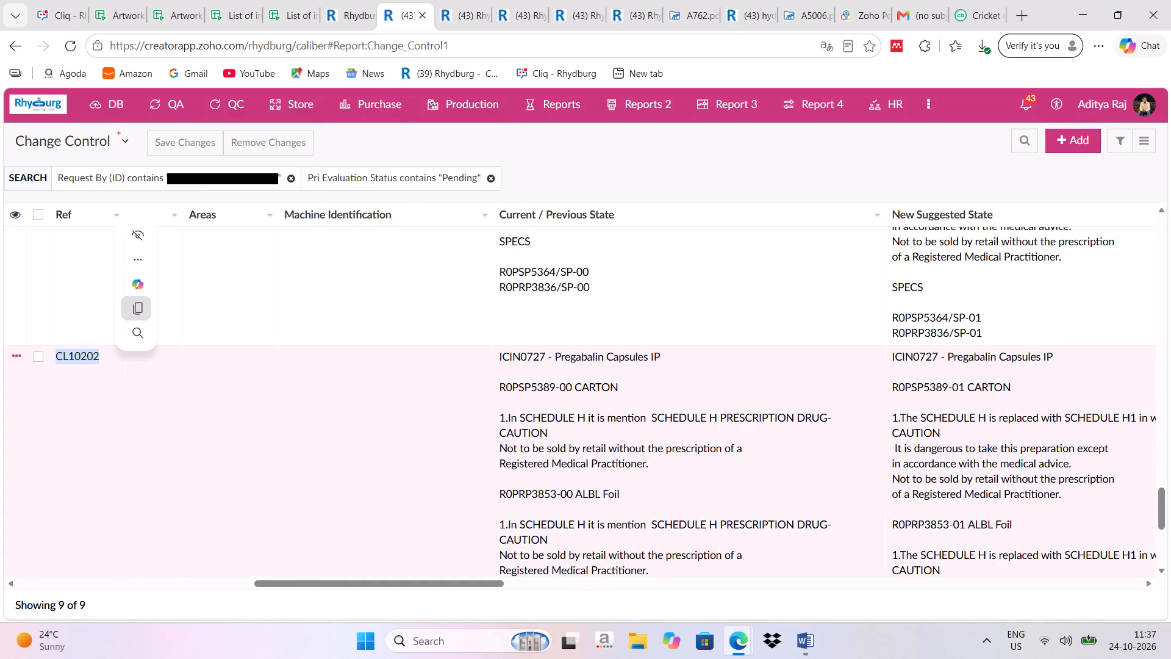
{"action": "left_click", "coordinate": [129, 311]}
{"action": "left_click", "coordinate": [124, 10]}
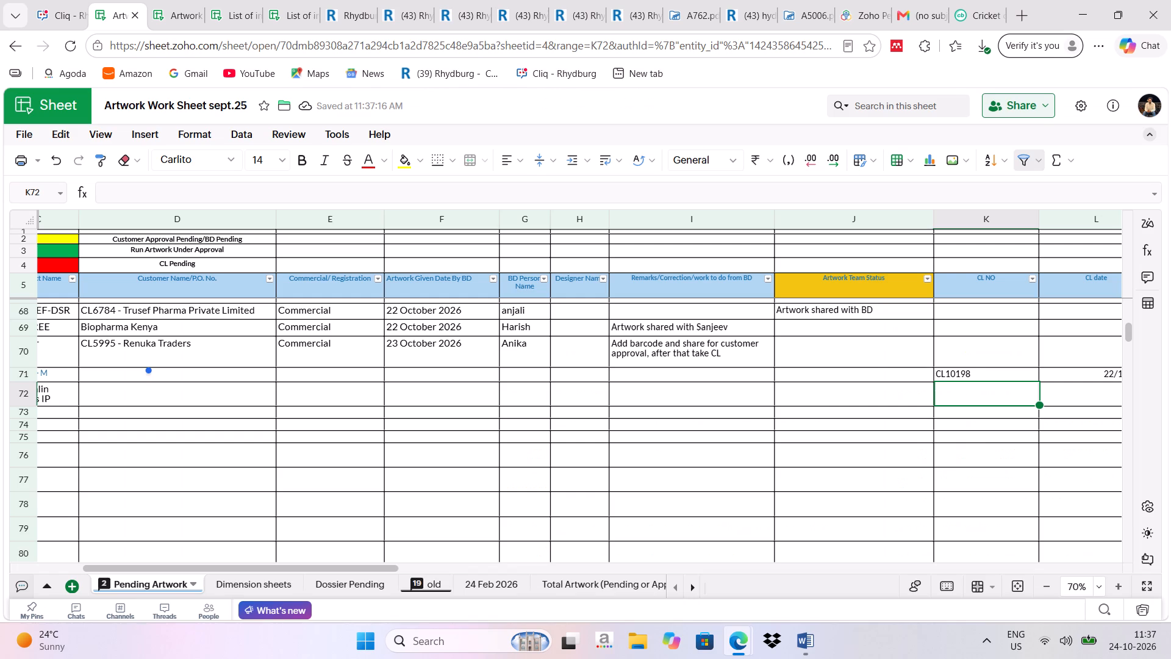
{"action": "double_click", "coordinate": [965, 396]}
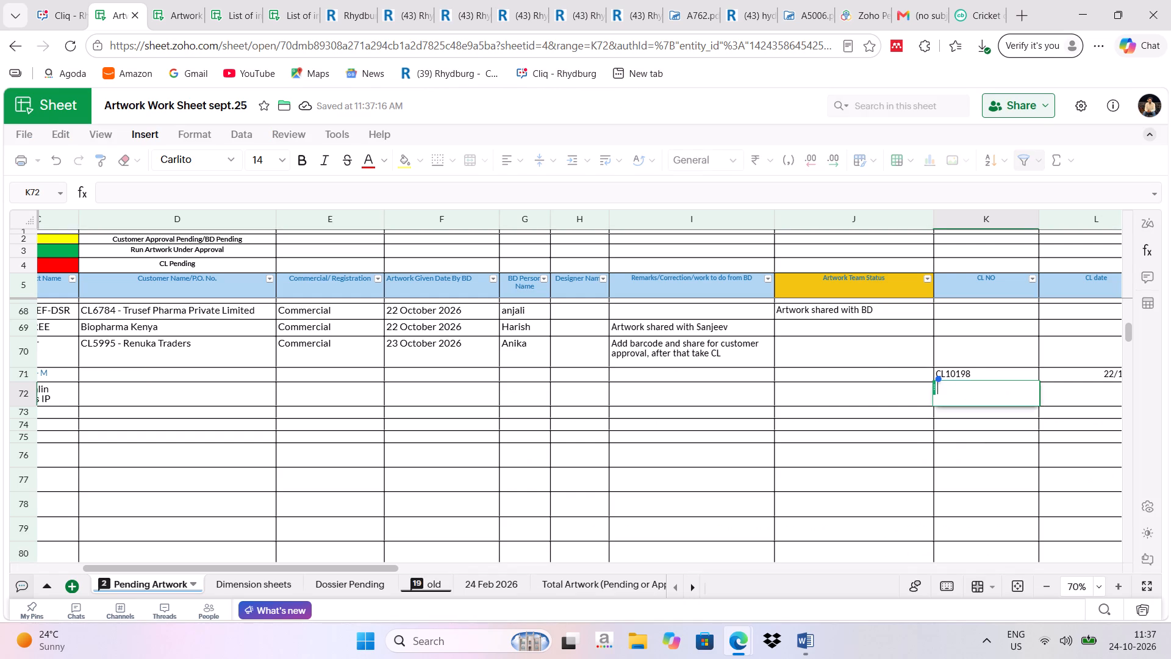
{"action": "key", "text": "ctrl+v"}
Look up CL10202's created time in the Change Control report and enter 23/10/2026 as row 72's CL date.
{"action": "left_click", "coordinate": [1092, 398]}
{"action": "scroll", "coordinate": [1092, 398], "scroll_direction": "left", "scroll_amount": 2}
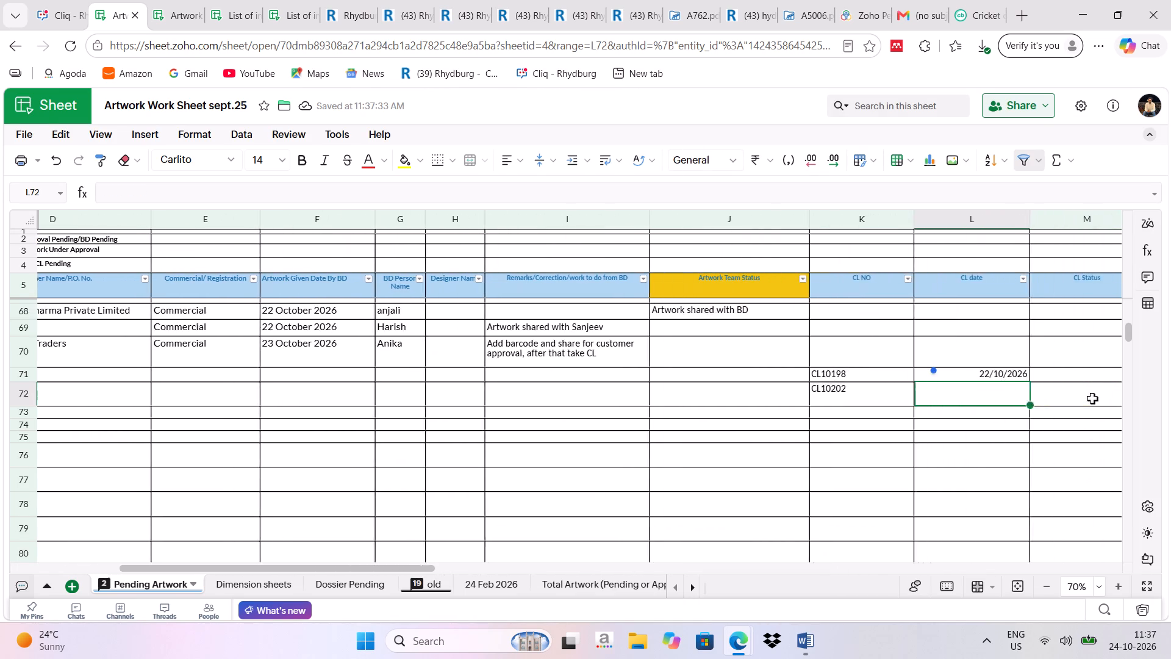
{"action": "scroll", "coordinate": [1092, 398], "scroll_direction": "left", "scroll_amount": 2}
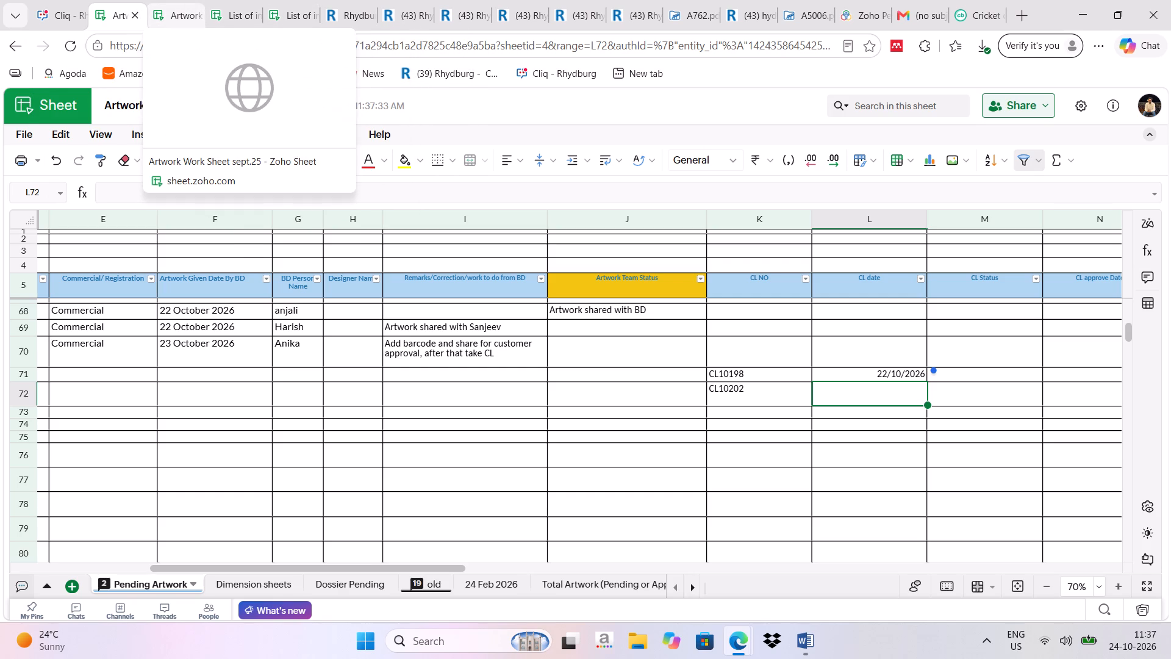
{"action": "left_click", "coordinate": [116, 5]}
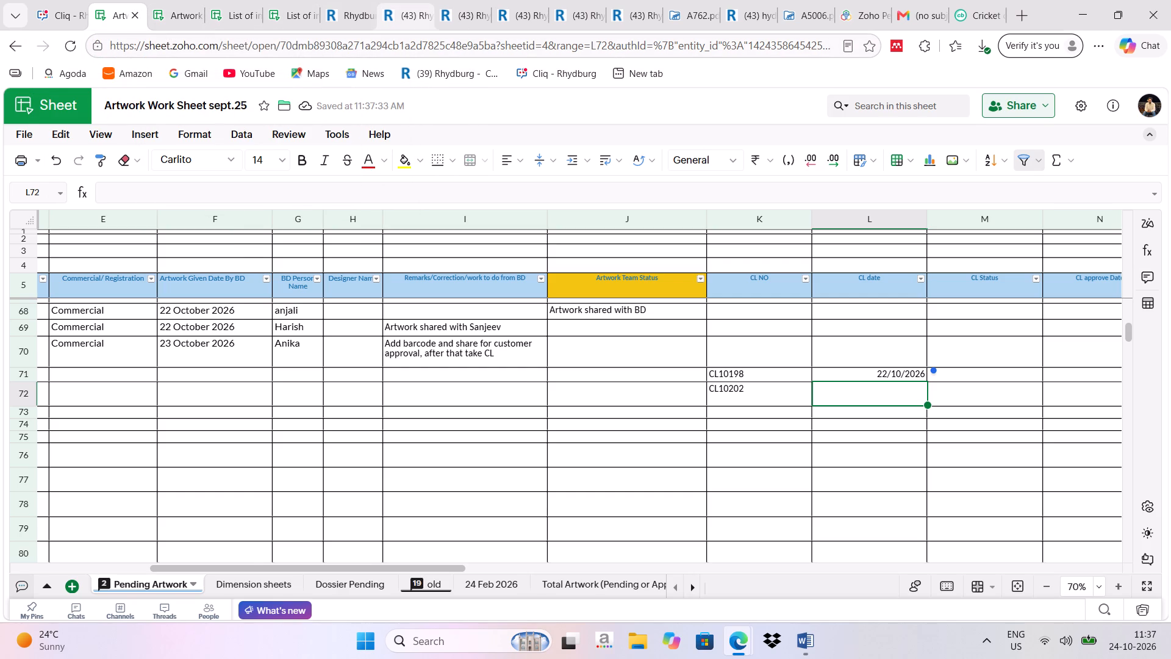
{"action": "left_click", "coordinate": [408, 10]}
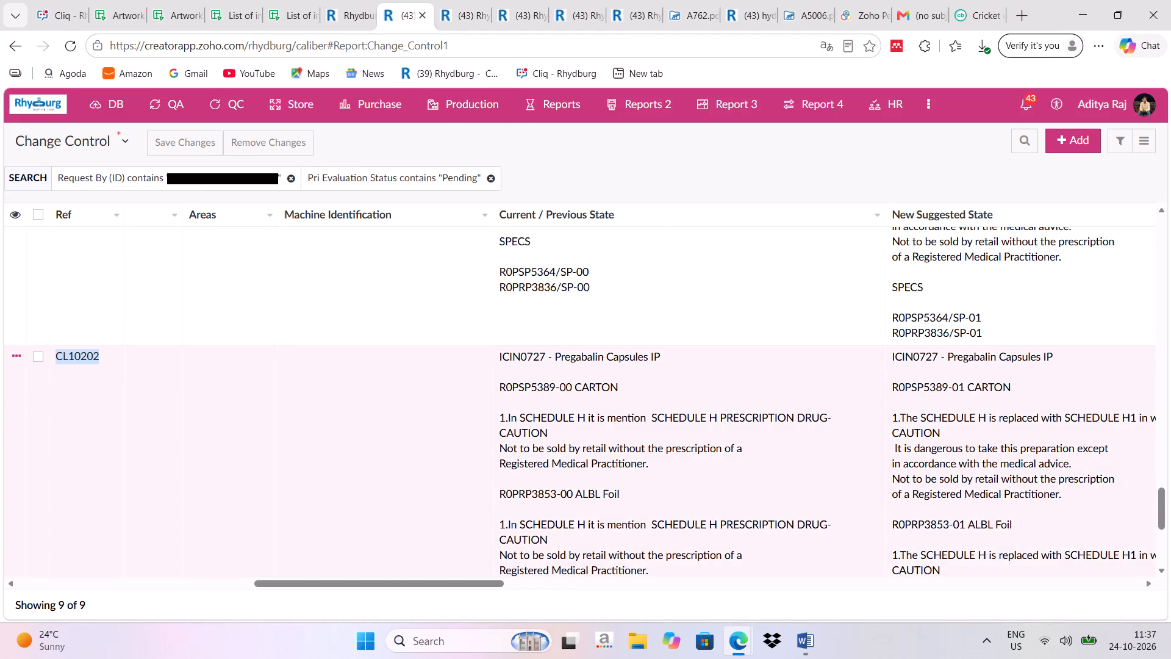
{"action": "scroll", "coordinate": [379, 424], "scroll_direction": "right", "scroll_amount": 9}
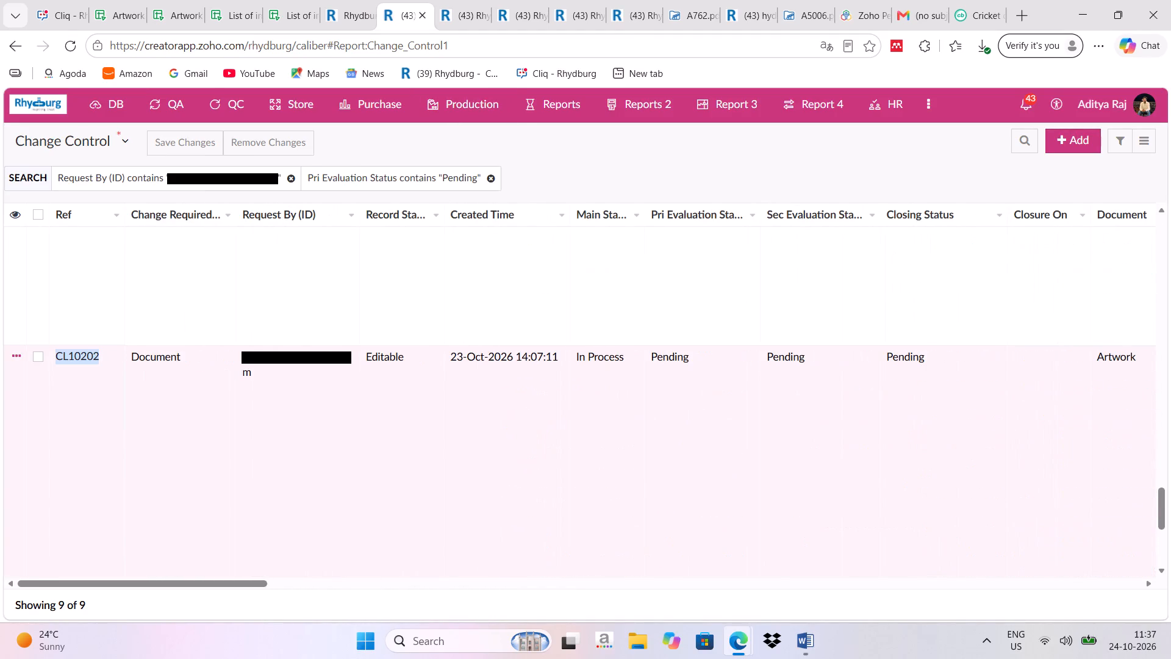
{"action": "left_click", "coordinate": [115, 4]}
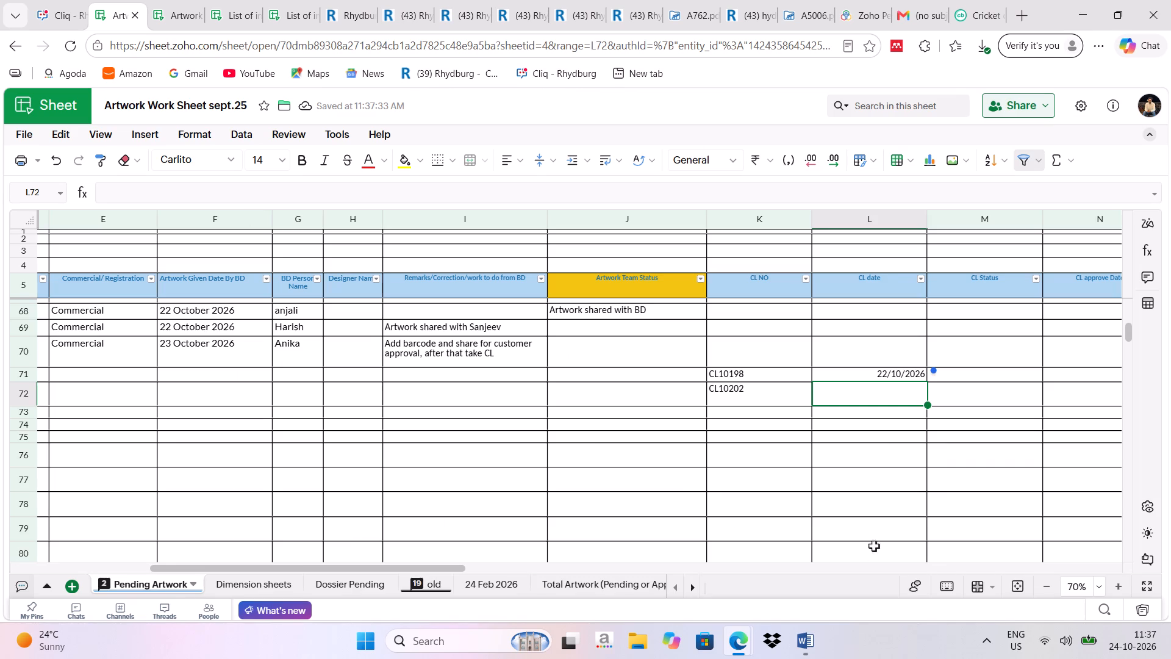
{"action": "double_click", "coordinate": [879, 393]}
{"action": "type", "text": "23/10/2026"}
{"action": "key", "text": "Return"}
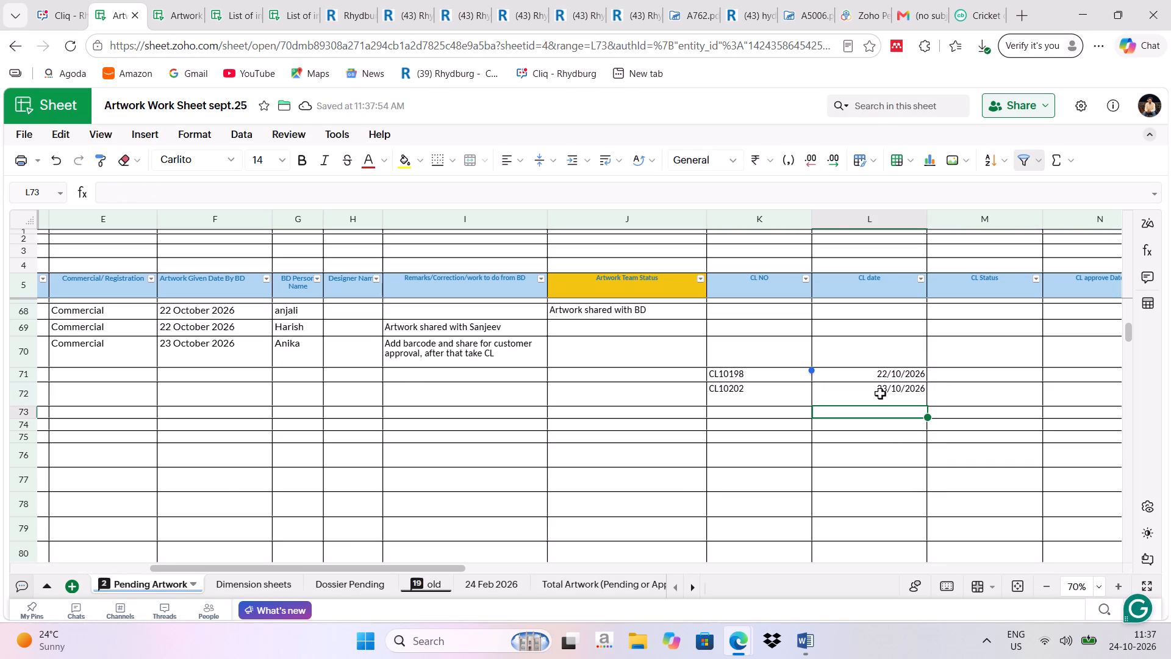
Copy the product code ICIN0719 from change control CL10203 into the Product Code cell of row 73 in Pending Artwork.
{"action": "scroll", "coordinate": [879, 393], "scroll_direction": "right", "scroll_amount": 7}
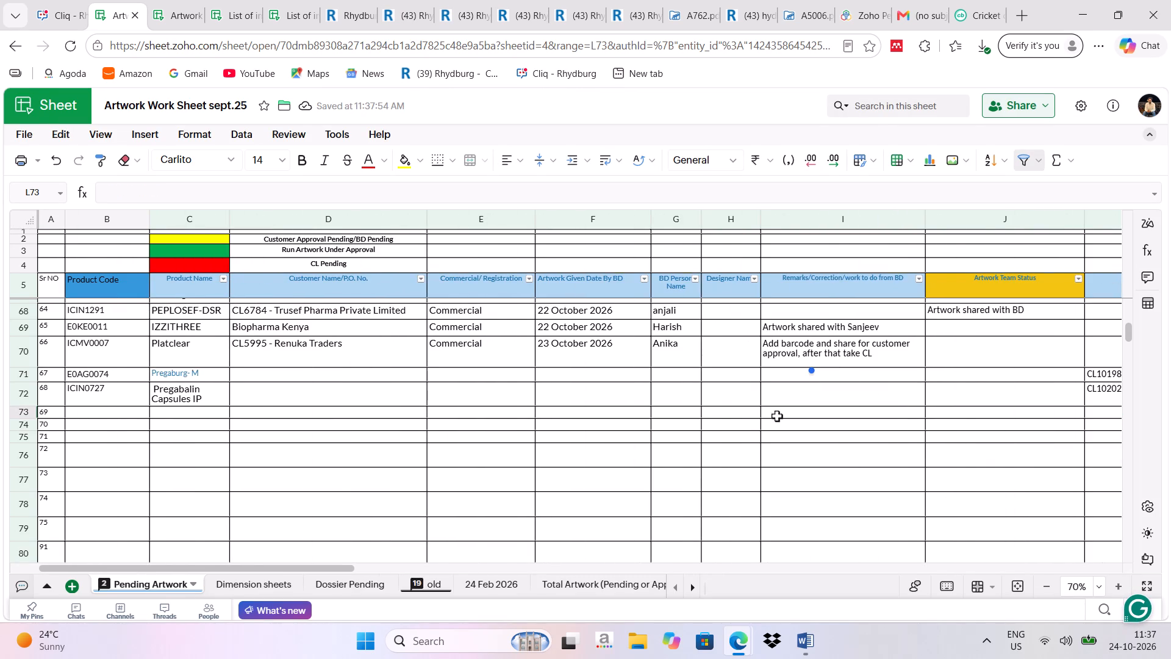
{"action": "double_click", "coordinate": [96, 415]}
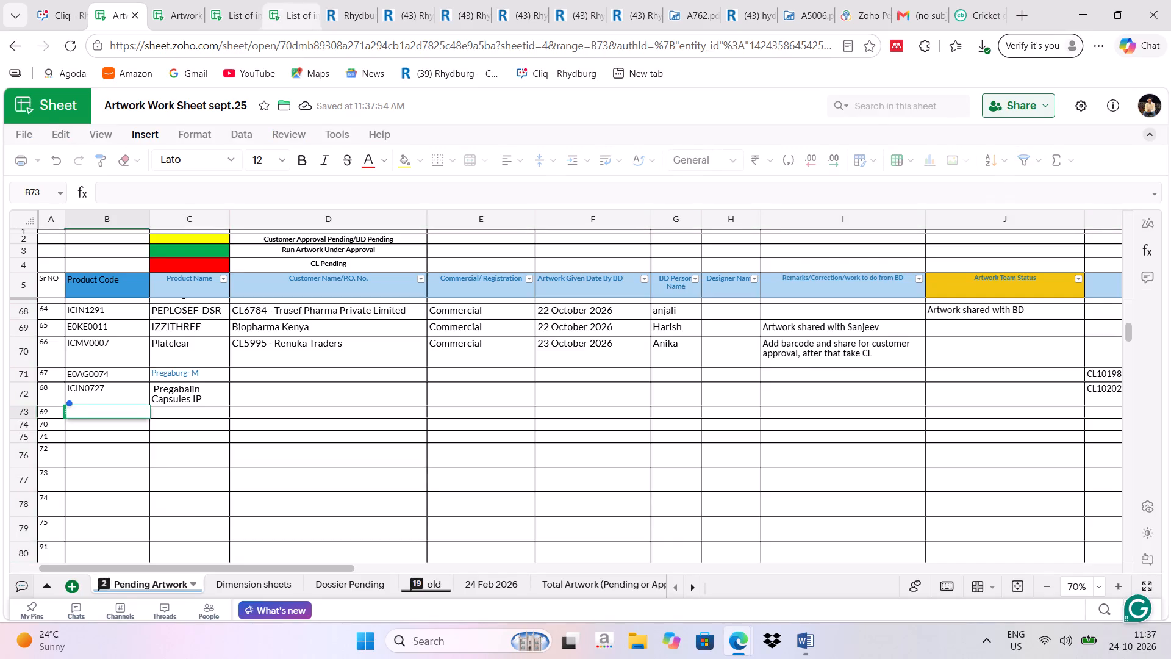
{"action": "left_click", "coordinate": [403, 6]}
{"action": "scroll", "coordinate": [396, 358], "scroll_direction": "up", "scroll_amount": 3}
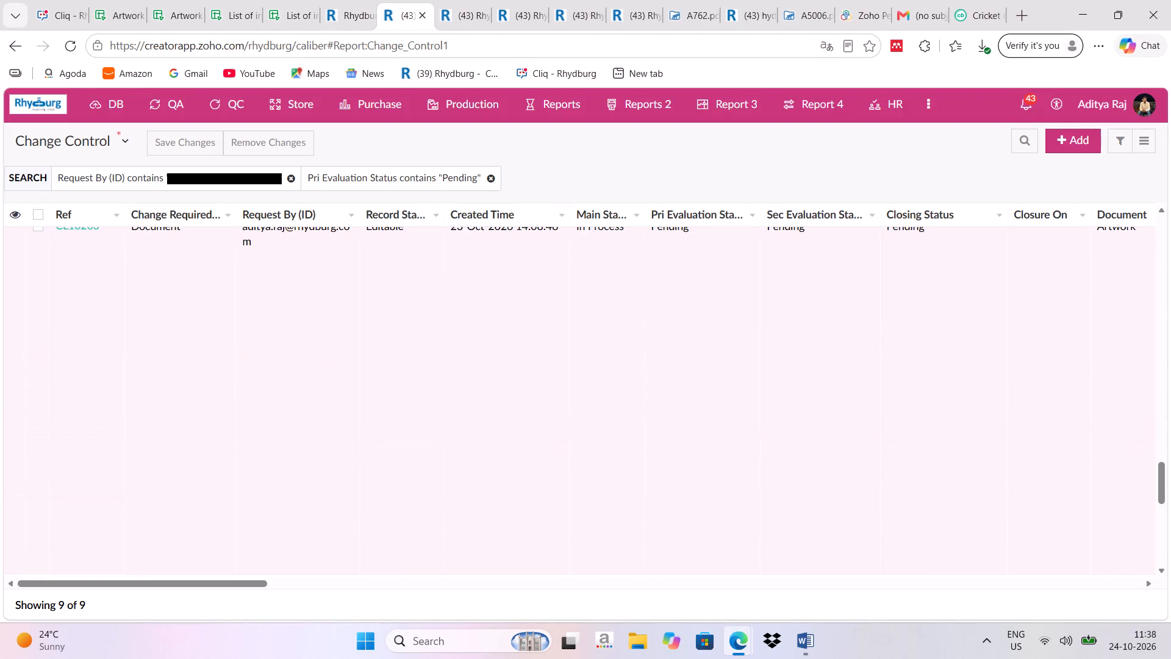
{"action": "scroll", "coordinate": [396, 358], "scroll_direction": "up", "scroll_amount": 1}
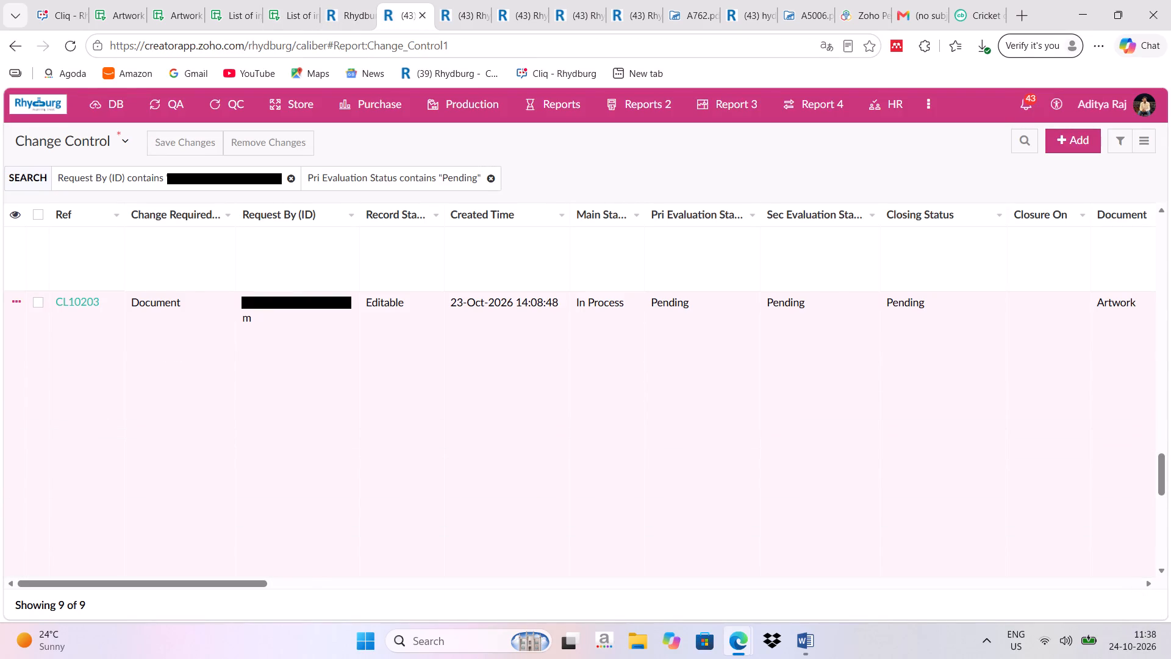
{"action": "scroll", "coordinate": [336, 374], "scroll_direction": "left", "scroll_amount": 12}
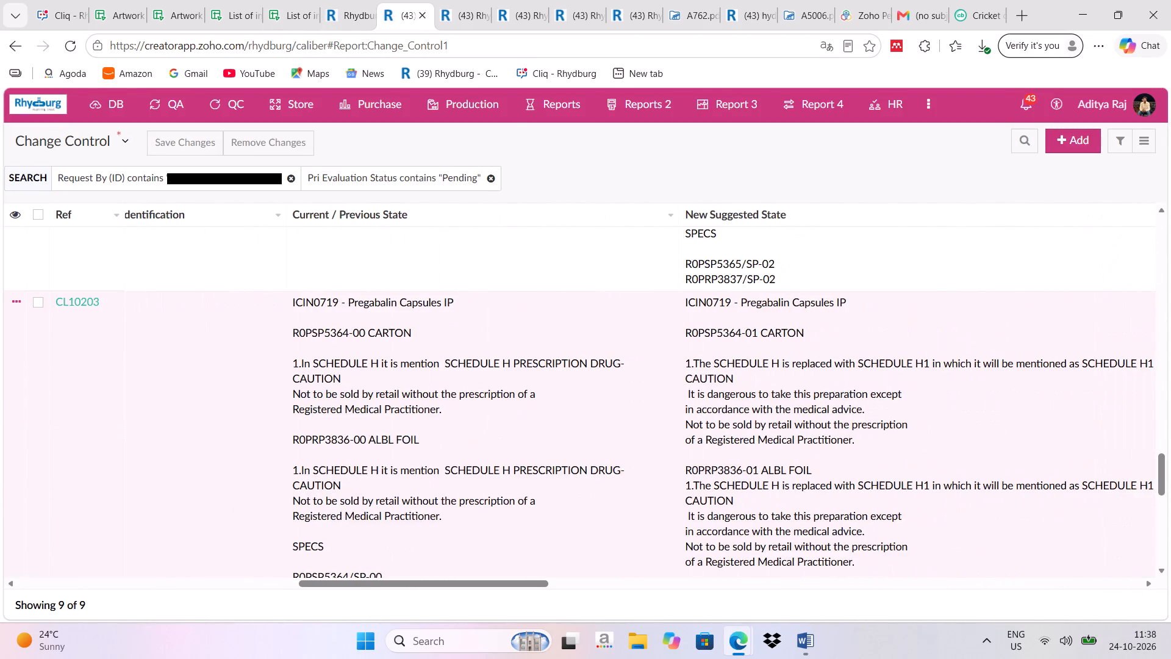
{"action": "left_click_drag", "start_coordinate": [290, 301], "coordinate": [335, 307]}
{"action": "left_click", "coordinate": [369, 256]}
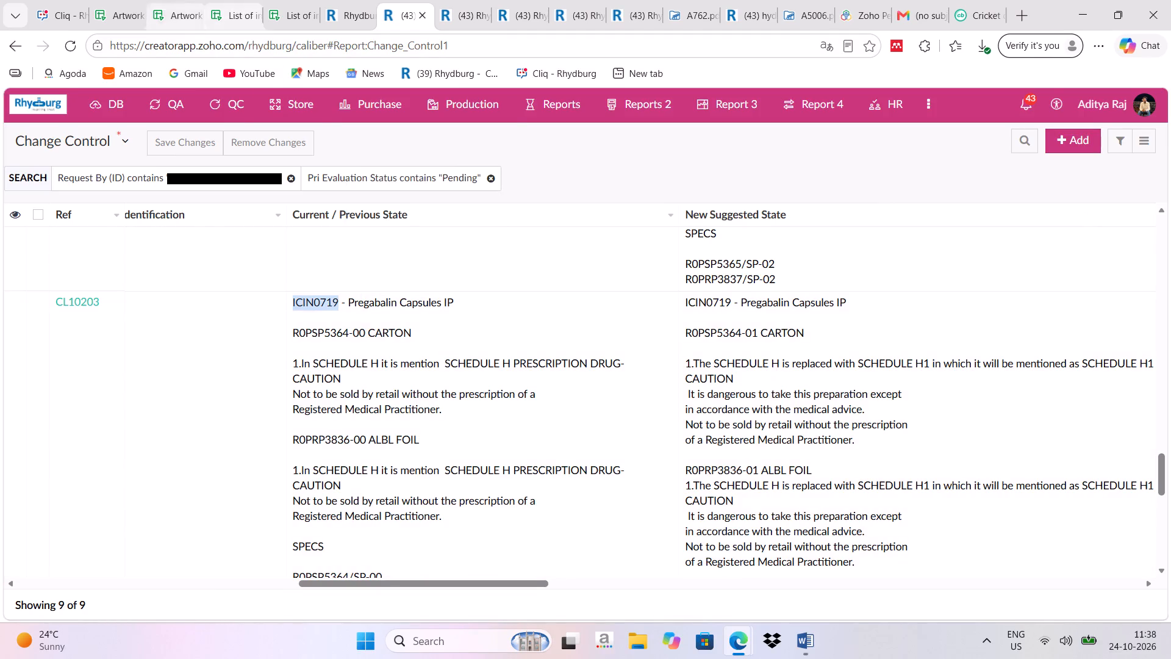
{"action": "left_click", "coordinate": [114, 4]}
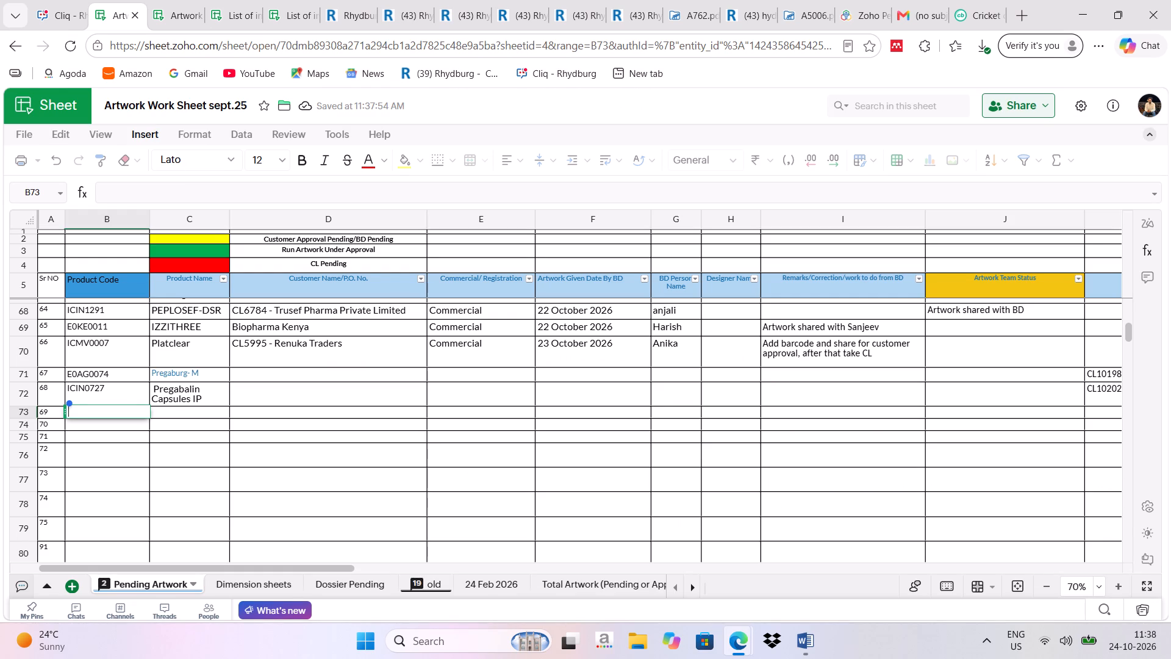
{"action": "key", "text": "ctrl+v"}
{"action": "key", "text": "Right"}
{"action": "key", "text": "Return"}
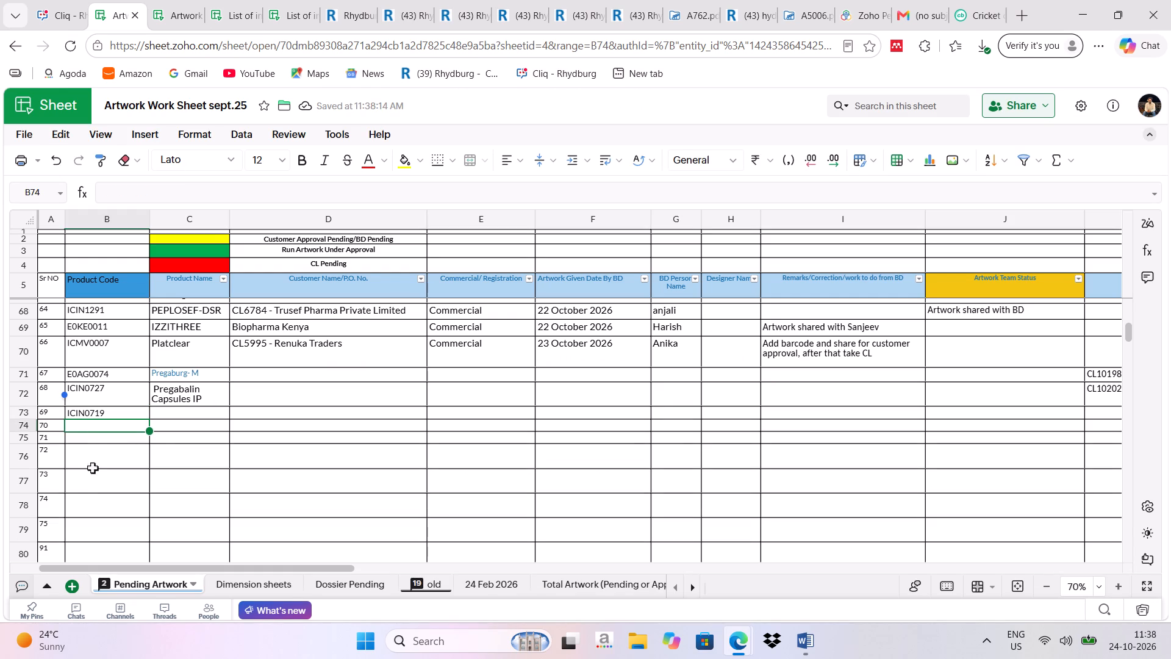
Copy the product name Pregabalin Capsules IP from change control CL10203 into the Product Name cell of row 73.
{"action": "double_click", "coordinate": [176, 414]}
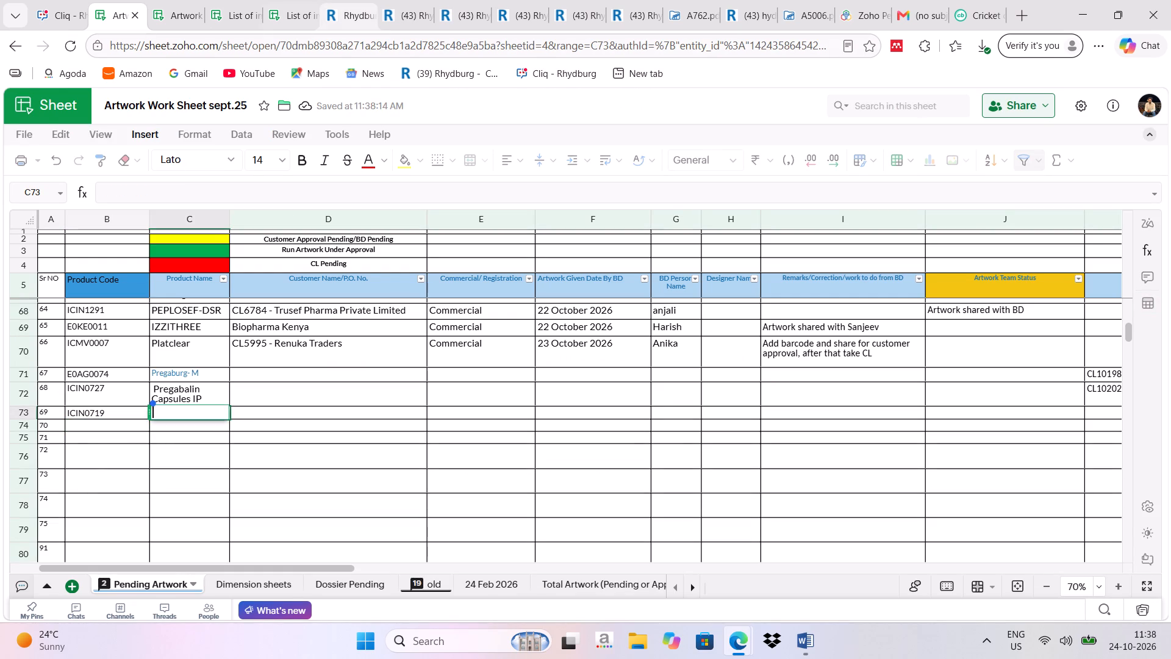
{"action": "left_click", "coordinate": [454, 11]}
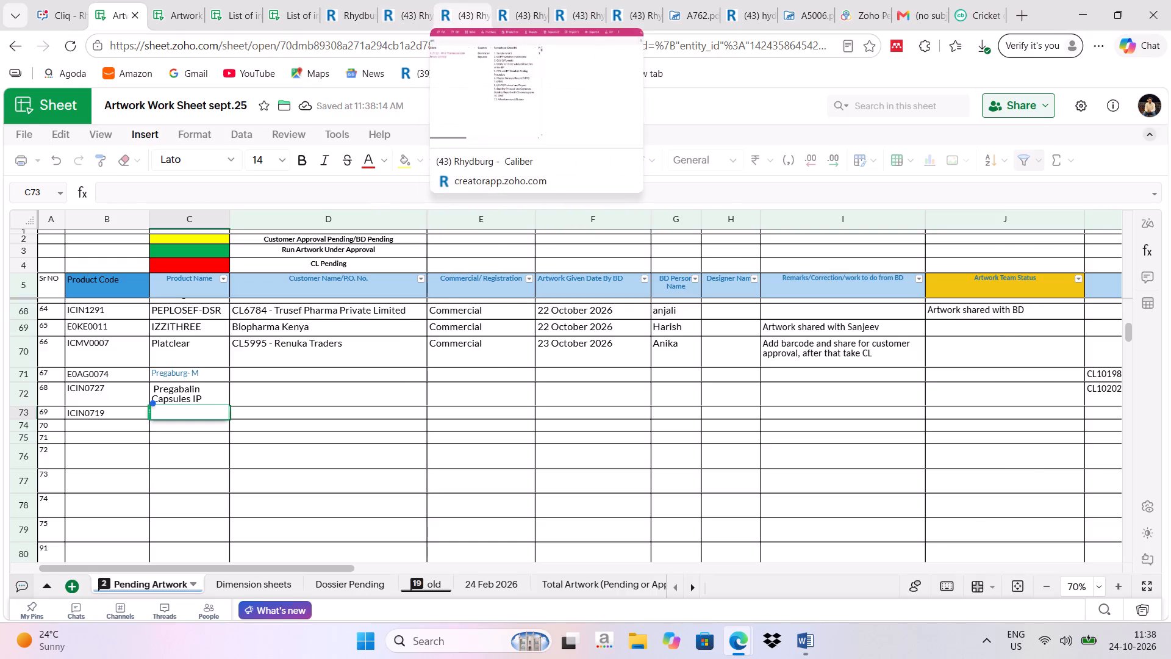
{"action": "left_click", "coordinate": [398, 12]}
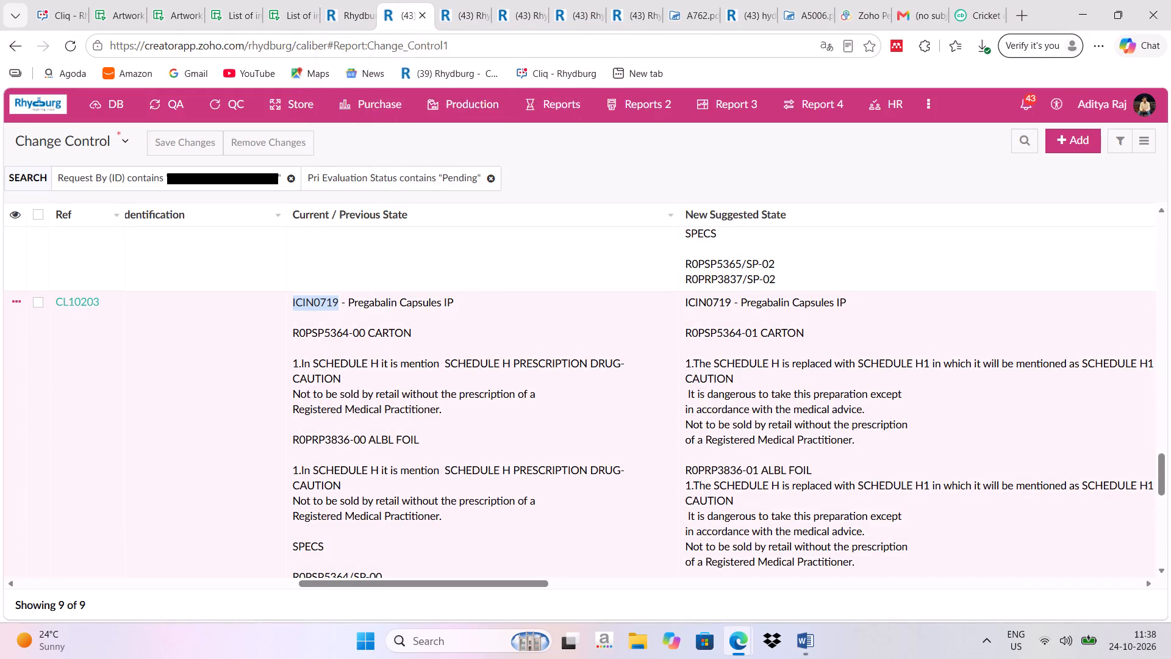
{"action": "left_click_drag", "start_coordinate": [346, 298], "coordinate": [456, 311]}
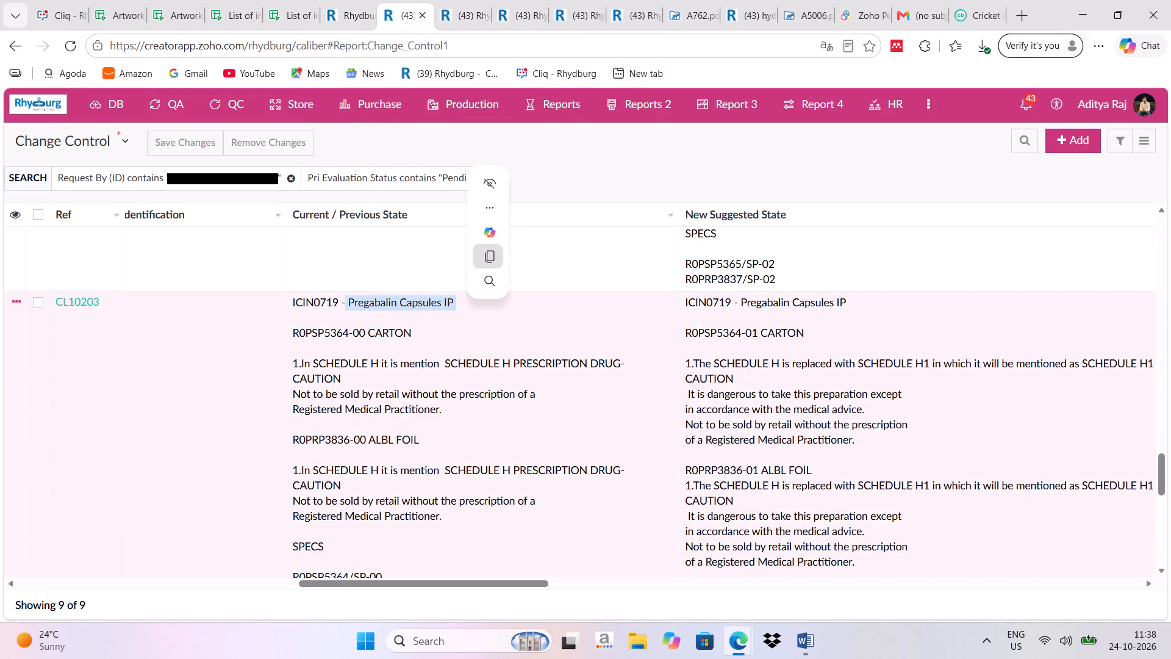
{"action": "left_click", "coordinate": [492, 253]}
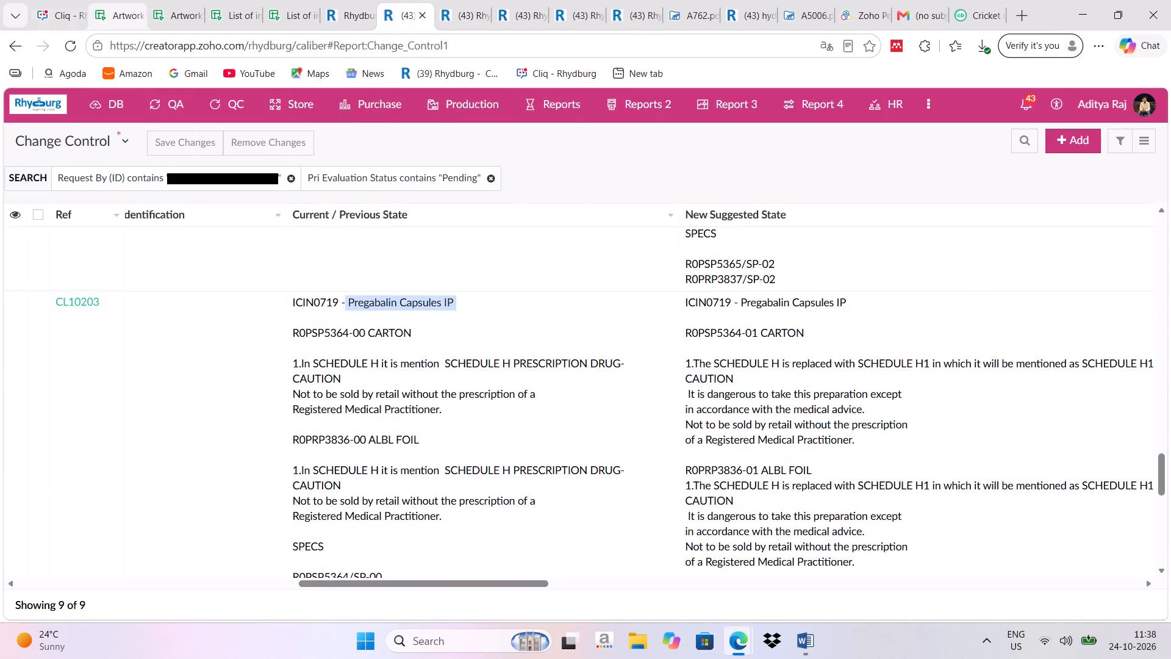
{"action": "left_click", "coordinate": [131, 9]}
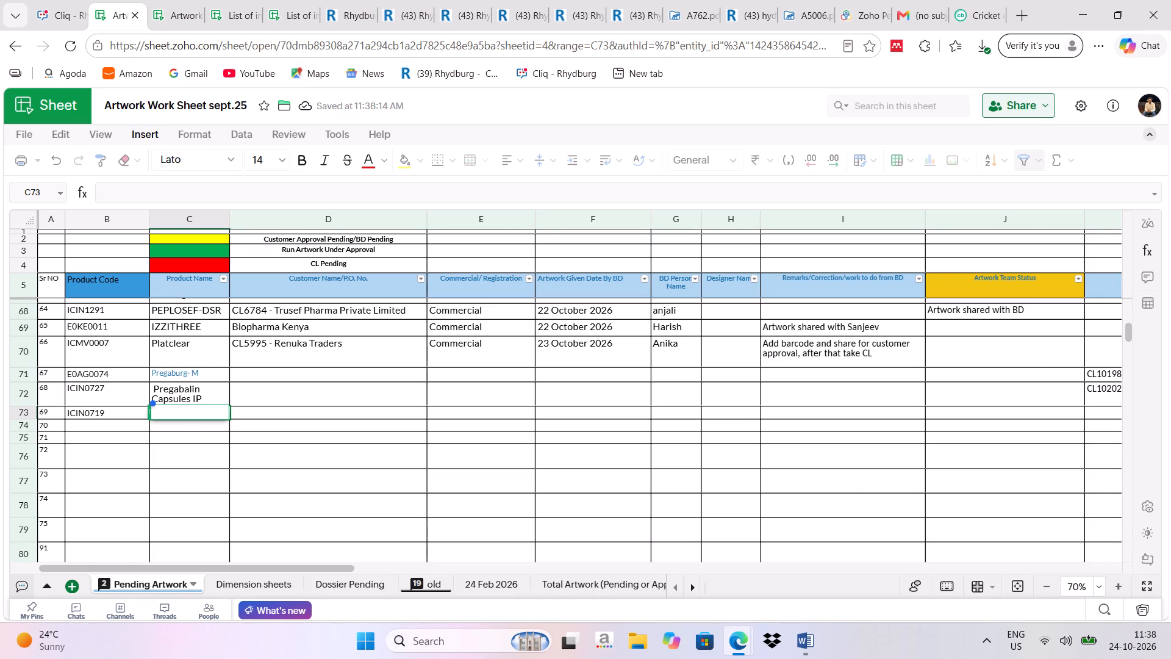
{"action": "key", "text": "ctrl+v"}
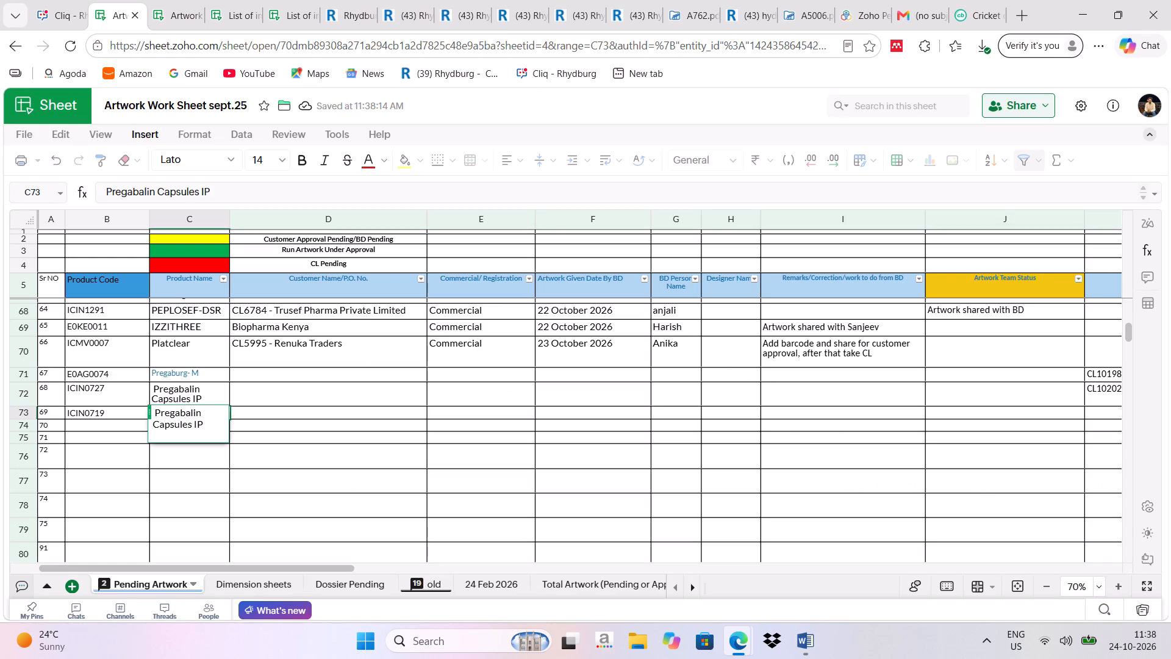
{"action": "key", "text": "Return"}
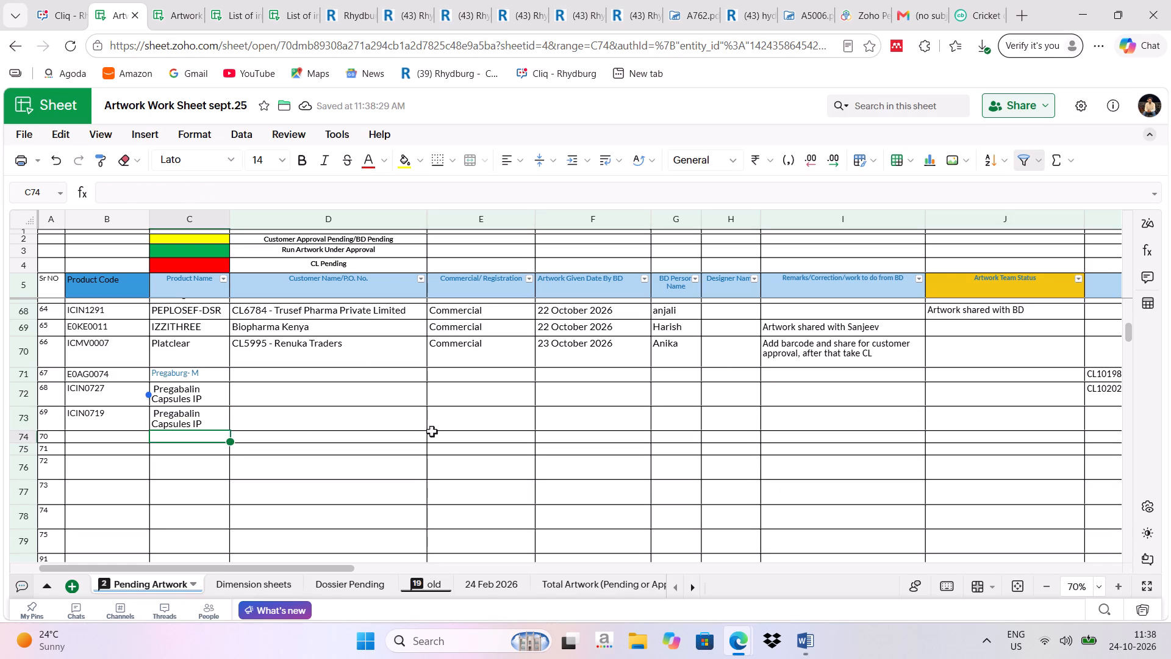
Copy the reference CL10203 from the Change Control report into the CL NO cell of row 73.
{"action": "left_click", "coordinate": [1104, 420]}
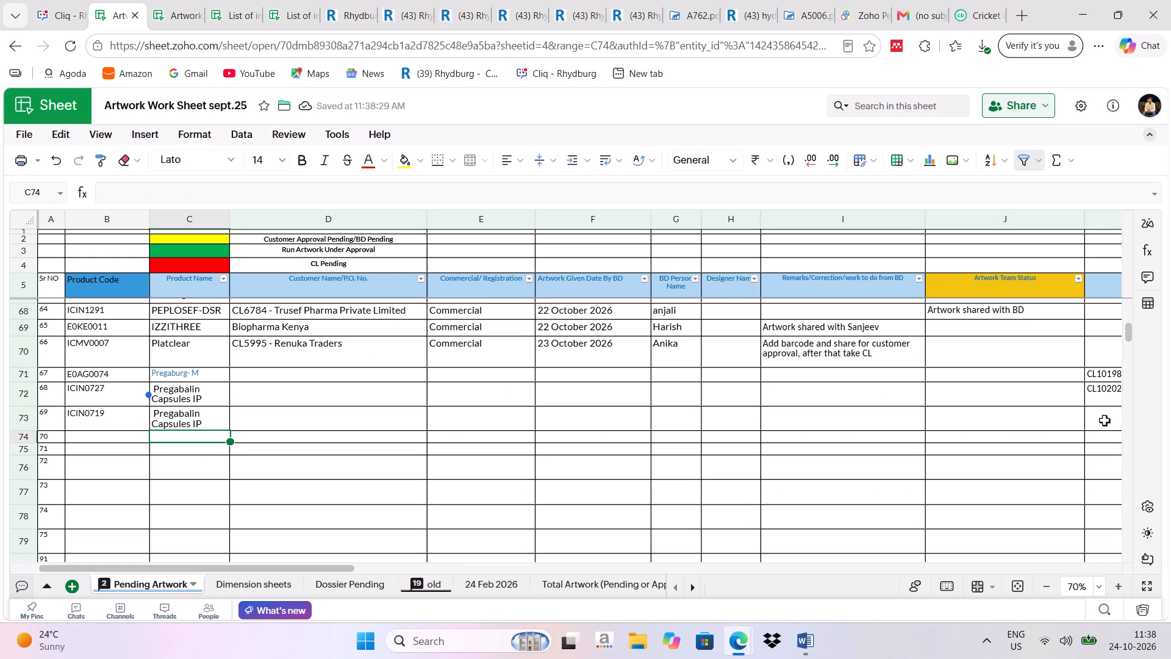
{"action": "double_click", "coordinate": [1104, 420]}
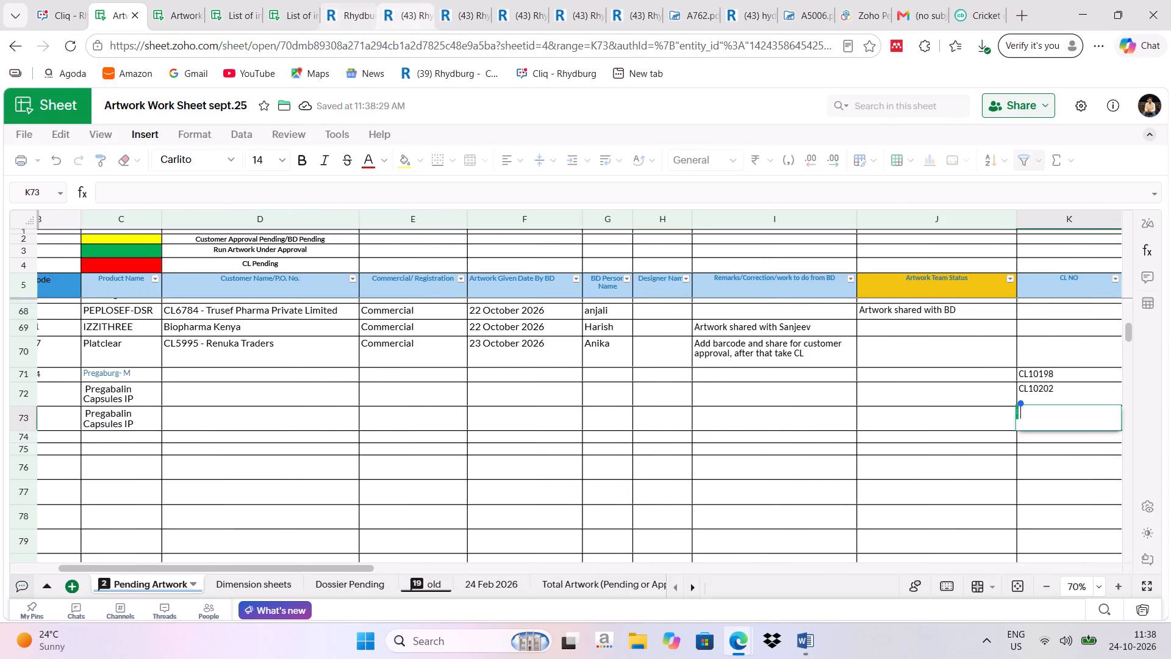
{"action": "left_click", "coordinate": [426, 11]}
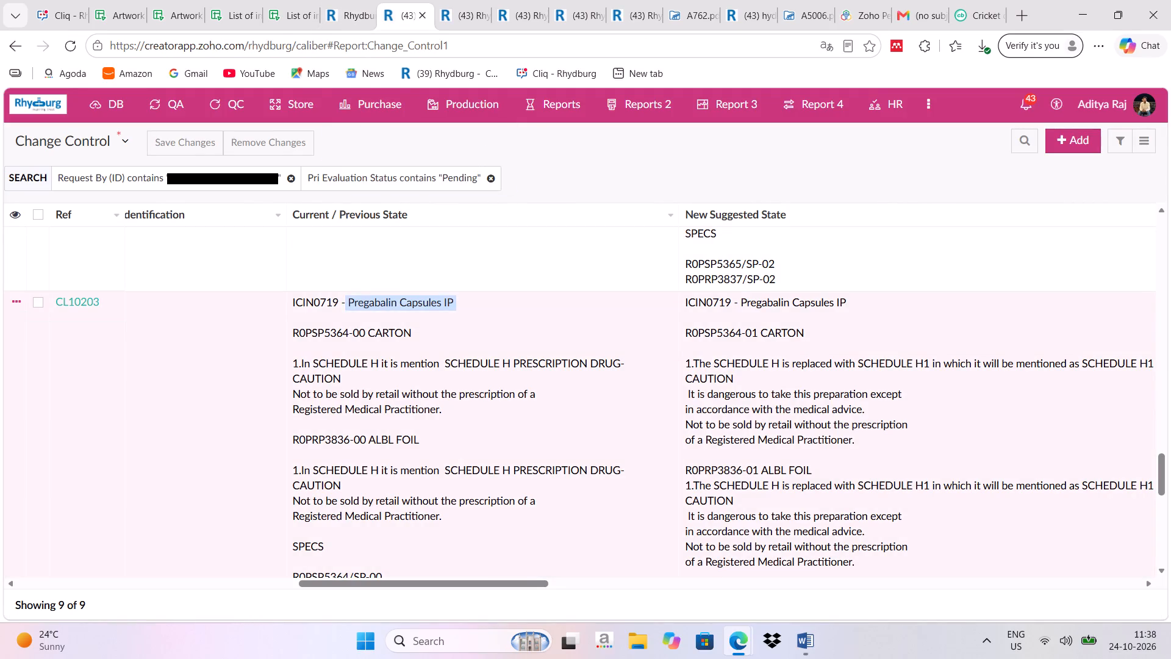
{"action": "left_click_drag", "start_coordinate": [52, 299], "coordinate": [110, 303]}
{"action": "left_click", "coordinate": [142, 246]}
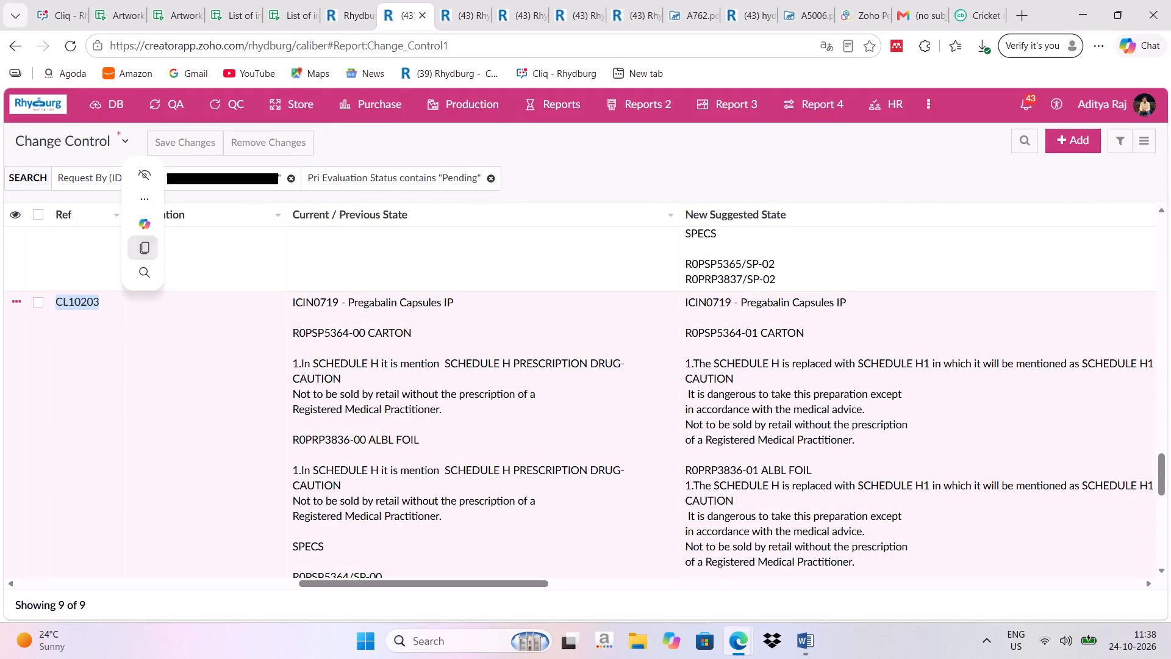
{"action": "left_click", "coordinate": [109, 9]}
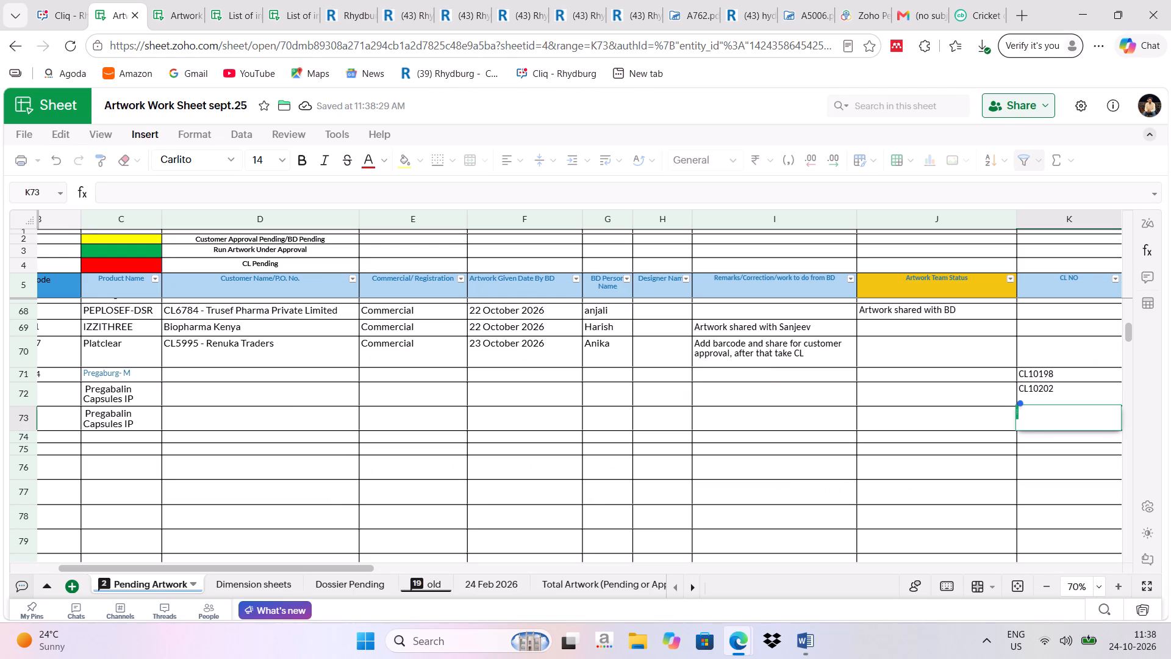
{"action": "key", "text": "ctrl+v"}
{"action": "key", "text": "Return"}
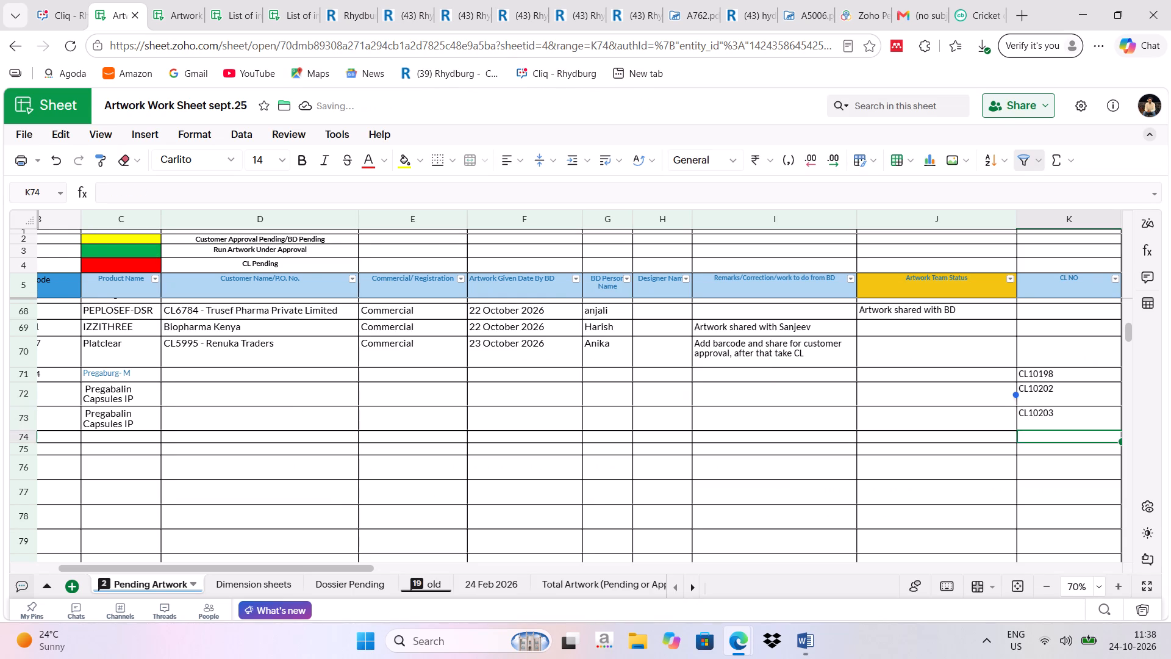
Look up CL10203's created time in the Change Control report and enter 23/10/2026 as row 73's CL date.
{"action": "scroll", "coordinate": [1030, 405], "scroll_direction": "left", "scroll_amount": 4}
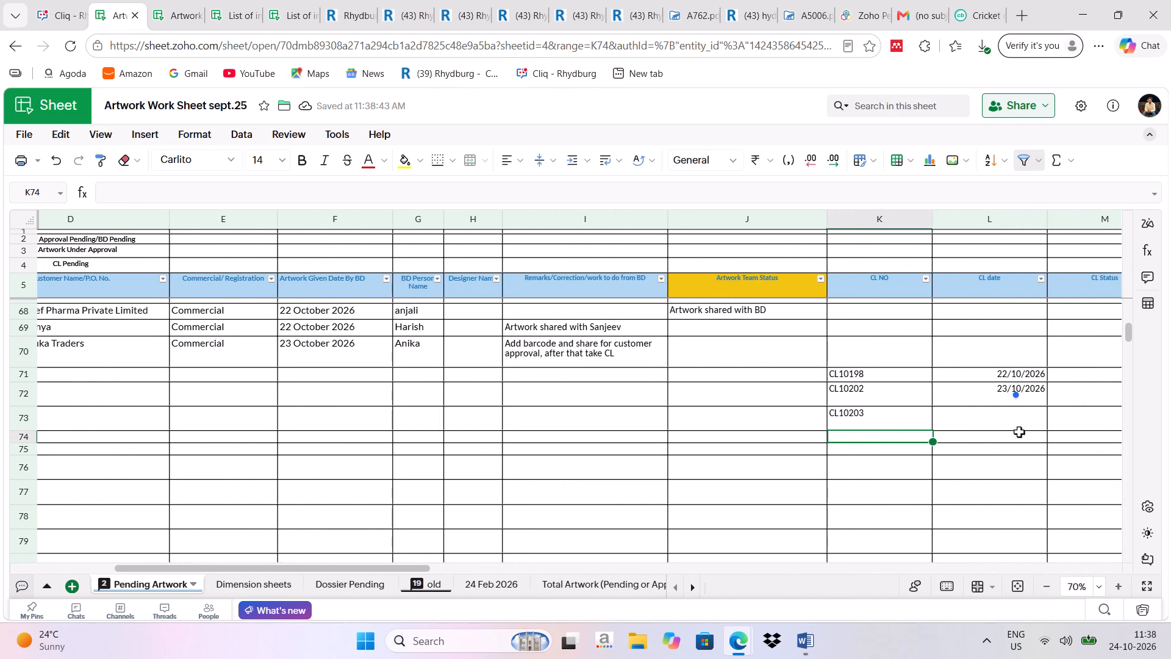
{"action": "double_click", "coordinate": [1019, 431]}
{"action": "double_click", "coordinate": [1013, 418]}
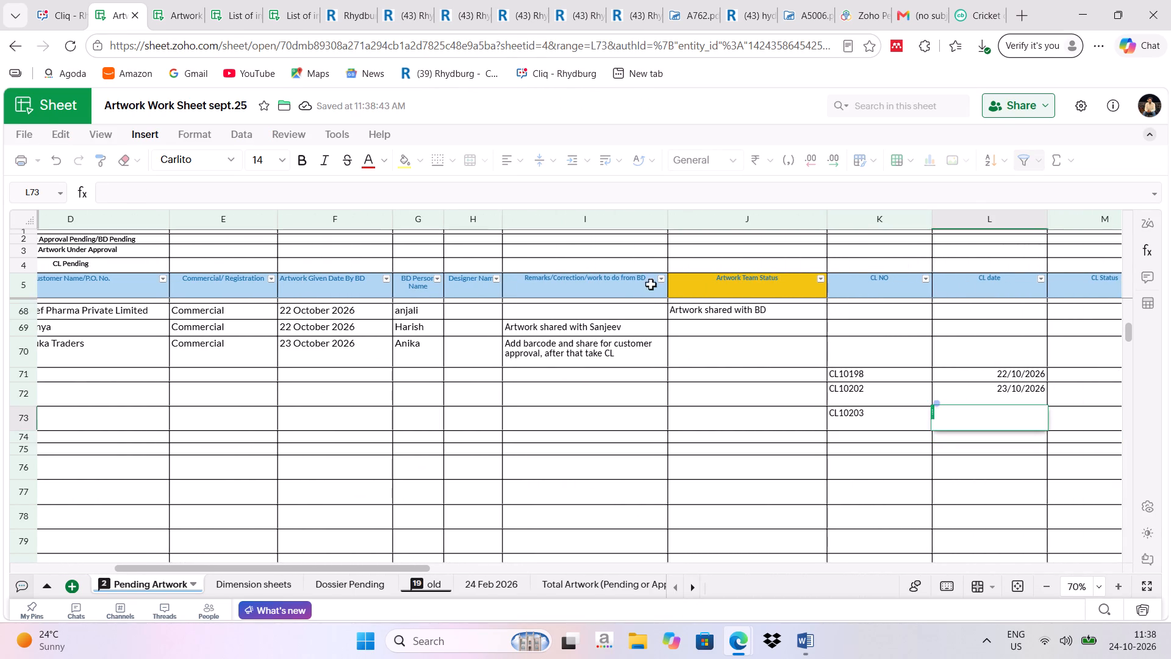
{"action": "left_click", "coordinate": [406, 9]}
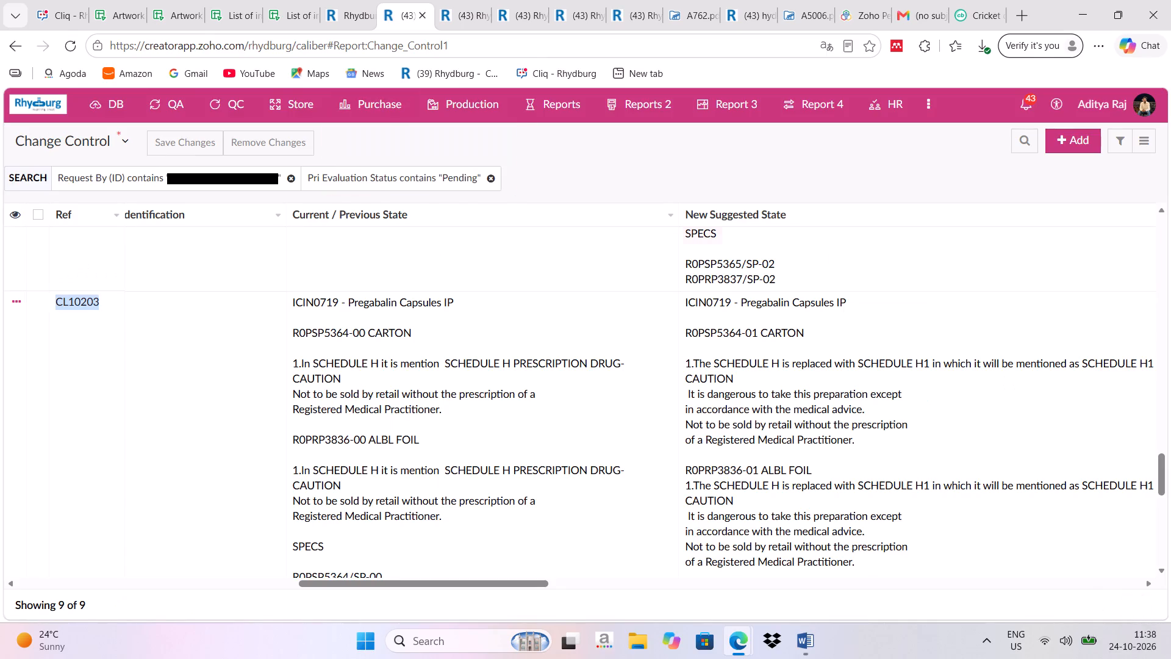
{"action": "scroll", "coordinate": [348, 321], "scroll_direction": "right", "scroll_amount": 11}
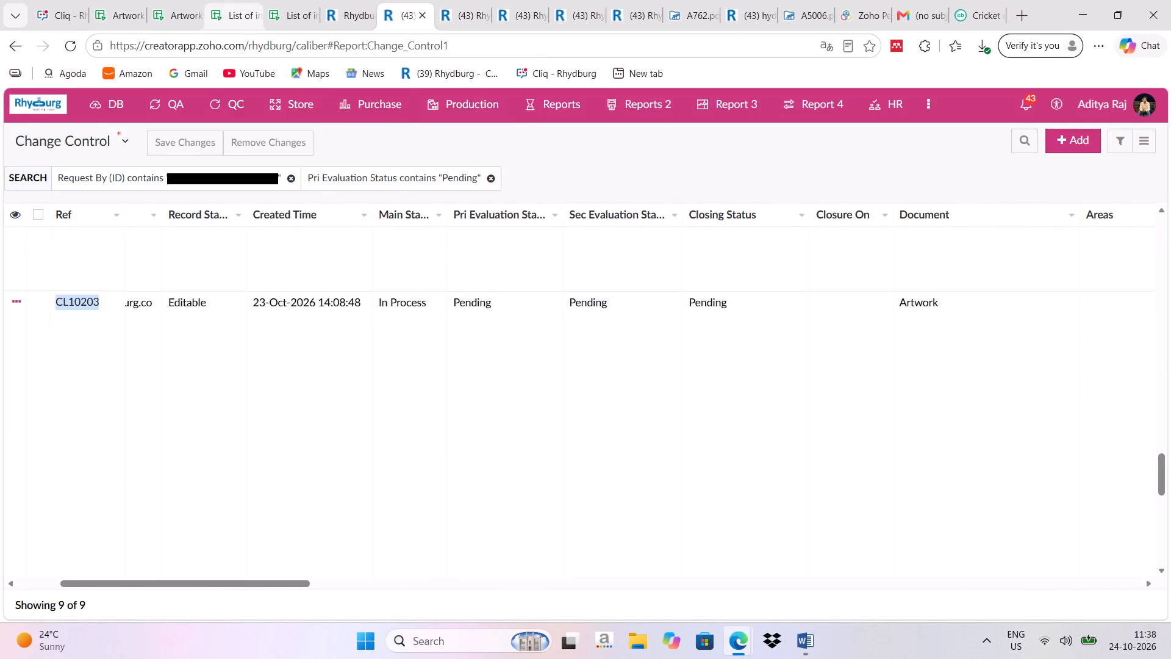
{"action": "left_click", "coordinate": [116, 6]}
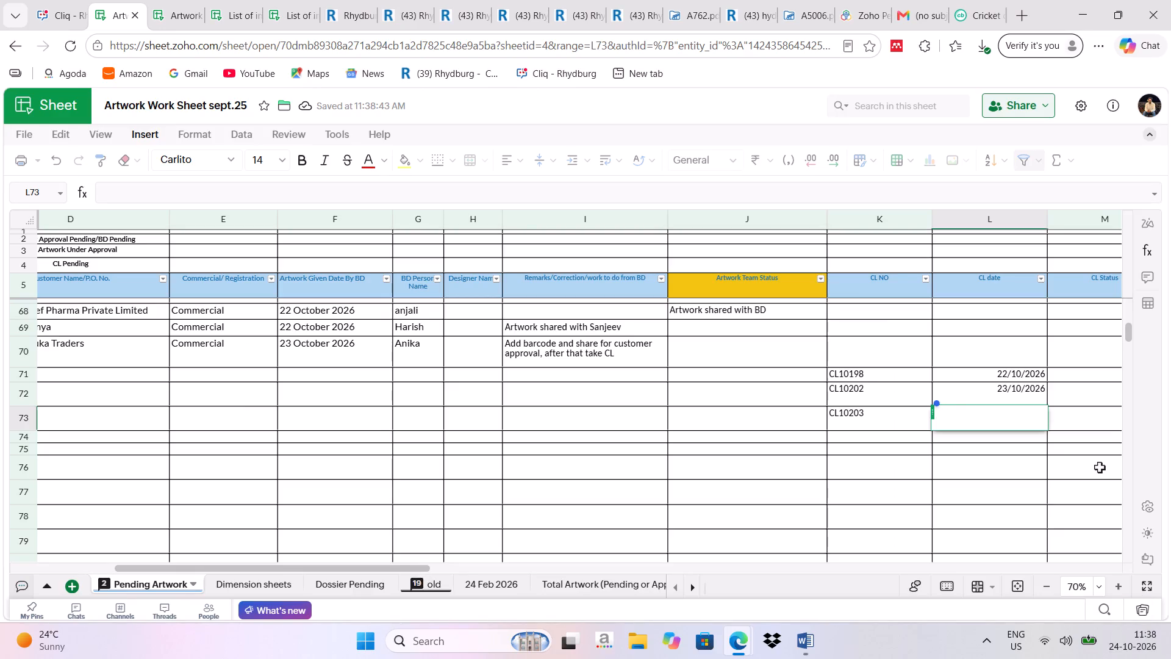
{"action": "type", "text": "23/10/2026"}
{"action": "key", "text": "Return"}
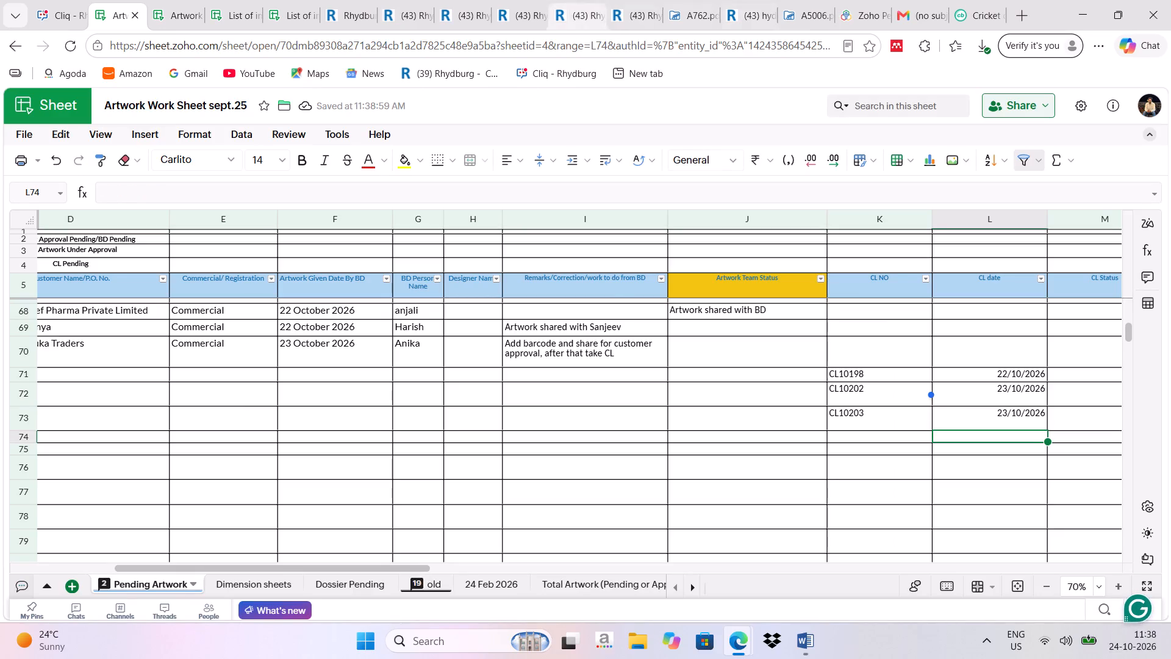
Copy the product code ICIN0720 from change control CL10204 into the Product Code cell of row 74 in Pending Artwork.
{"action": "left_click", "coordinate": [388, 5]}
{"action": "scroll", "coordinate": [406, 403], "scroll_direction": "up", "scroll_amount": 3}
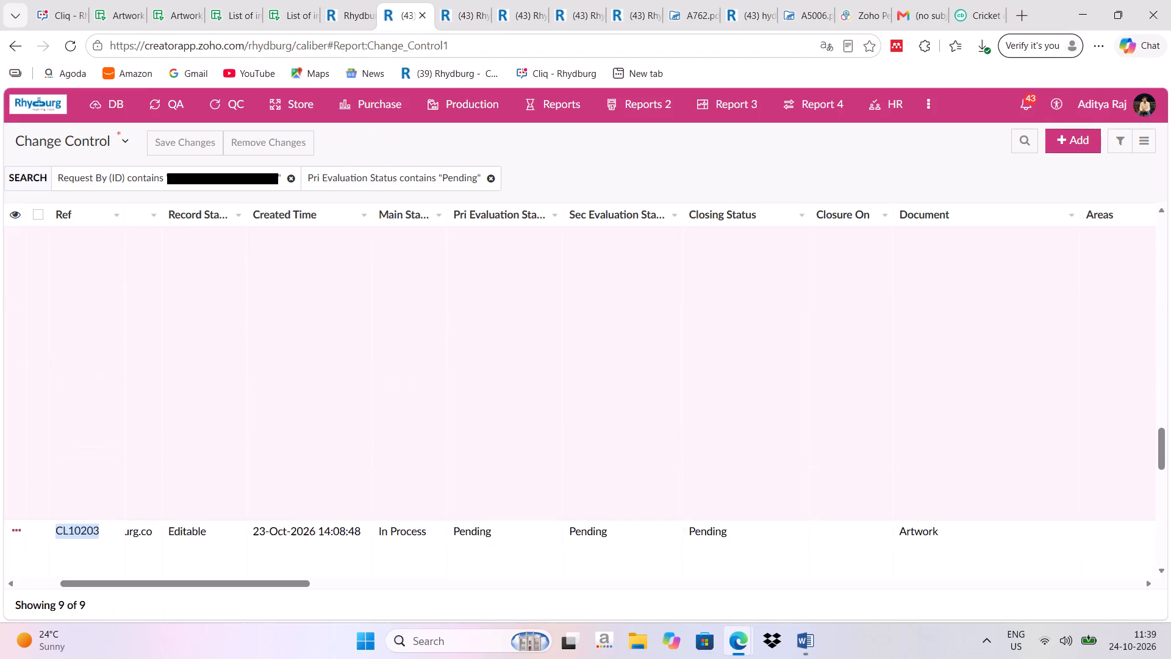
{"action": "scroll", "coordinate": [406, 403], "scroll_direction": "up", "scroll_amount": 2}
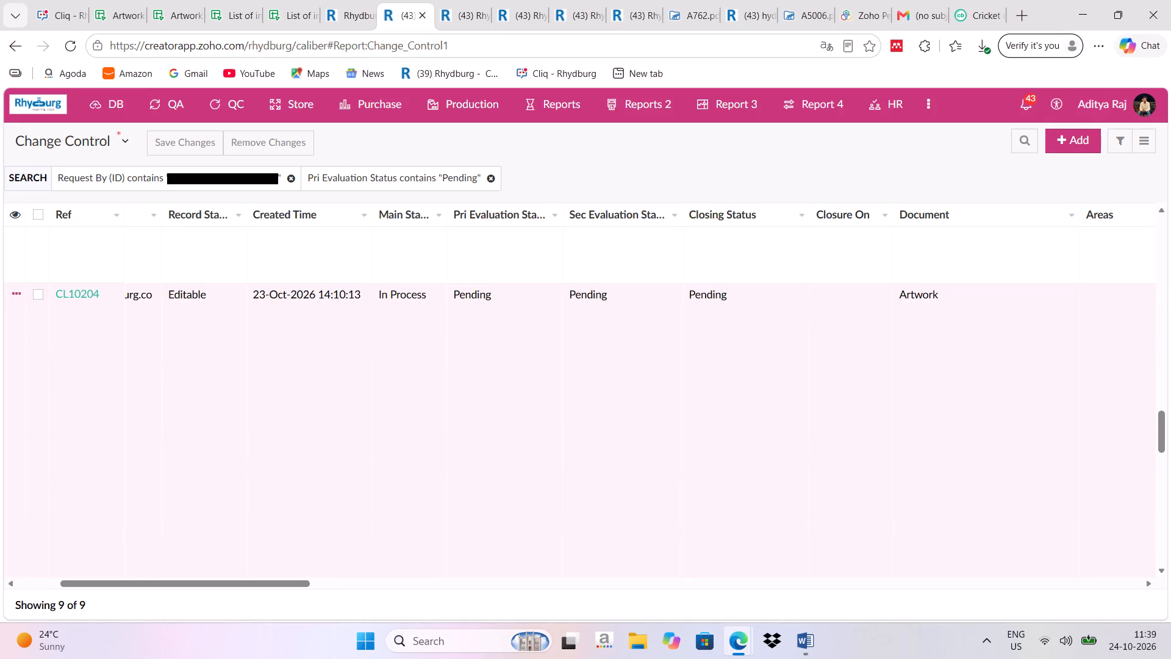
{"action": "scroll", "coordinate": [449, 476], "scroll_direction": "left", "scroll_amount": 12}
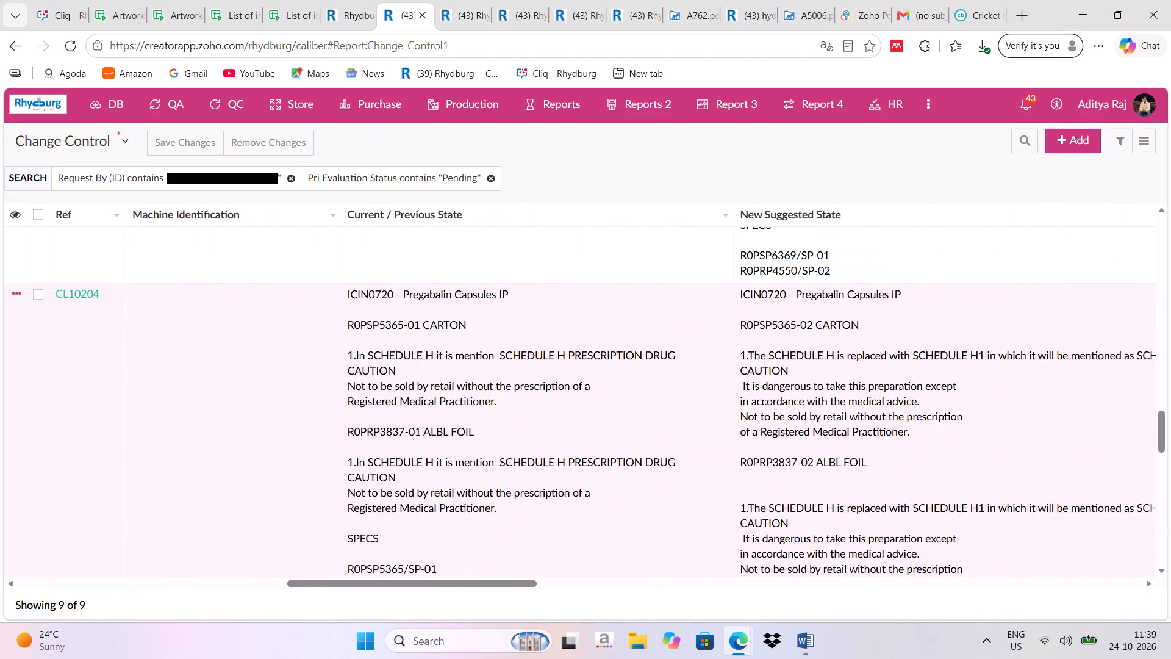
{"action": "left_click_drag", "start_coordinate": [343, 288], "coordinate": [393, 292]}
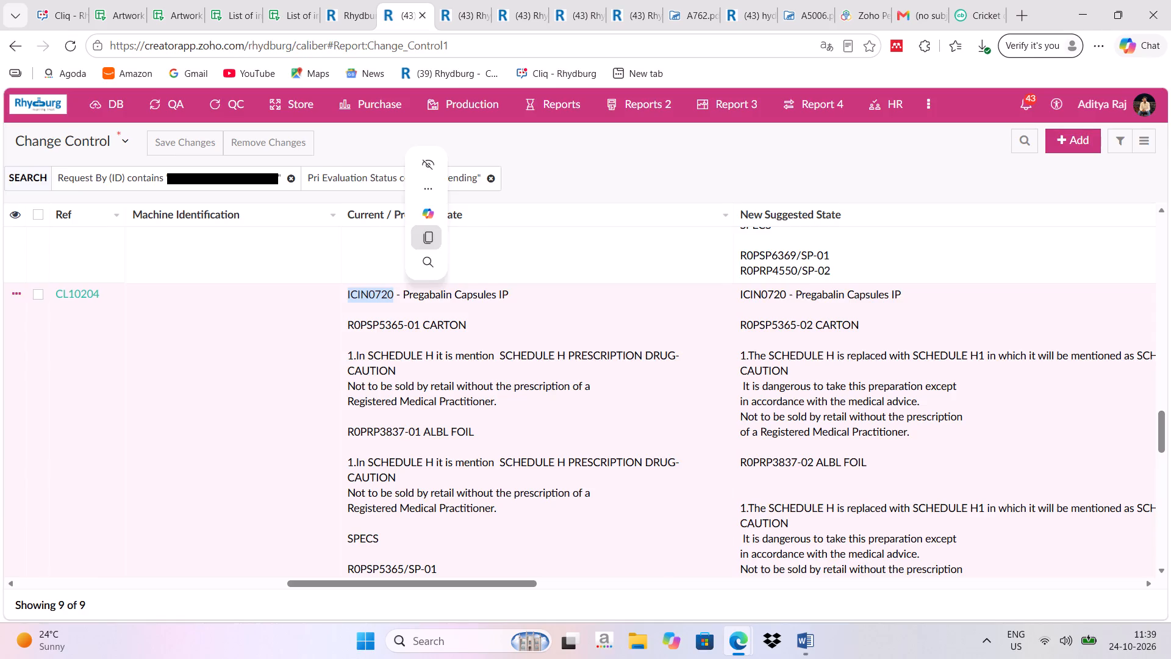
{"action": "left_click", "coordinate": [423, 236]}
{"action": "left_click", "coordinate": [126, 4]}
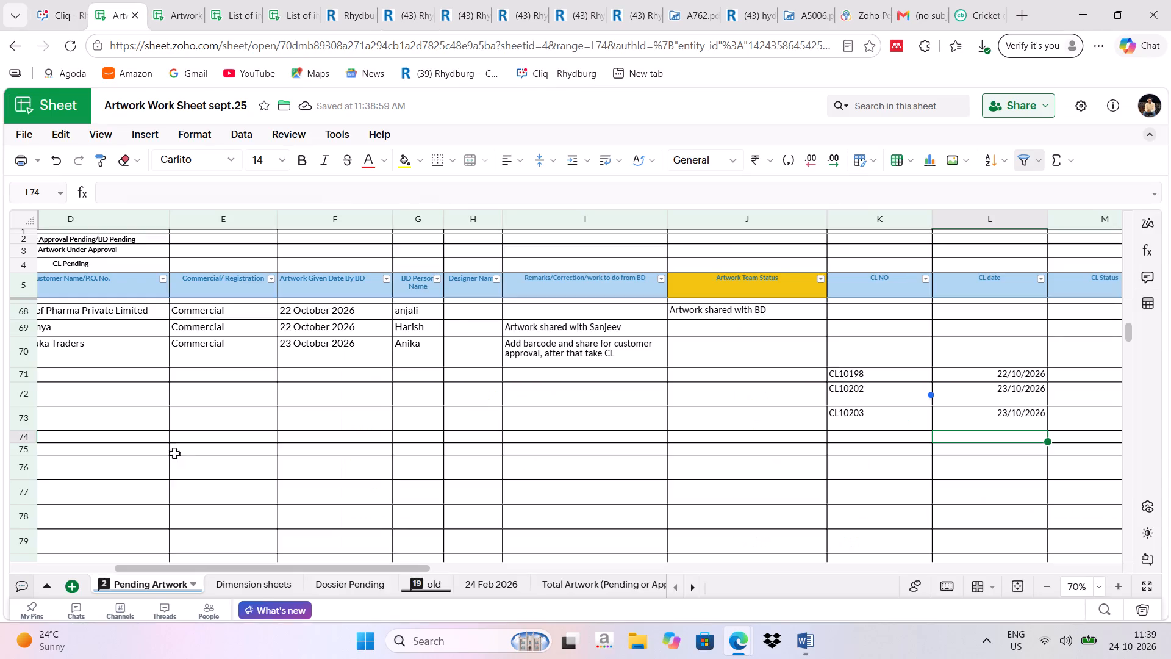
{"action": "scroll", "coordinate": [172, 455], "scroll_direction": "right", "scroll_amount": 9}
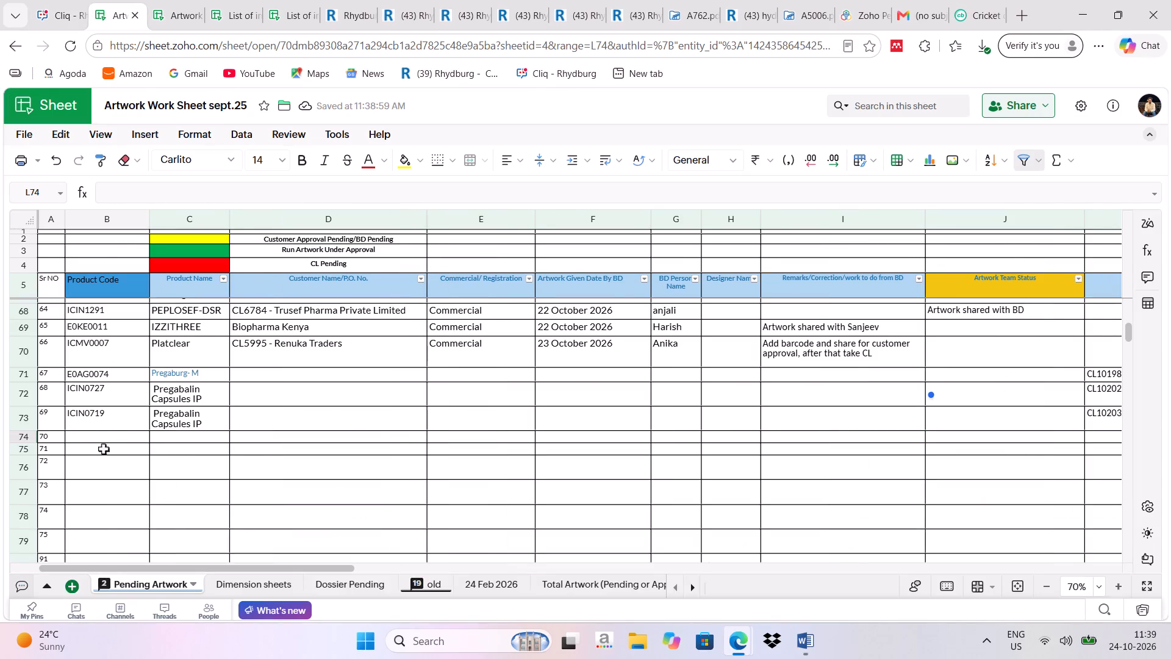
{"action": "double_click", "coordinate": [85, 437]}
{"action": "left_click", "coordinate": [85, 437]}
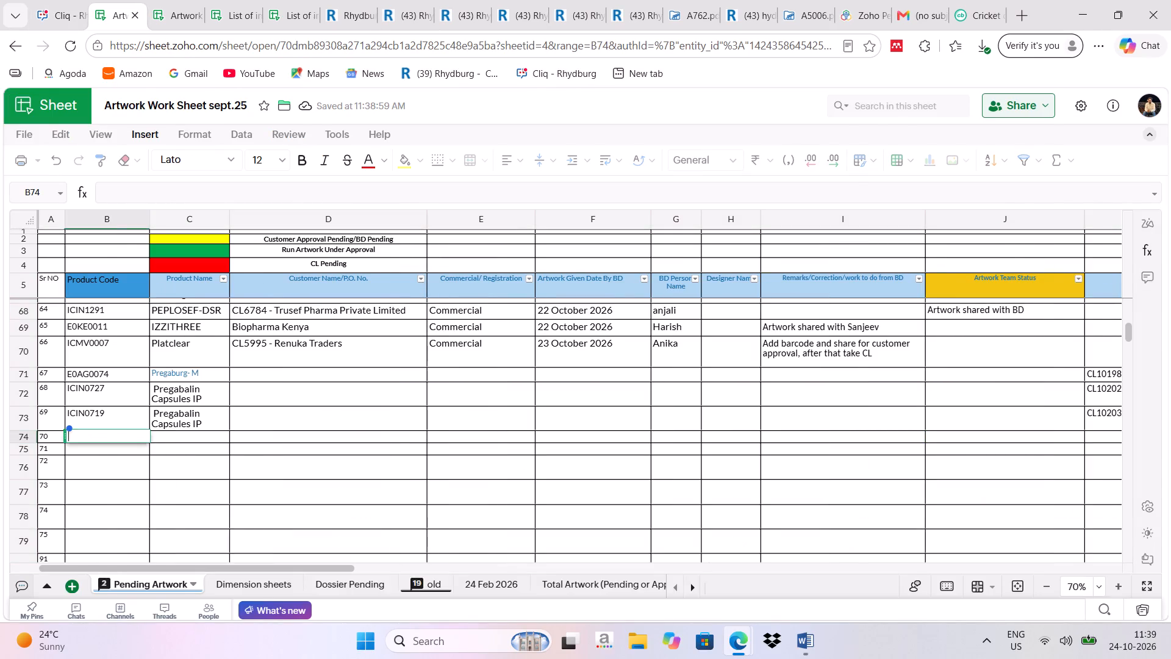
{"action": "key", "text": "ctrl+v"}
{"action": "key", "text": "Return"}
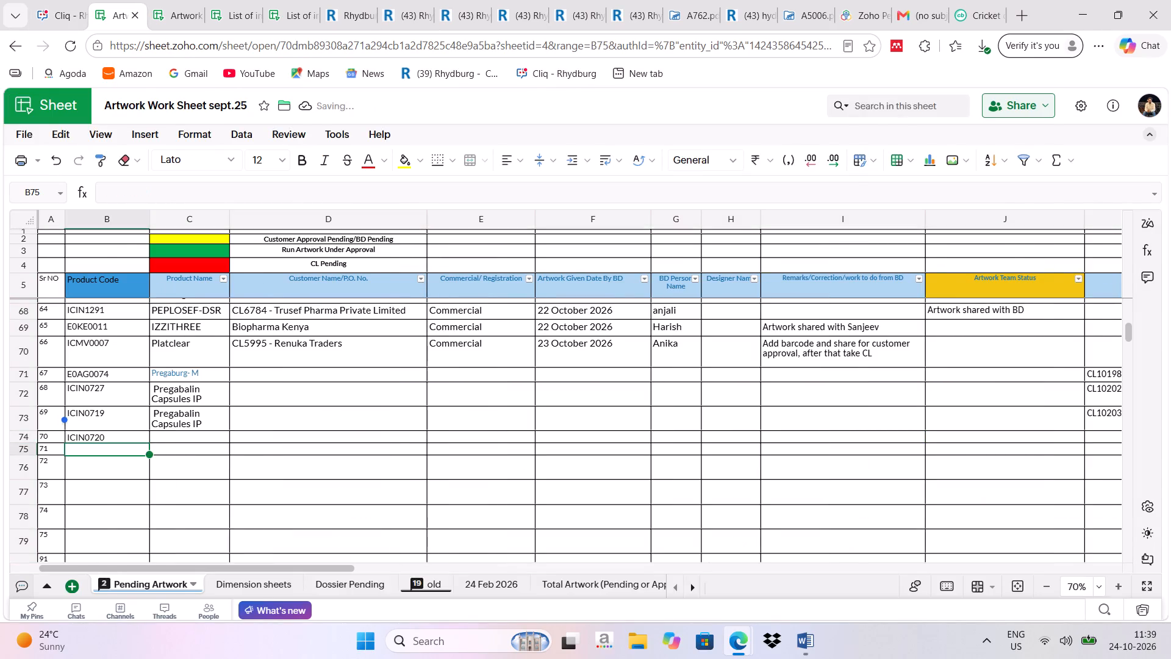
Copy the product name Pregabalin Capsules IP from change control CL10204 into the Product Name cell of row 74.
{"action": "left_click", "coordinate": [159, 434]}
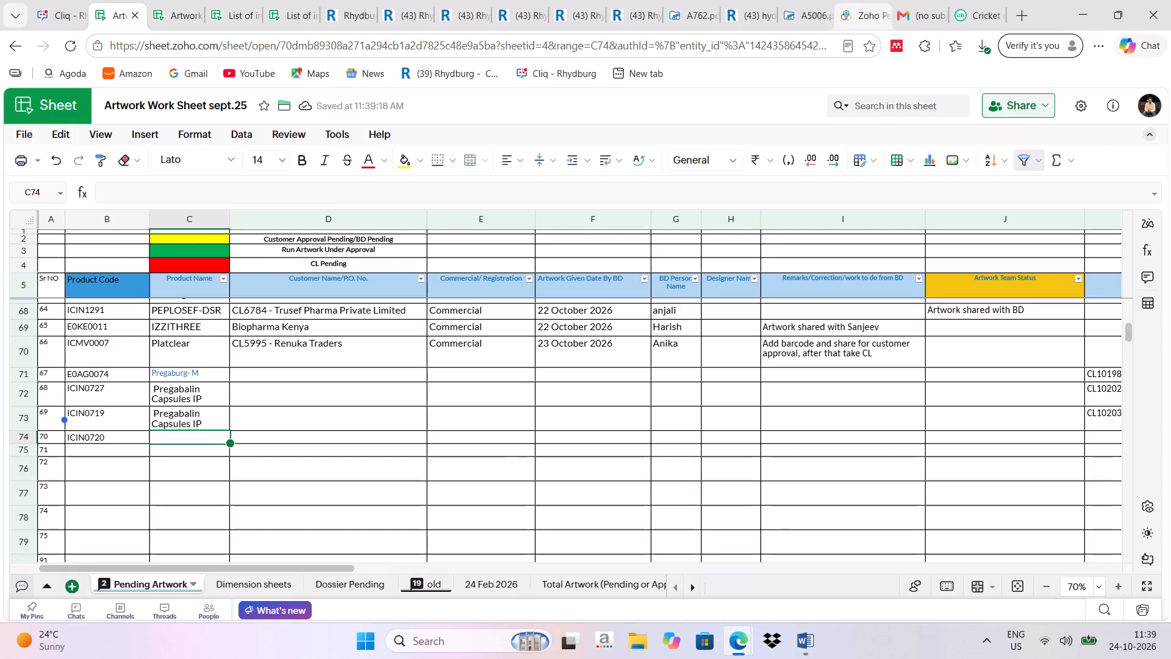
{"action": "left_click", "coordinate": [410, 6]}
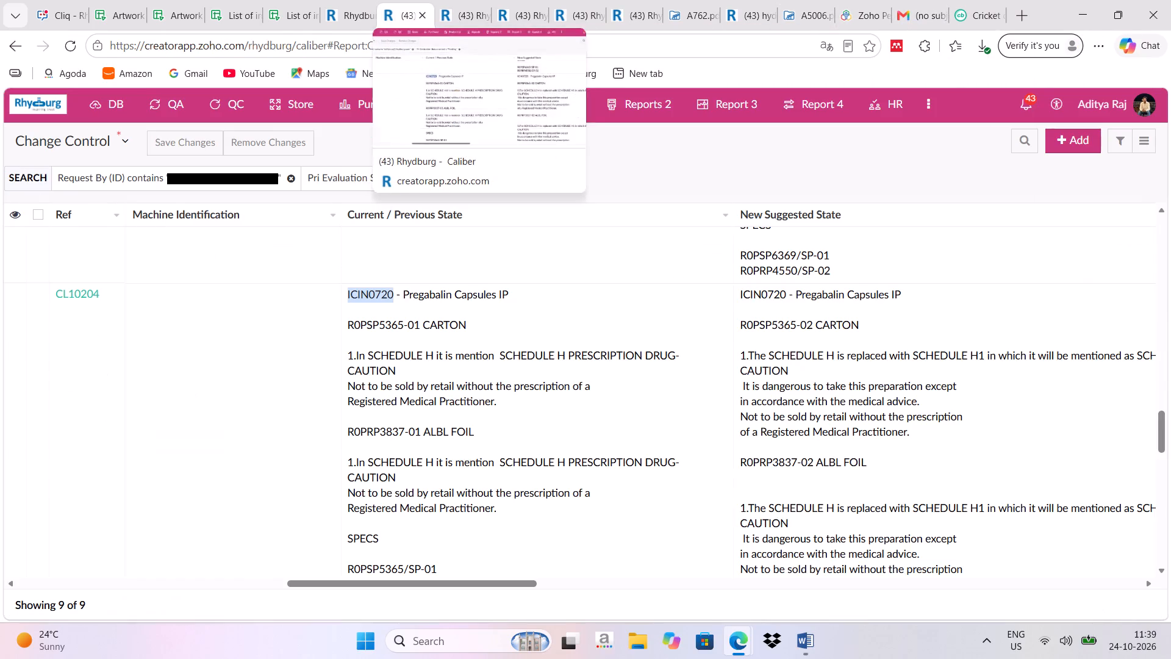
{"action": "left_click_drag", "start_coordinate": [401, 287], "coordinate": [444, 290]}
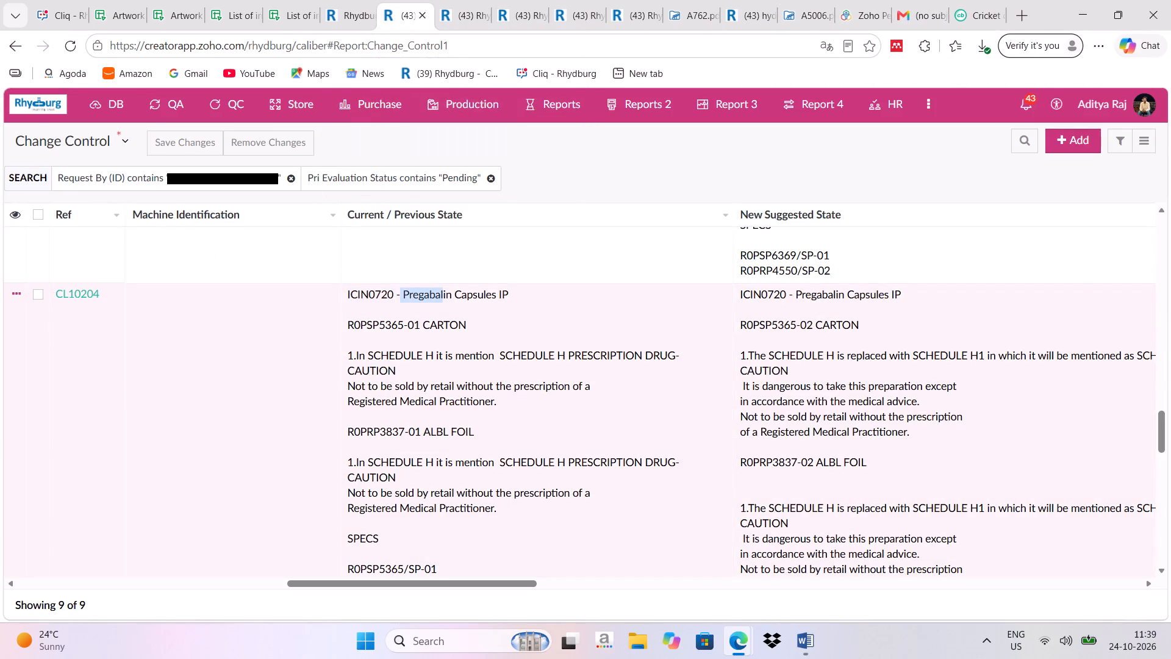
{"action": "left_click_drag", "start_coordinate": [444, 290], "coordinate": [509, 297]}
{"action": "left_click", "coordinate": [550, 240]}
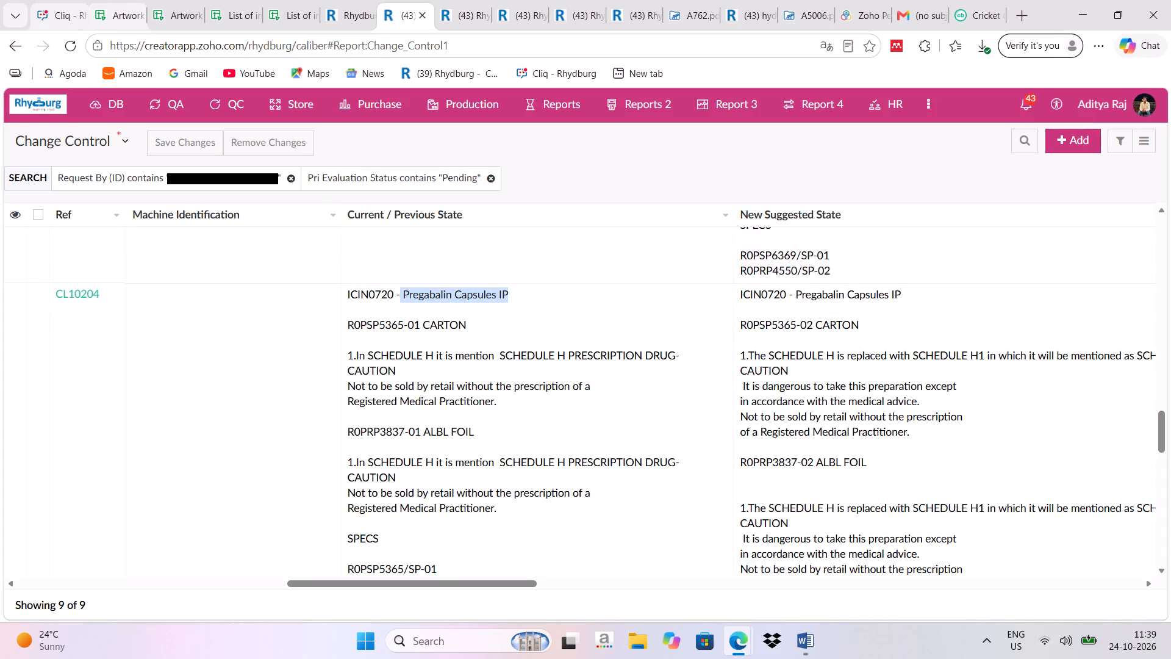
{"action": "left_click", "coordinate": [109, 11]}
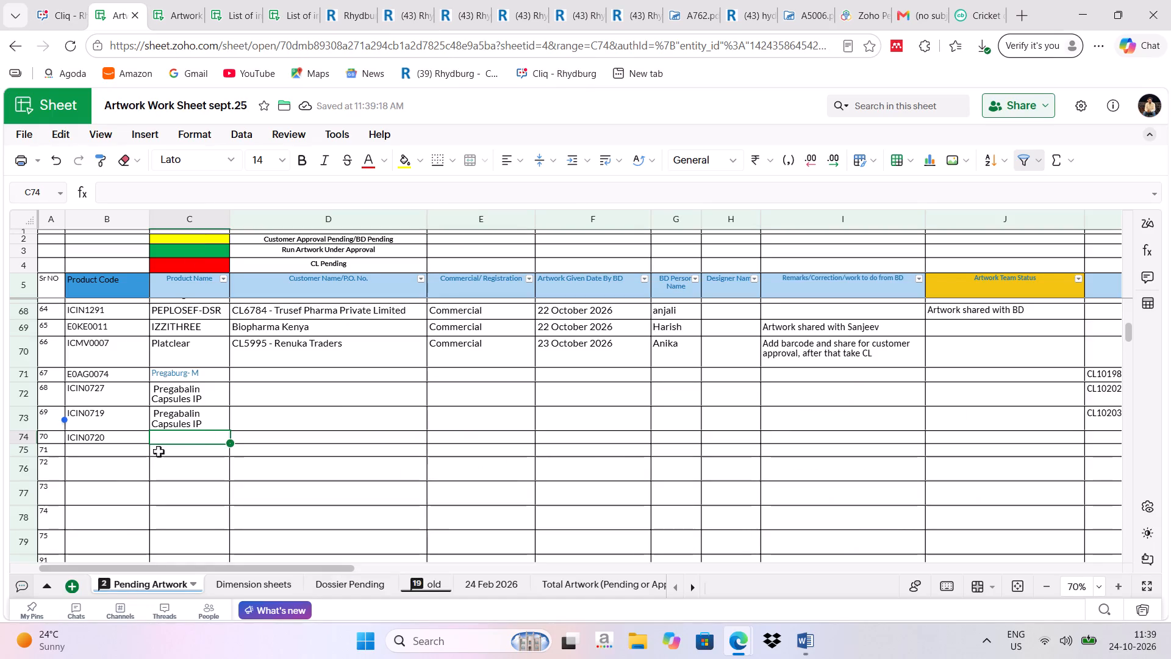
{"action": "double_click", "coordinate": [157, 441]}
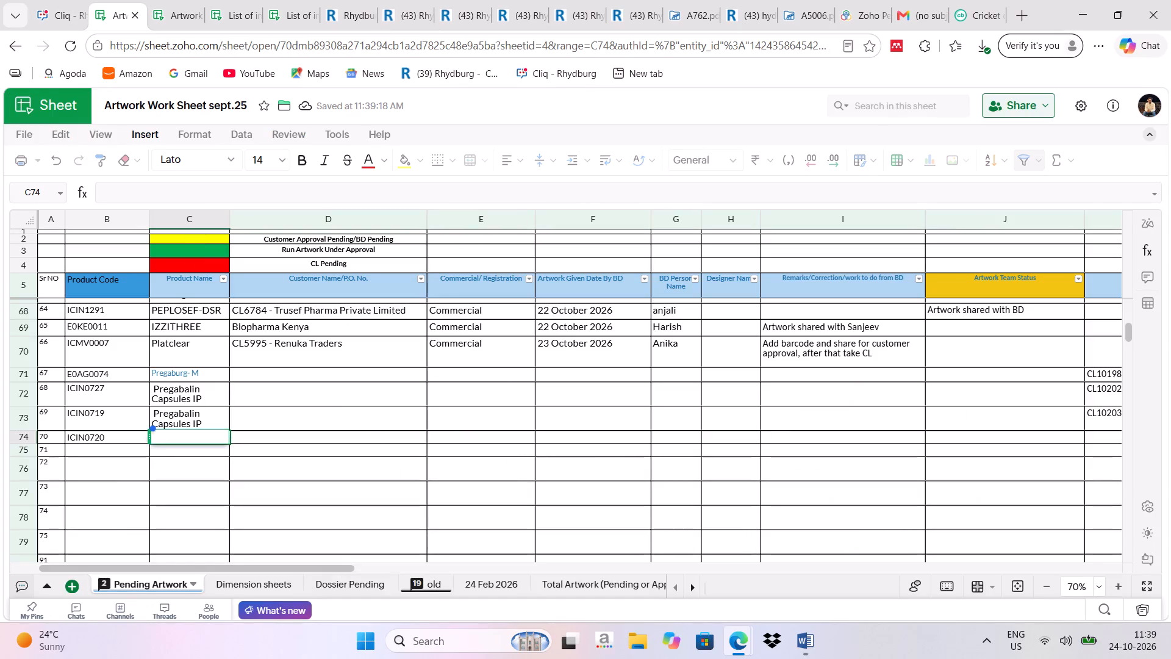
{"action": "key", "text": "ctrl+v"}
{"action": "key", "text": "Return"}
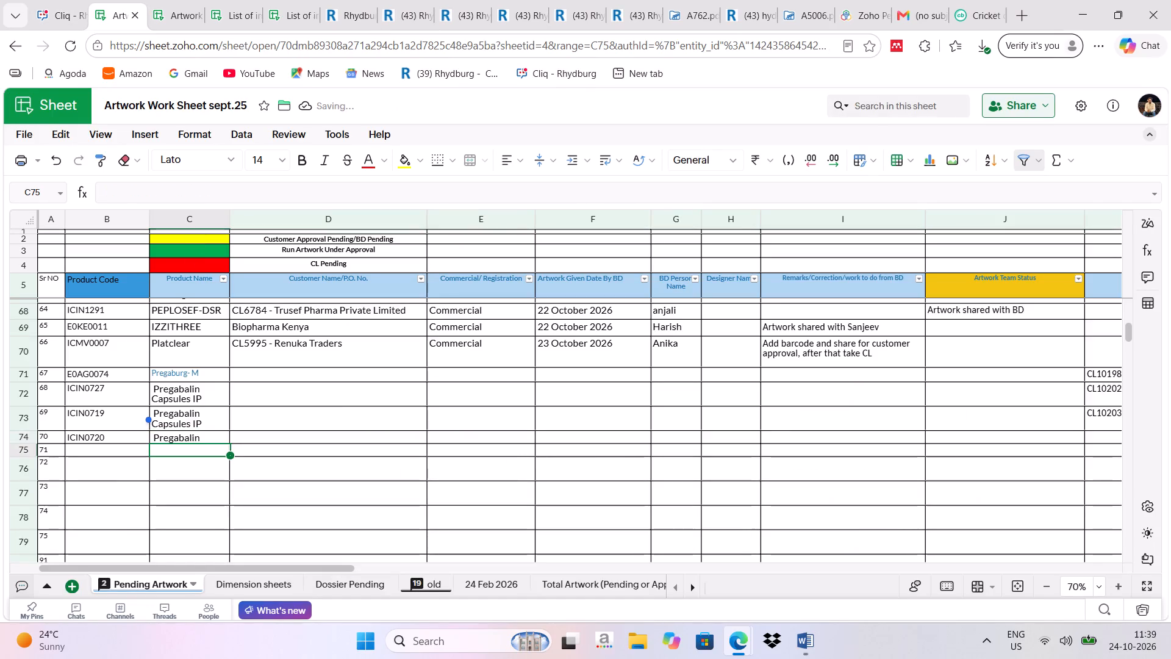
Copy the reference CL10204 from the Change Control report into the CL NO cell of row 74 in Pending Artwork.
{"action": "scroll", "coordinate": [423, 471], "scroll_direction": "left", "scroll_amount": 6}
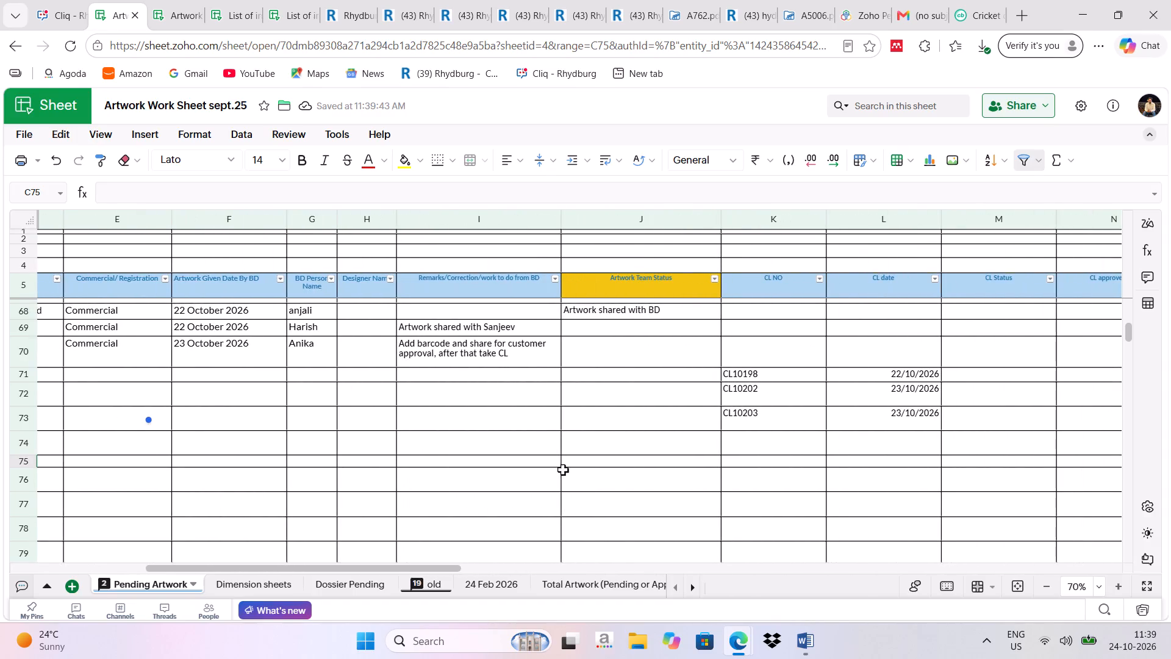
{"action": "left_click", "coordinate": [748, 447]}
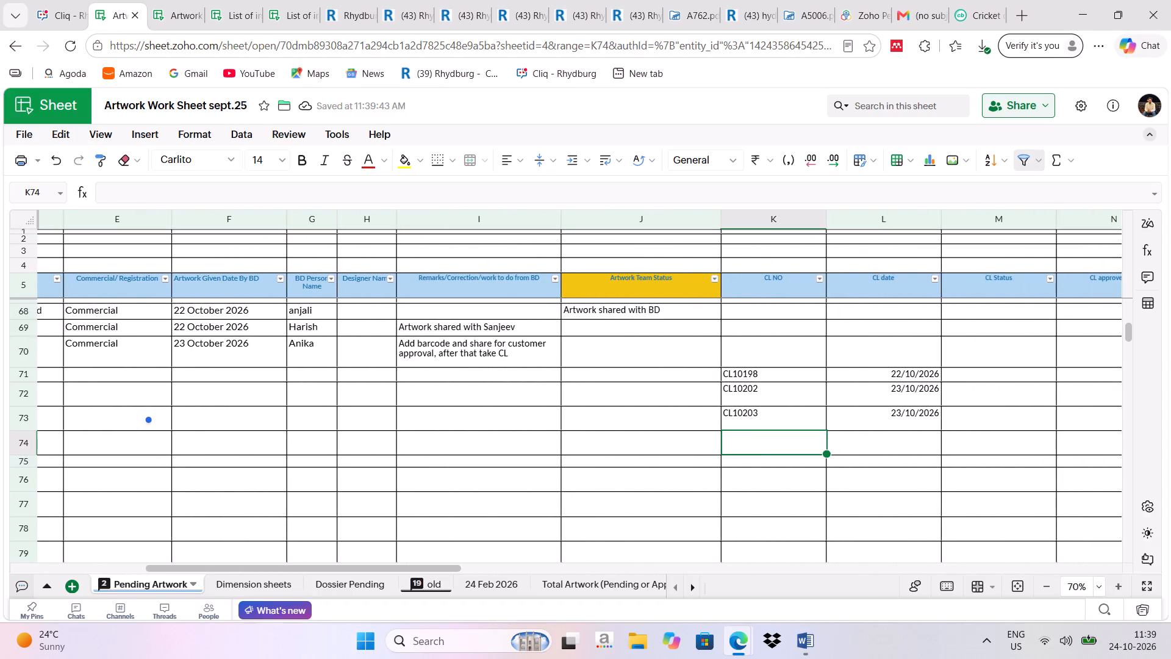
{"action": "left_click", "coordinate": [362, 15]}
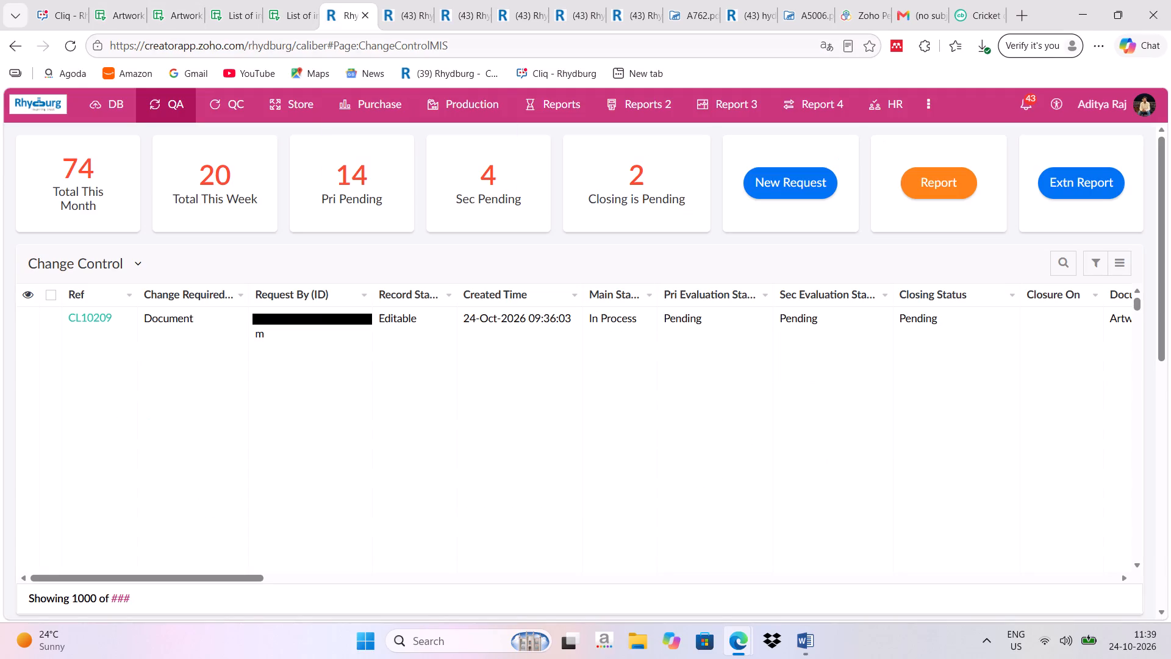
{"action": "left_click", "coordinate": [407, 7]}
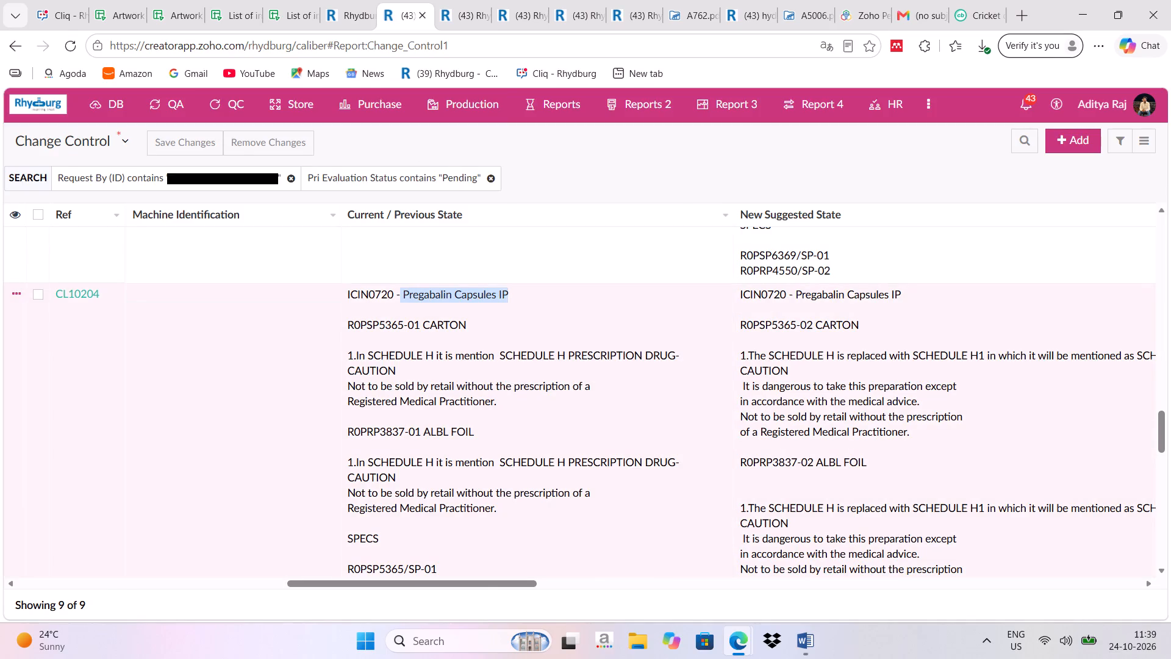
{"action": "left_click_drag", "start_coordinate": [52, 294], "coordinate": [109, 302]}
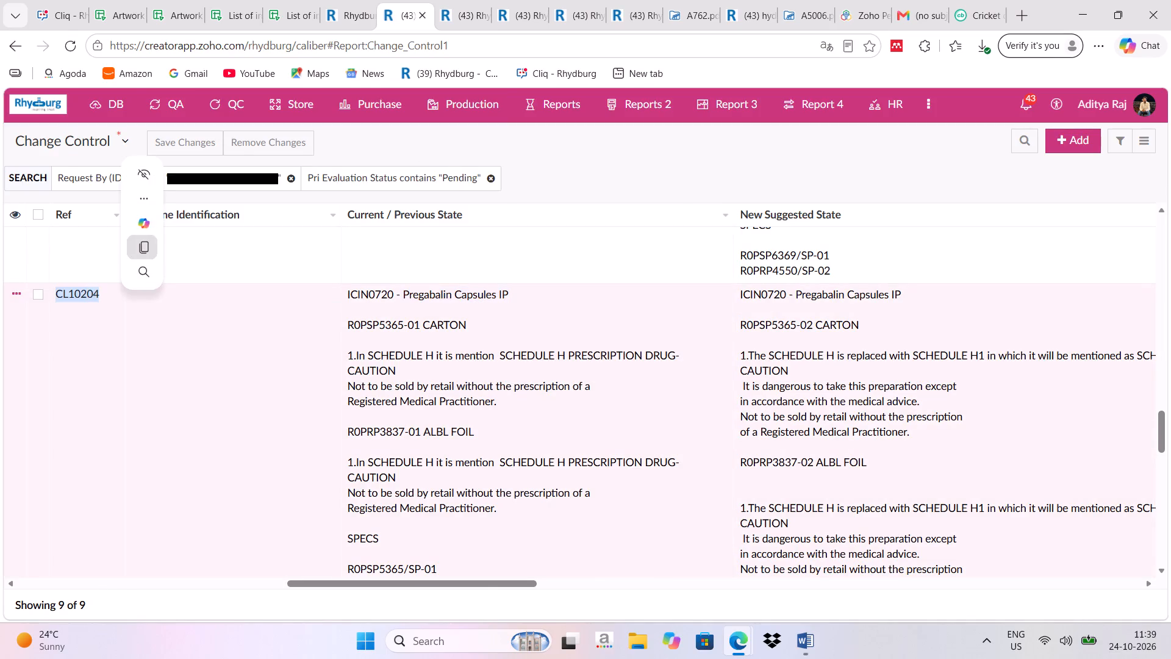
{"action": "left_click", "coordinate": [152, 245]}
{"action": "left_click", "coordinate": [120, 9]}
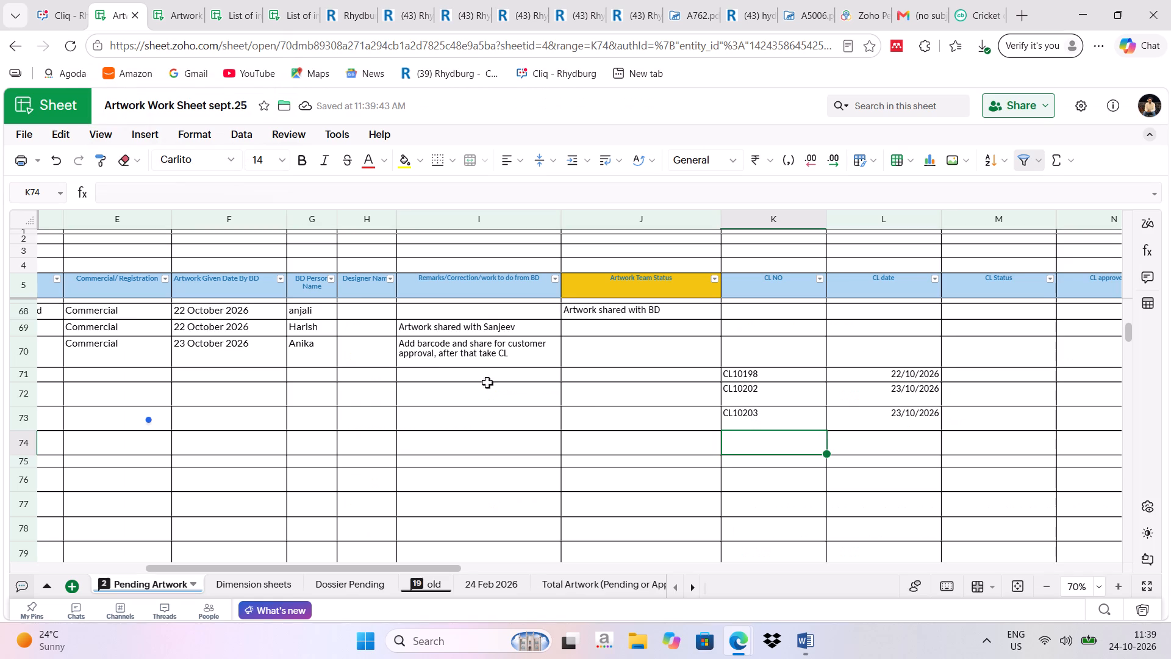
{"action": "double_click", "coordinate": [742, 448]}
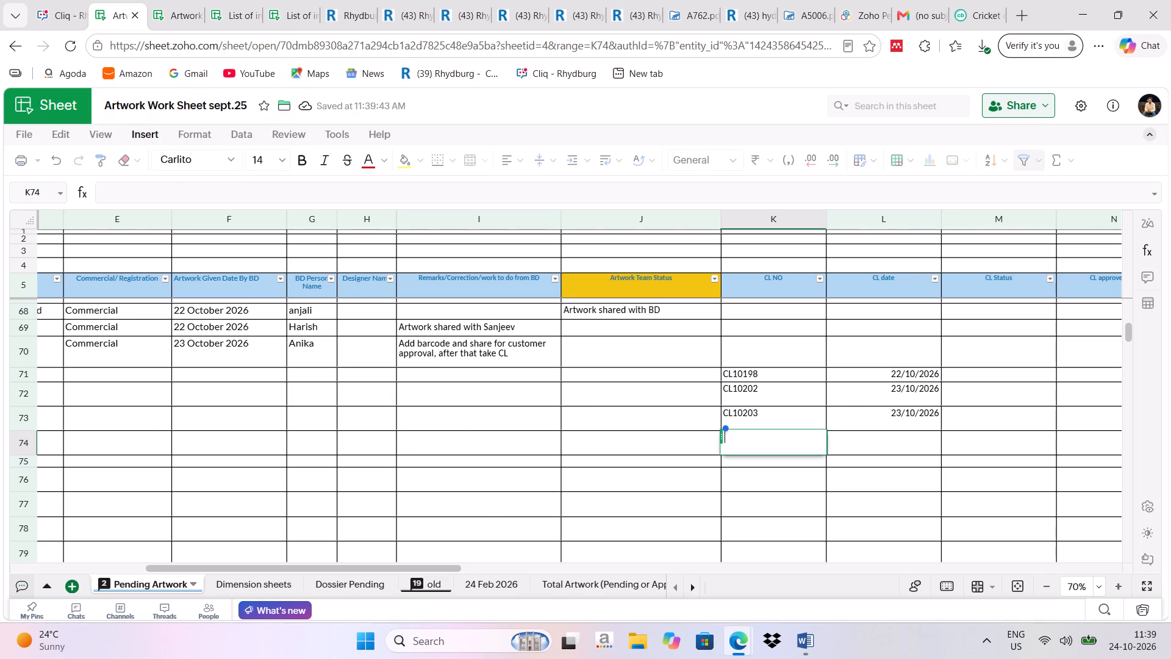
{"action": "key", "text": "ctrl+v"}
Enter 23/10/2026 as the CL date for CL10204 in row 74.
{"action": "double_click", "coordinate": [855, 443]}
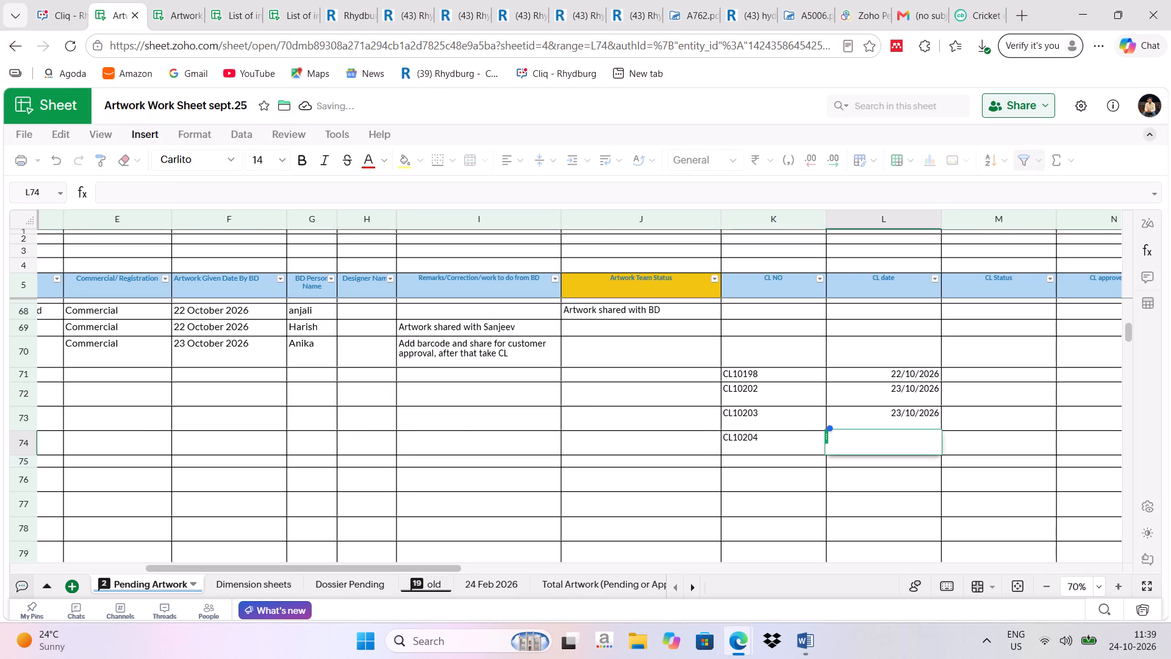
{"action": "type", "text": "23"}
{"action": "key", "text": "slash"}
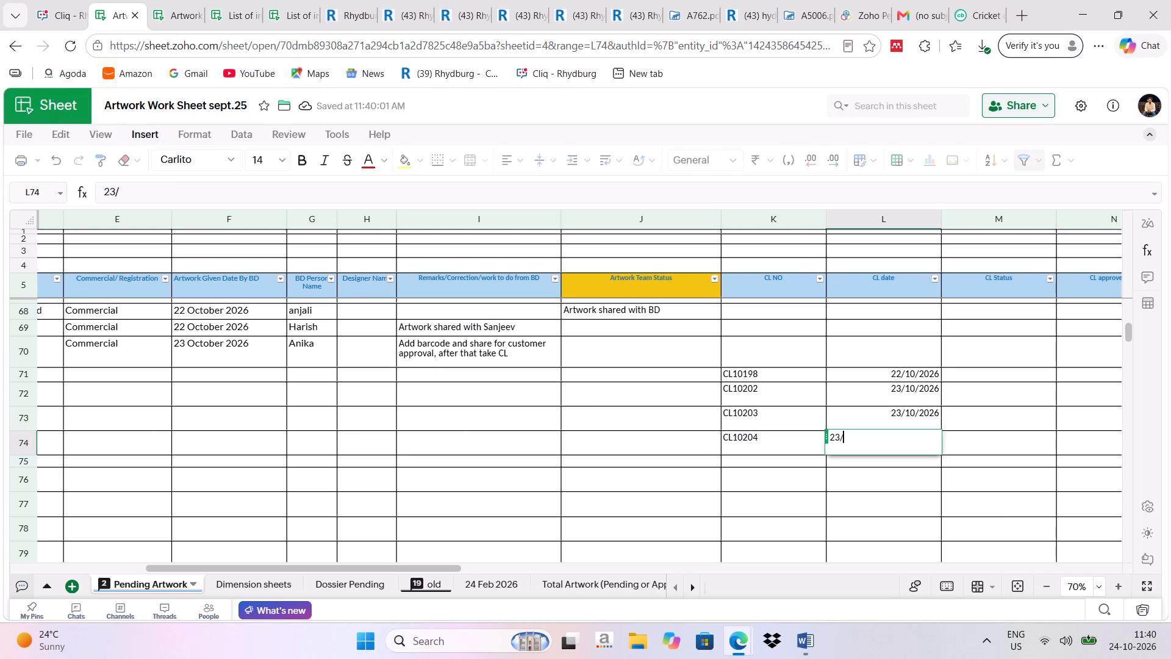
{"action": "type", "text": "10/201"}
{"action": "key", "text": "BackSpace"}
{"action": "type", "text": "26"}
{"action": "key", "text": "Return"}
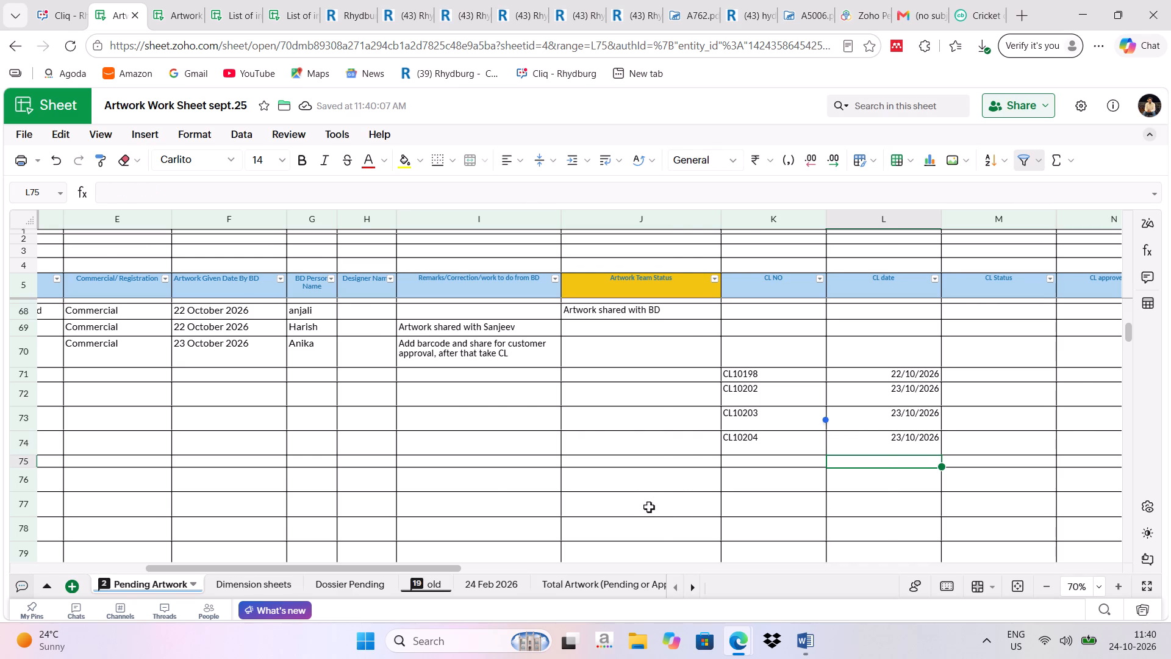
Copy the product code ICIN1029 from change control CL10205 into the Product Code cell of row 75 in Pending Artwork.
{"action": "scroll", "coordinate": [648, 506], "scroll_direction": "right", "scroll_amount": 5}
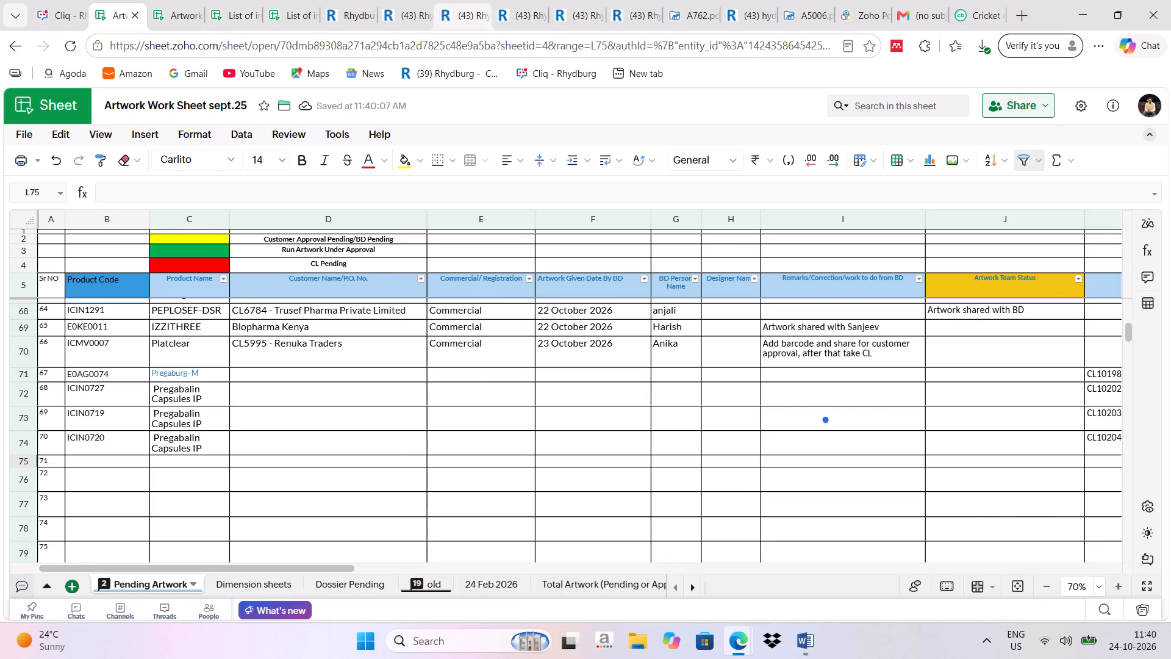
{"action": "left_click", "coordinate": [412, 8]}
{"action": "scroll", "coordinate": [445, 398], "scroll_direction": "up", "scroll_amount": 2}
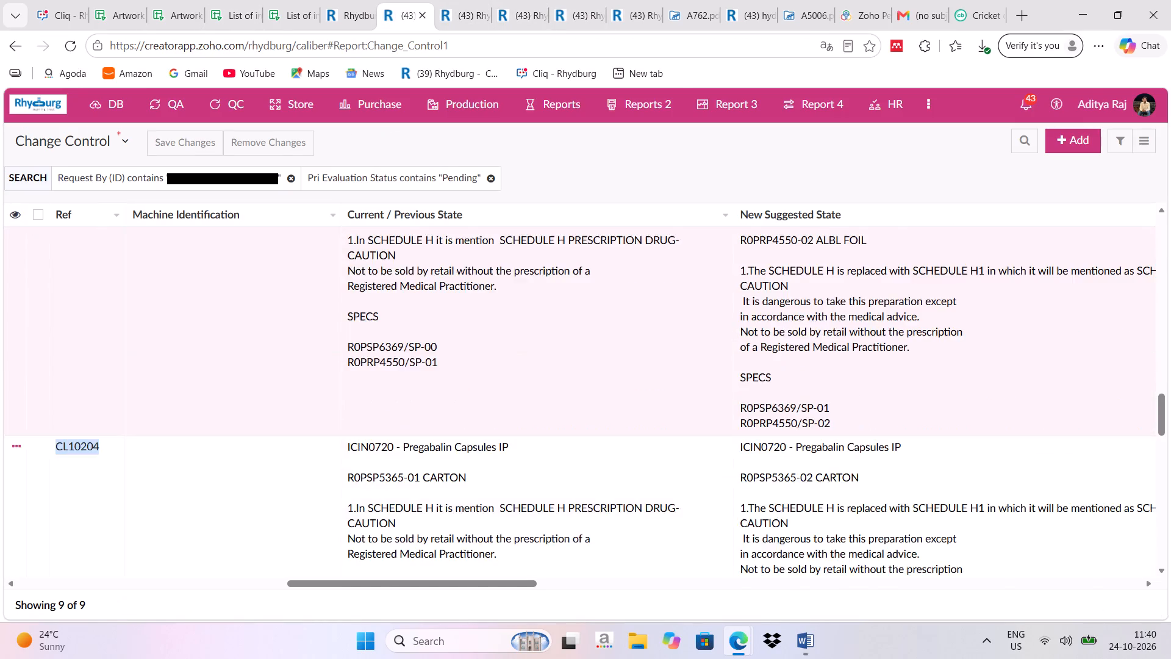
{"action": "scroll", "coordinate": [445, 398], "scroll_direction": "up", "scroll_amount": 3}
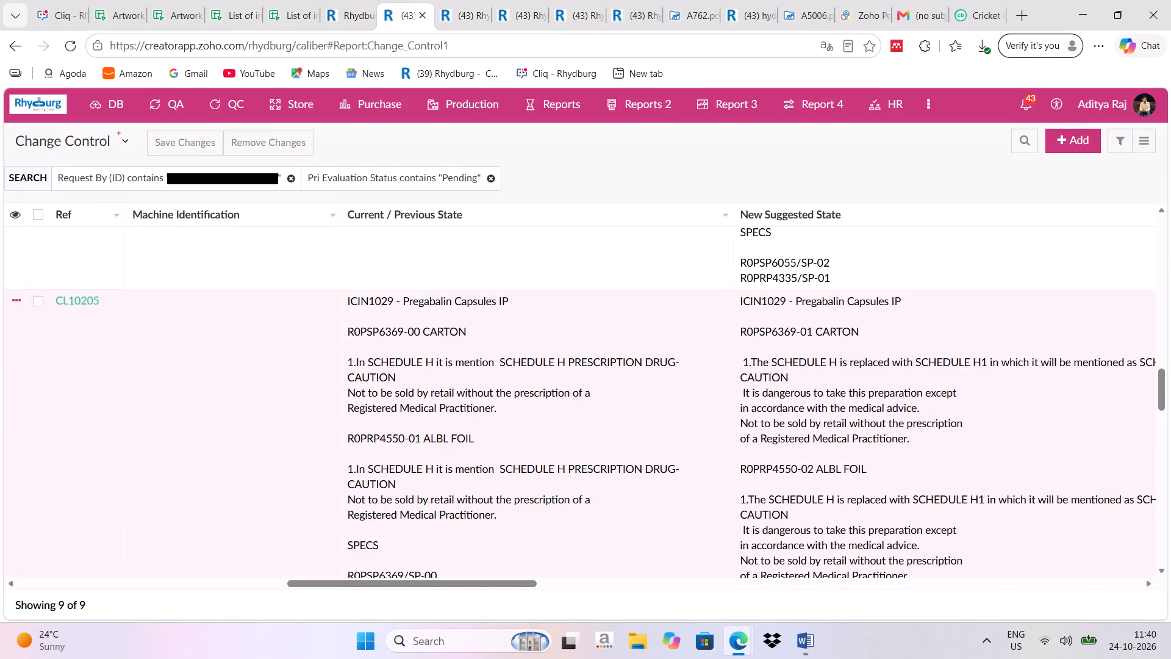
{"action": "left_click_drag", "start_coordinate": [54, 298], "coordinate": [65, 303]}
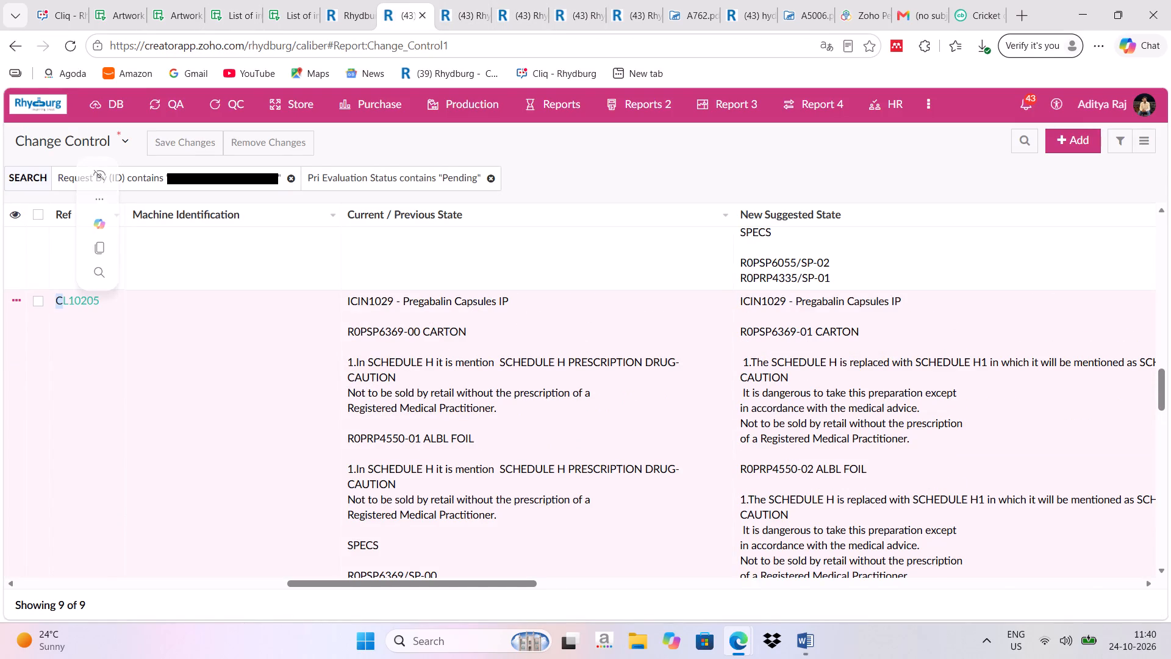
{"action": "left_click_drag", "start_coordinate": [340, 301], "coordinate": [395, 303]}
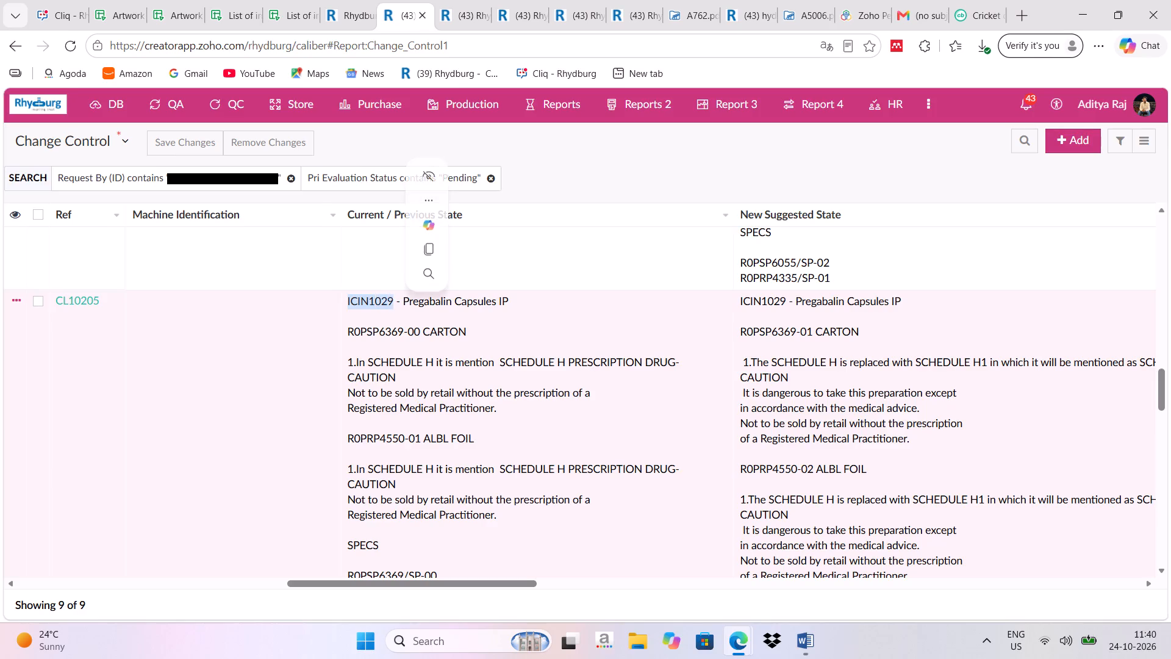
{"action": "left_click", "coordinate": [434, 249]}
{"action": "left_click", "coordinate": [124, 14]}
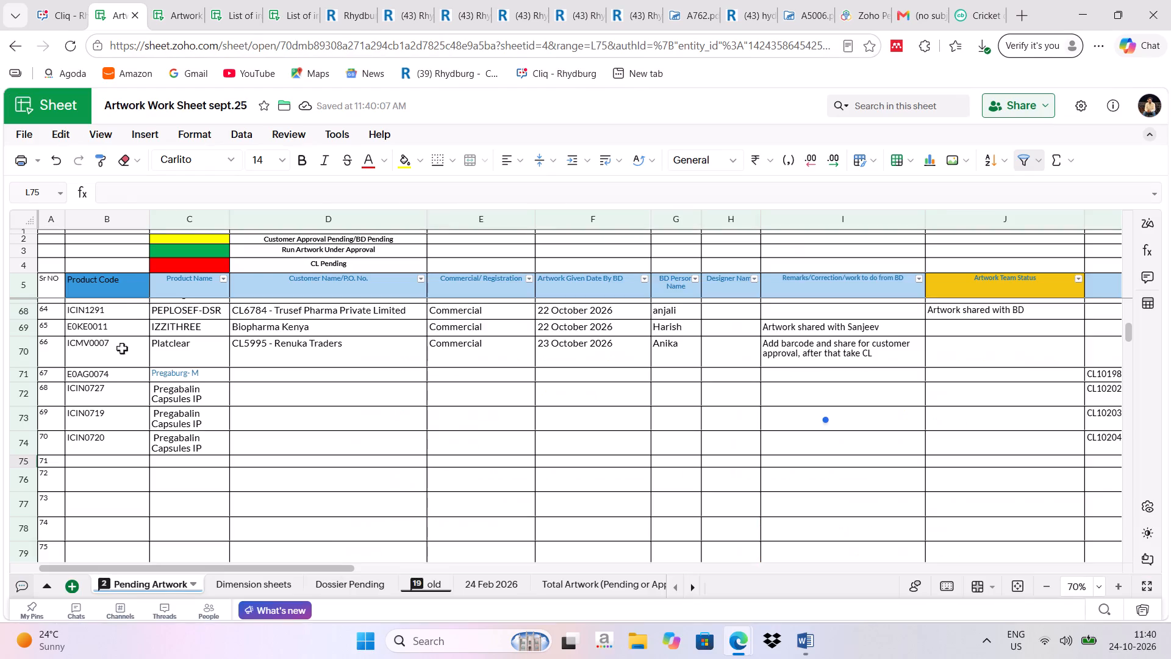
{"action": "double_click", "coordinate": [91, 459]}
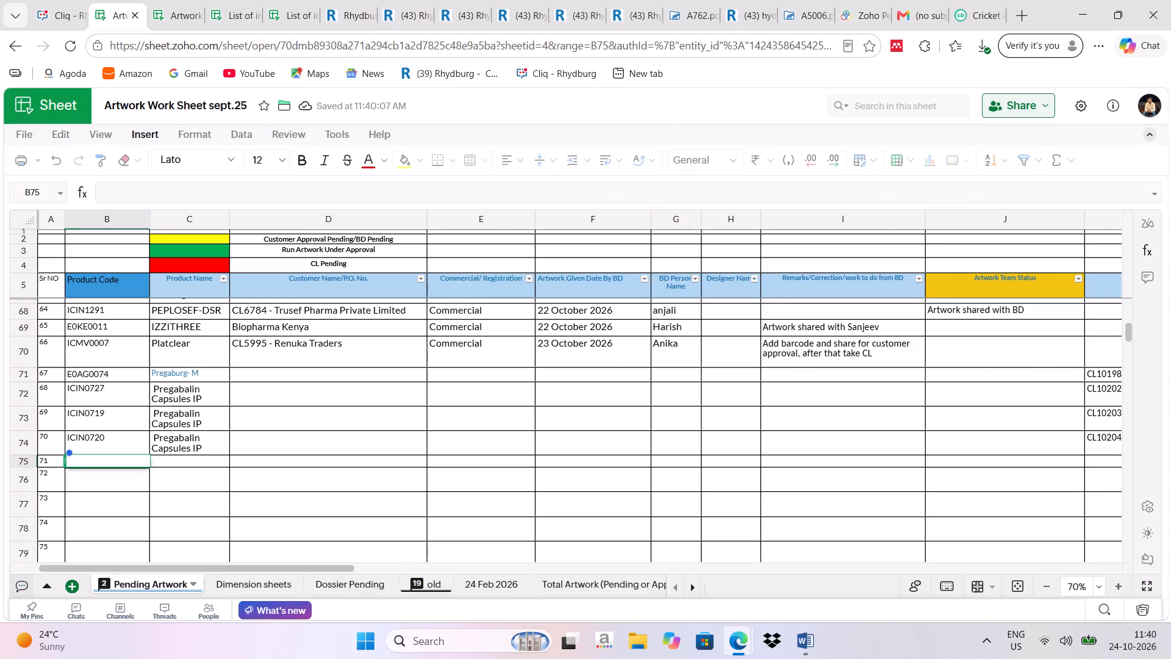
{"action": "key", "text": "ctrl+v"}
Copy the product name Pregabalin Capsules IP from change control CL10205 into the Product Name cell of row 75.
{"action": "left_click", "coordinate": [170, 463]}
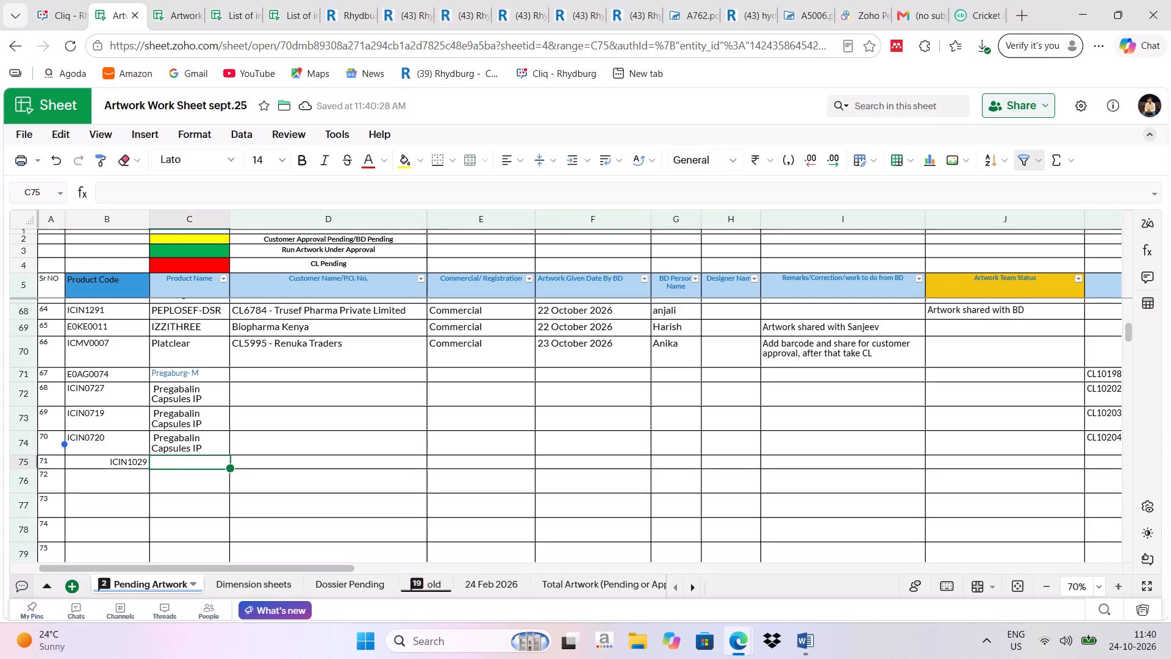
{"action": "left_click", "coordinate": [170, 463]}
{"action": "left_click", "coordinate": [170, 463]}
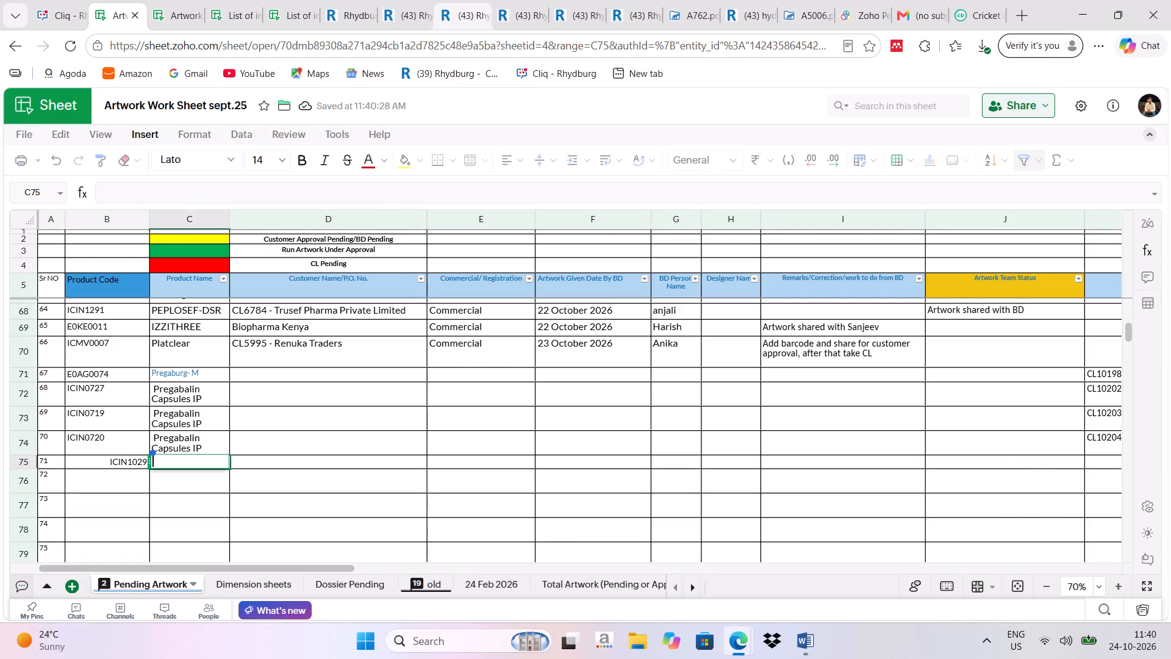
{"action": "left_click", "coordinate": [449, 9]}
{"action": "left_click", "coordinate": [396, 11]}
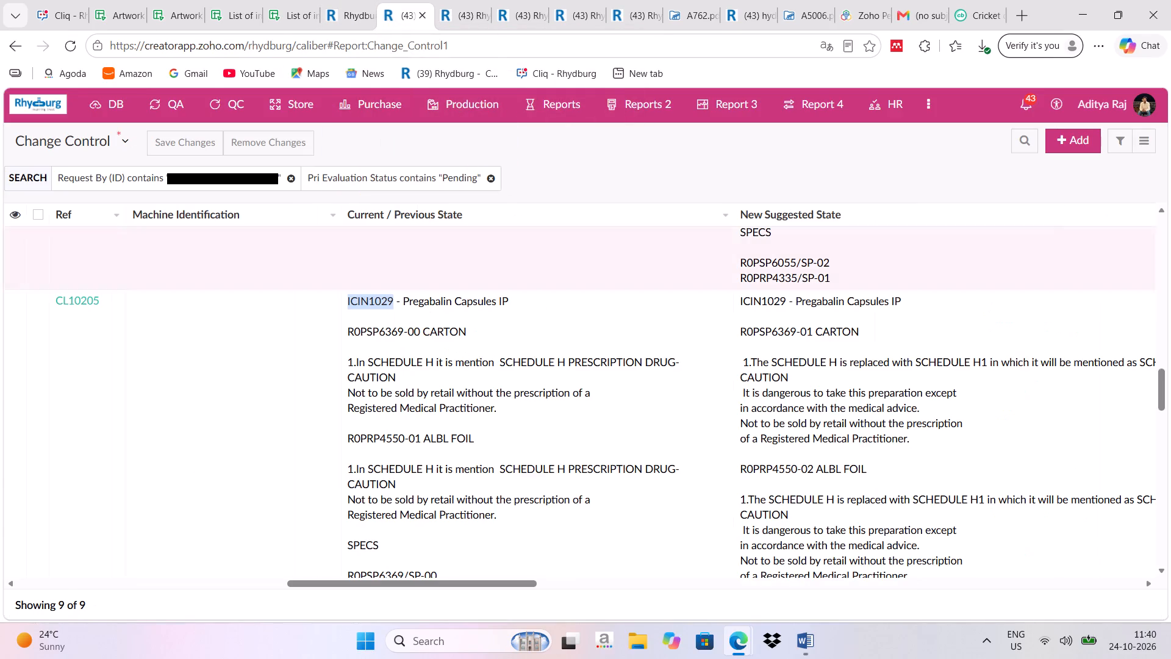
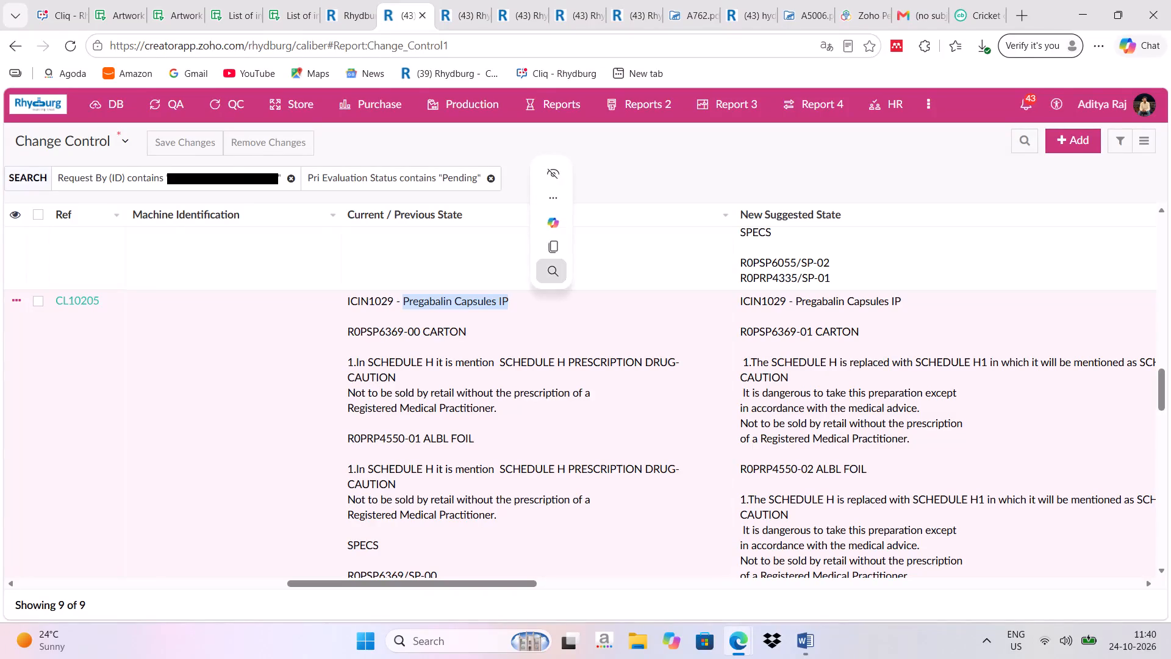
Copy the selected product name Pregabalin Capsules IP from change control CL10205 into the Product Name cell of row 75 in Pending Artwork.
{"action": "left_click", "coordinate": [551, 245]}
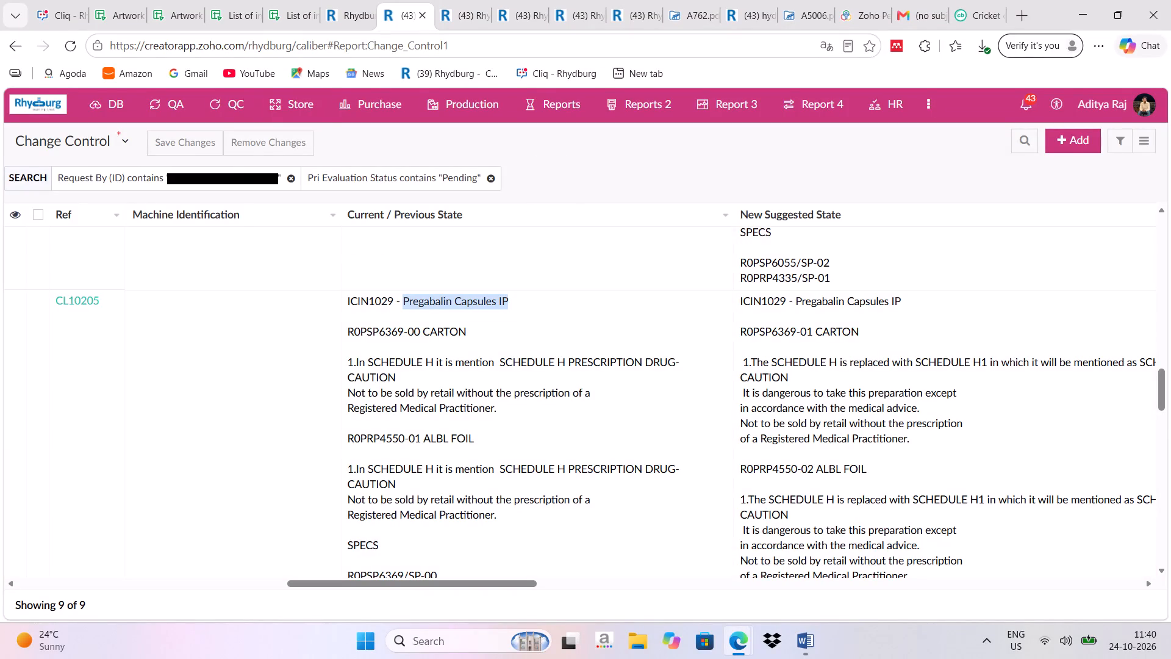
{"action": "left_click", "coordinate": [232, 8]}
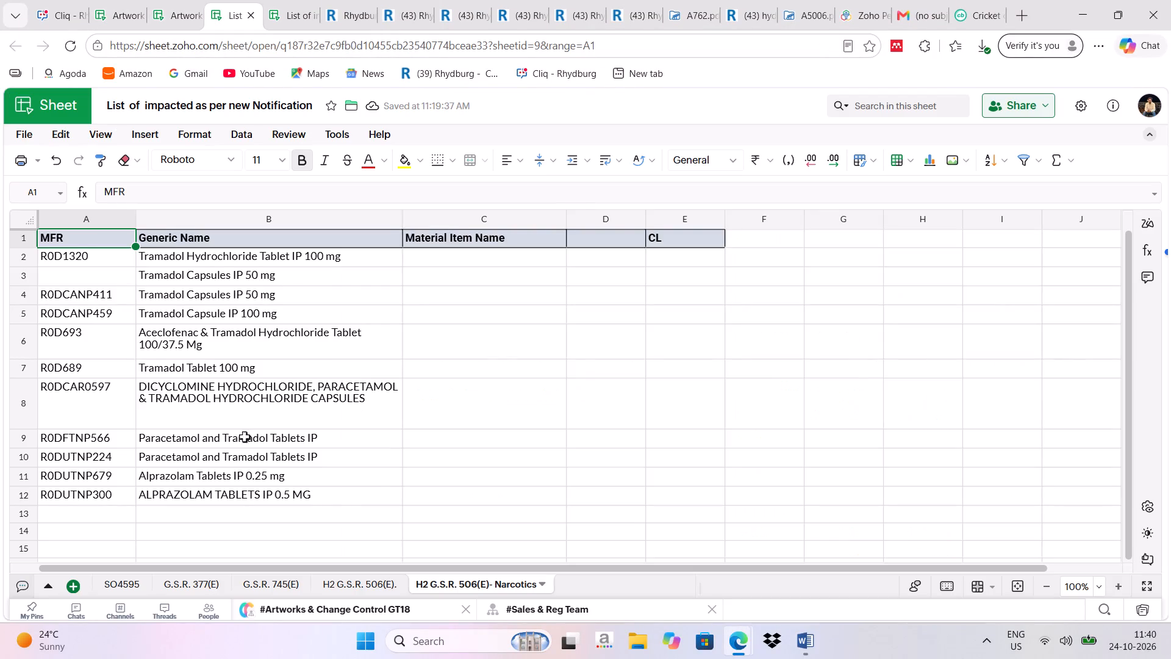
{"action": "left_click", "coordinate": [188, 581]}
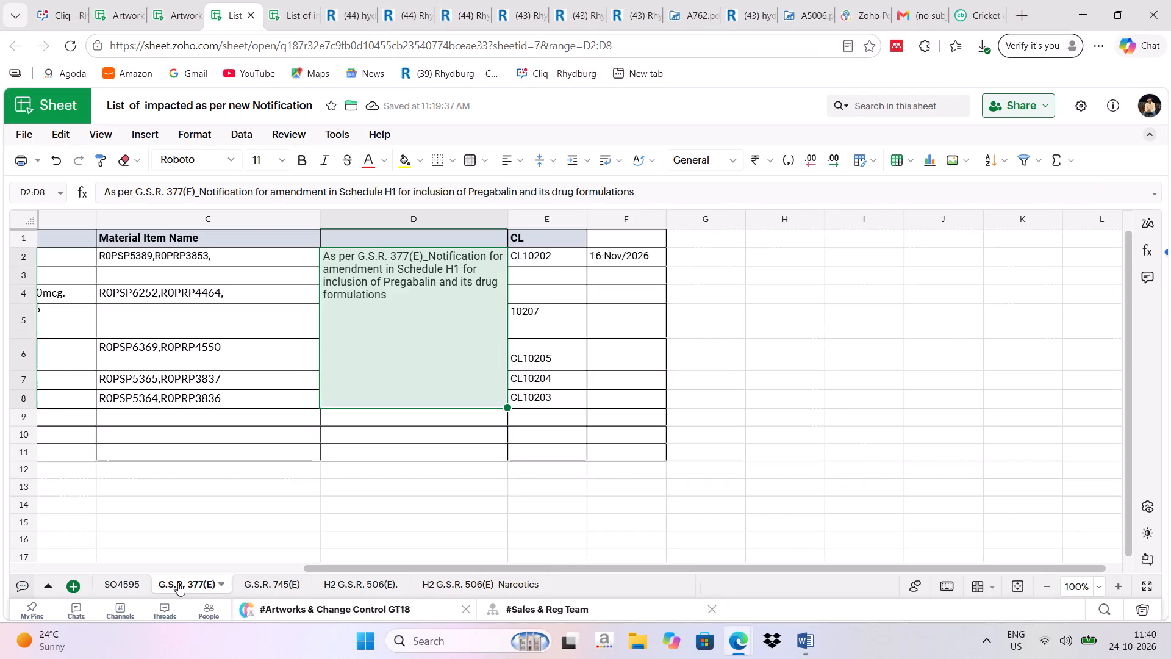
{"action": "scroll", "coordinate": [209, 463], "scroll_direction": "right", "scroll_amount": 2}
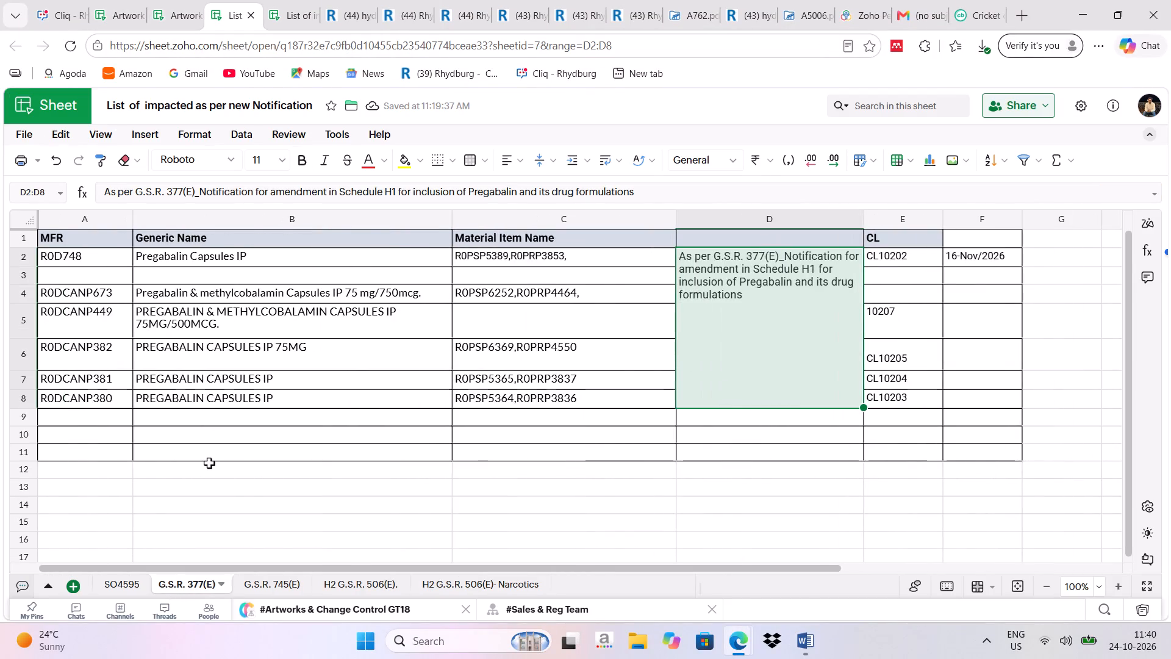
{"action": "scroll", "coordinate": [209, 463], "scroll_direction": "right", "scroll_amount": 1}
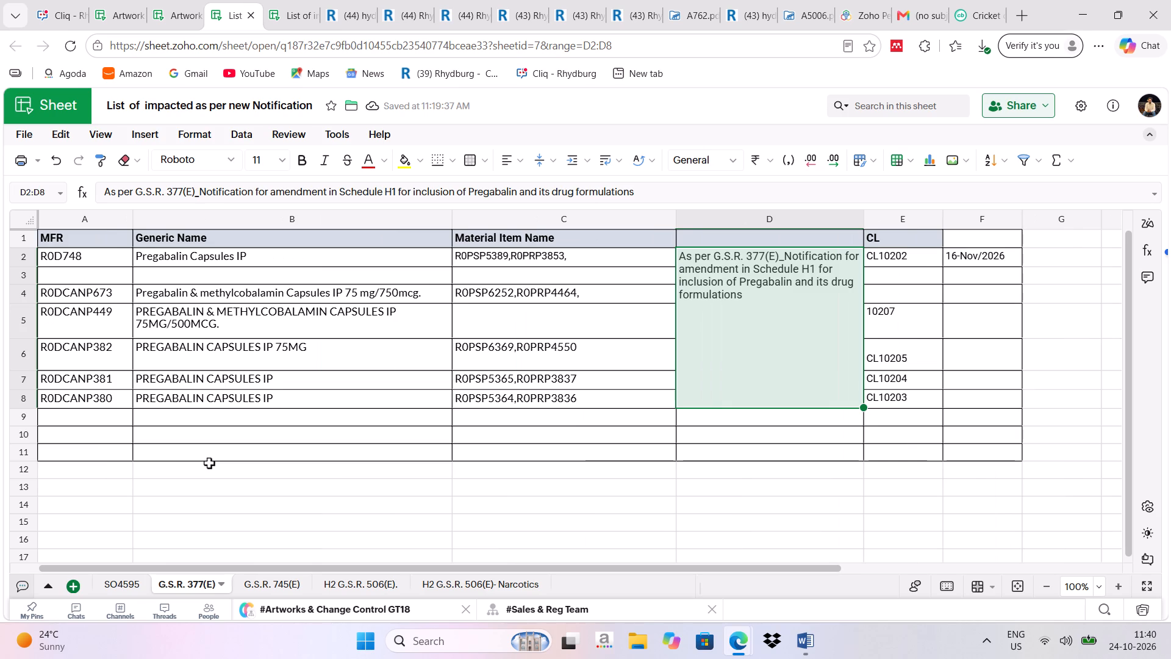
{"action": "left_click", "coordinate": [113, 0]}
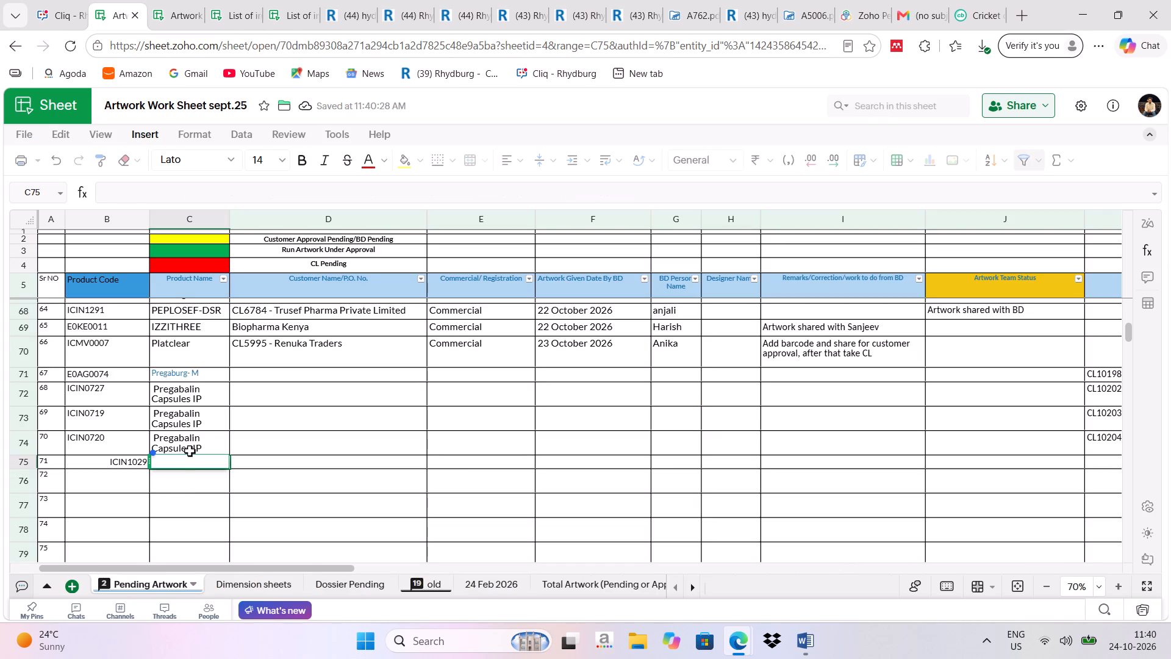
{"action": "key", "text": "ctrl+v"}
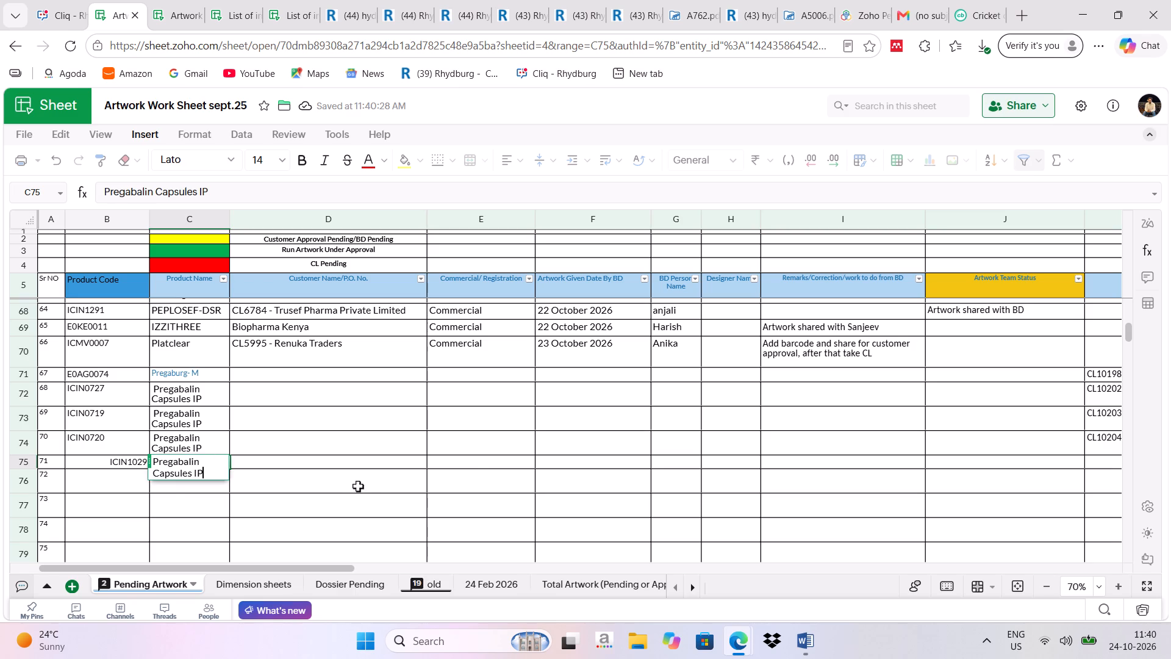
{"action": "key", "text": "Return"}
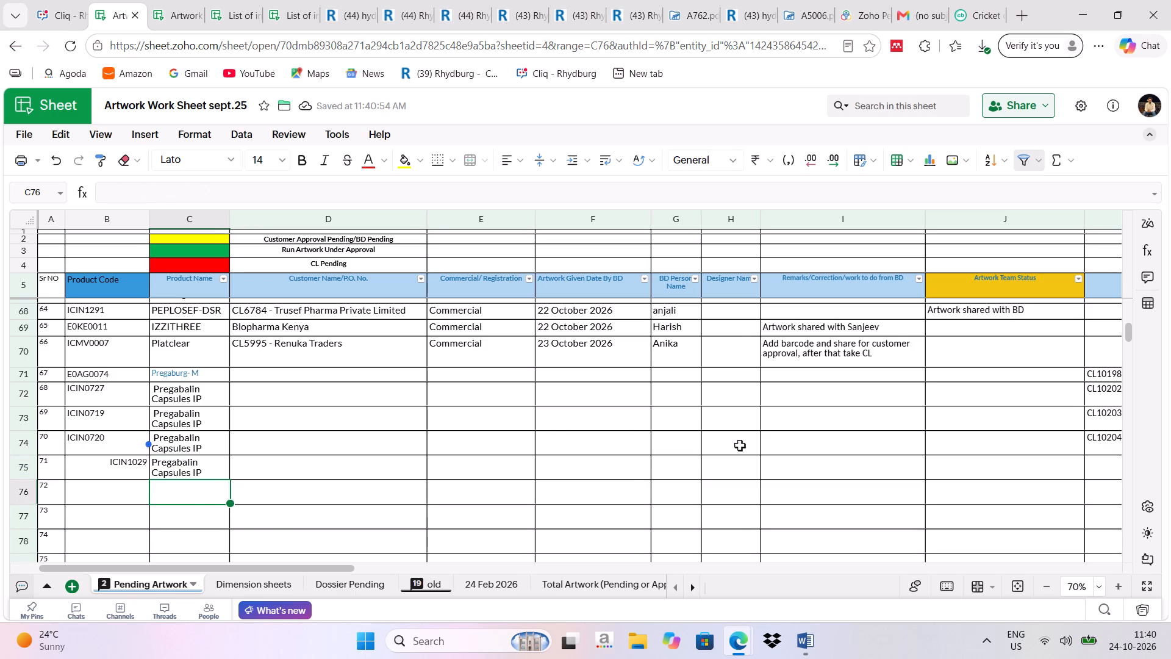
Copy the reference CL10205 from the Change Control report into the CL NO cell of row 75 in Pending Artwork.
{"action": "scroll", "coordinate": [739, 445], "scroll_direction": "left", "scroll_amount": 3}
{"action": "double_click", "coordinate": [896, 468]}
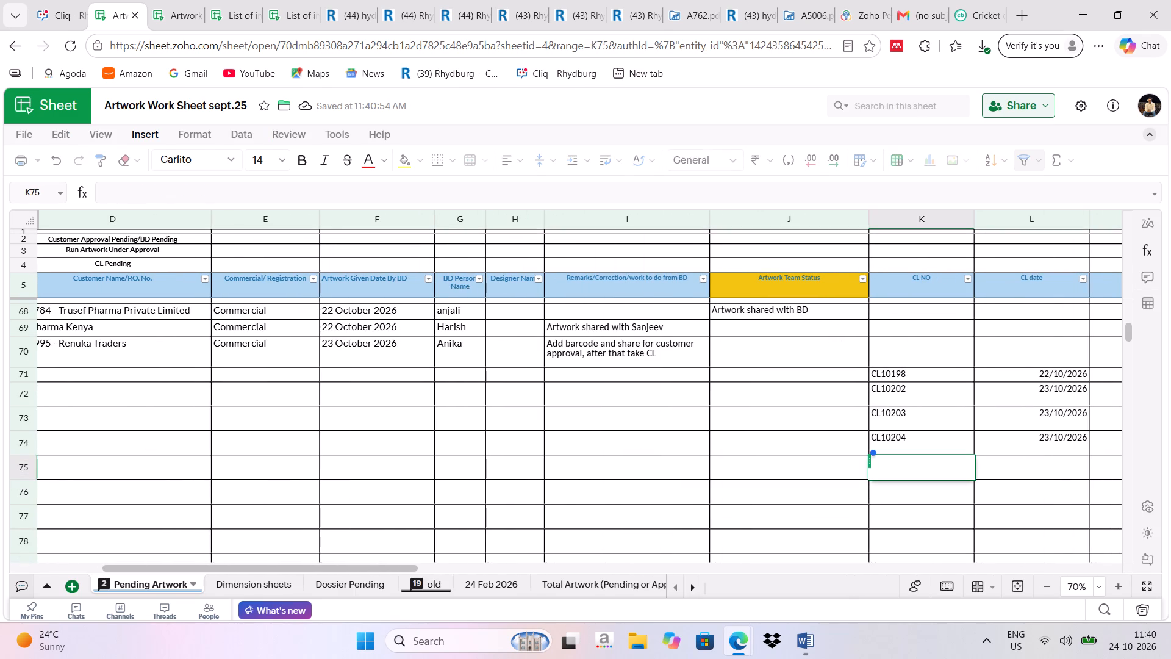
{"action": "left_click", "coordinate": [415, 7]}
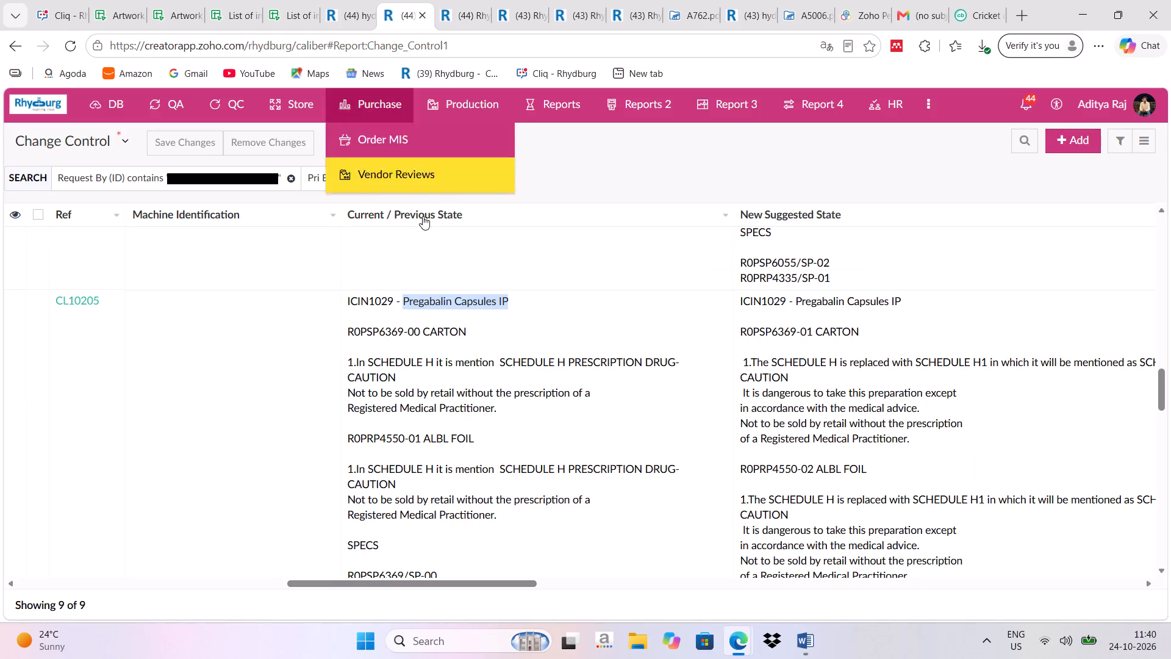
{"action": "left_click_drag", "start_coordinate": [49, 292], "coordinate": [79, 308]}
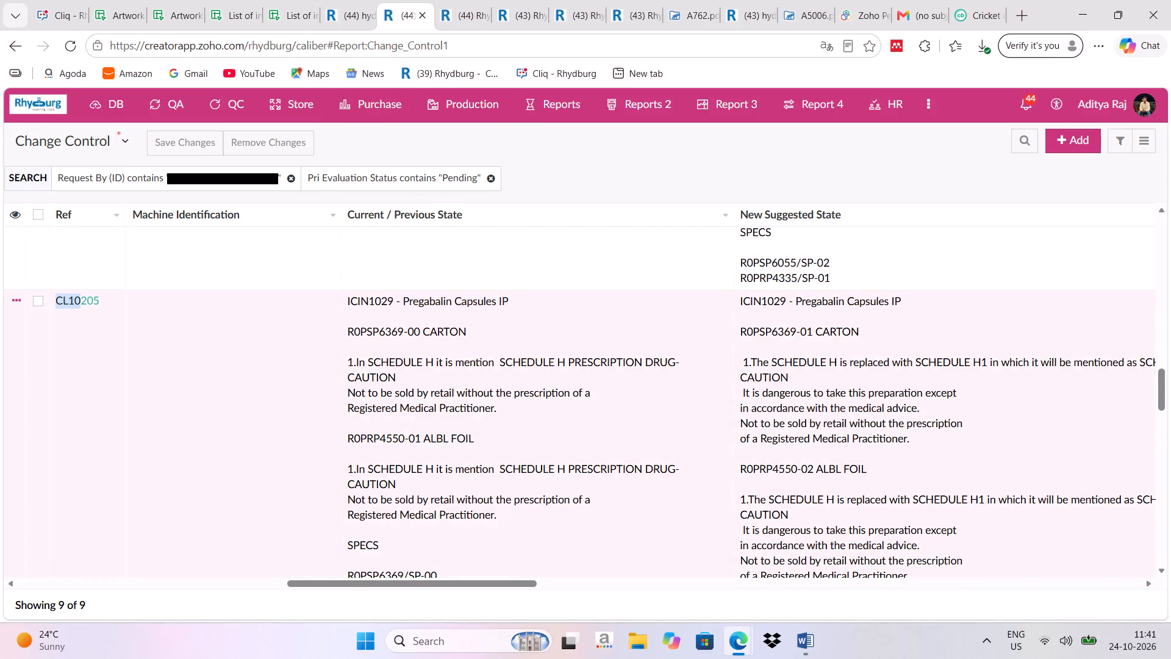
{"action": "left_click_drag", "start_coordinate": [79, 308], "coordinate": [98, 308]}
{"action": "left_click", "coordinate": [131, 251]}
{"action": "left_click", "coordinate": [93, 0]}
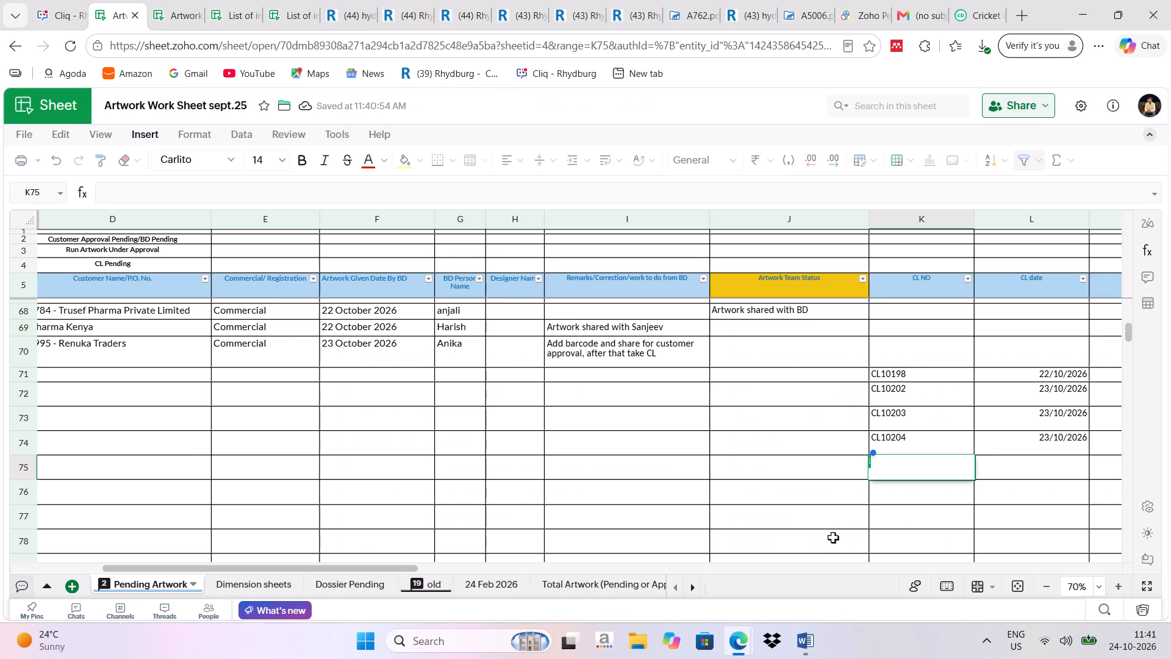
{"action": "key", "text": "ctrl+v"}
{"action": "key", "text": "Right"}
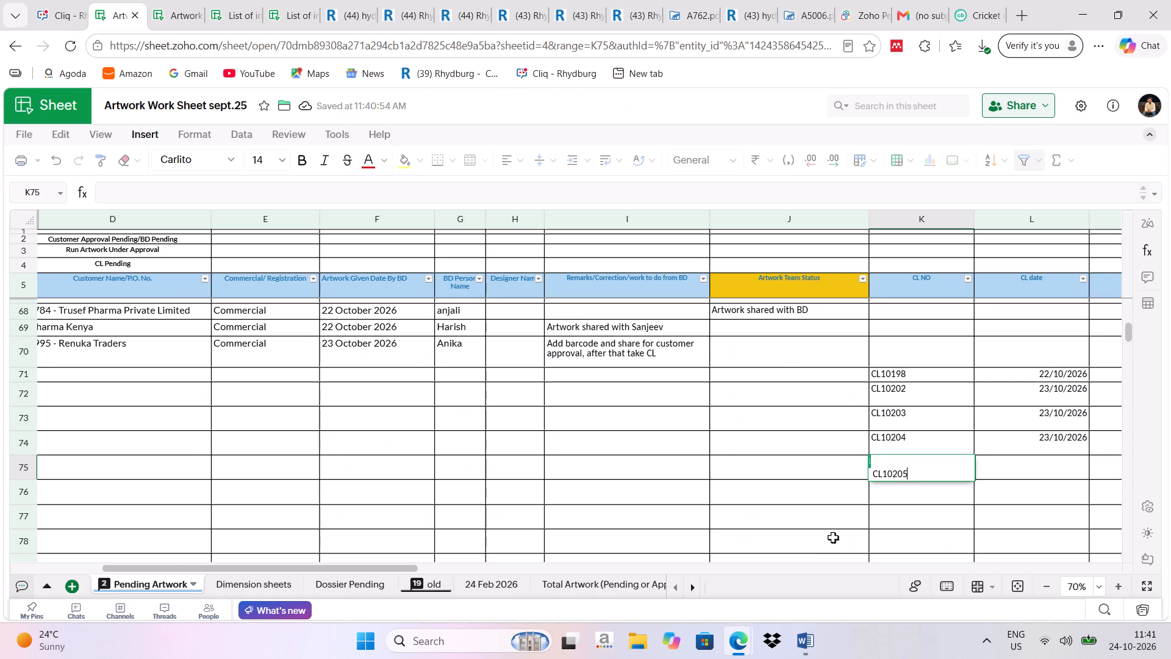
{"action": "key", "text": "Right"}
{"action": "key", "text": "Return"}
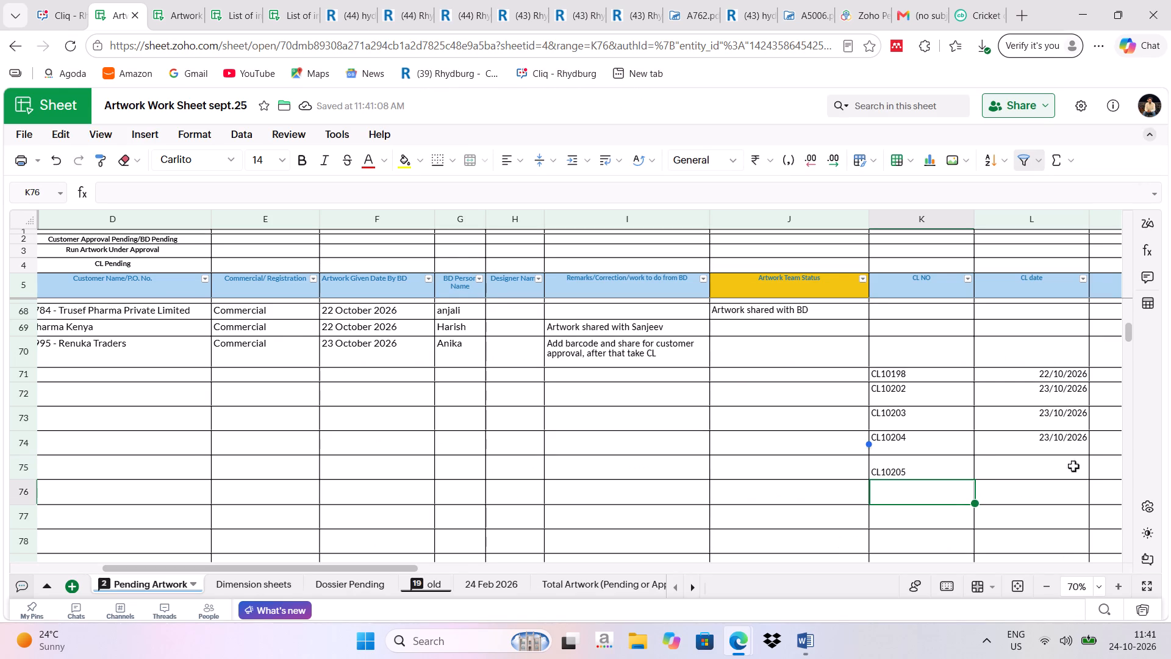
Enter 23/10/2026 as the CL date for CL10205 in row 75.
{"action": "left_click", "coordinate": [1046, 471]}
{"action": "type", "text": "23/10/2026"}
{"action": "key", "text": "Return"}
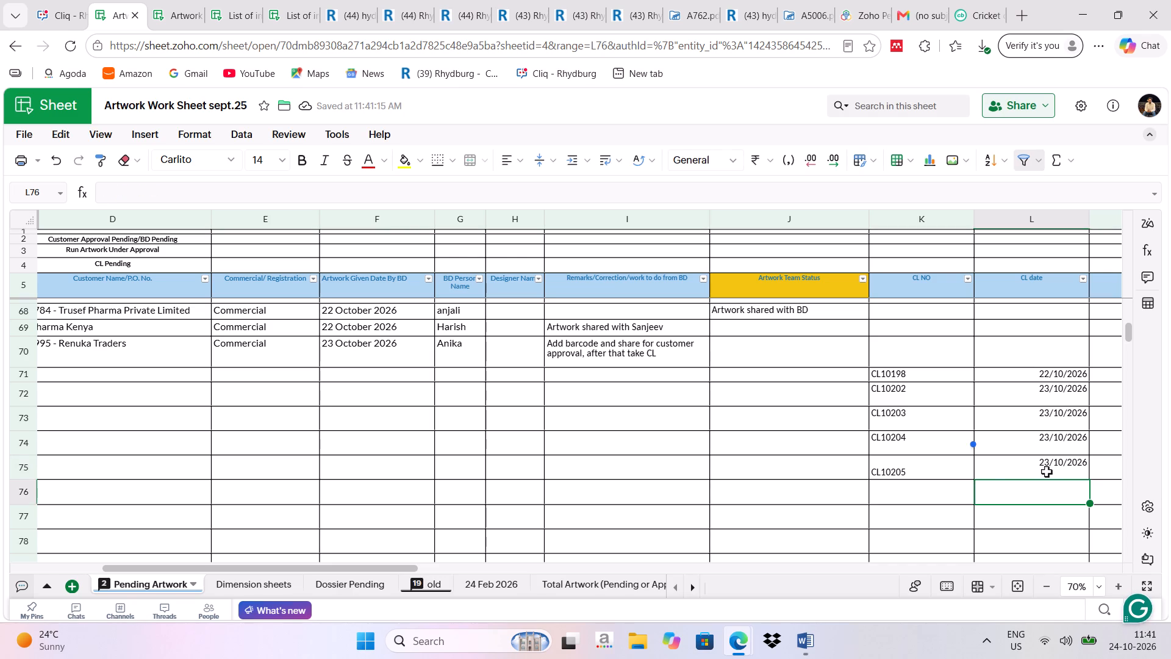
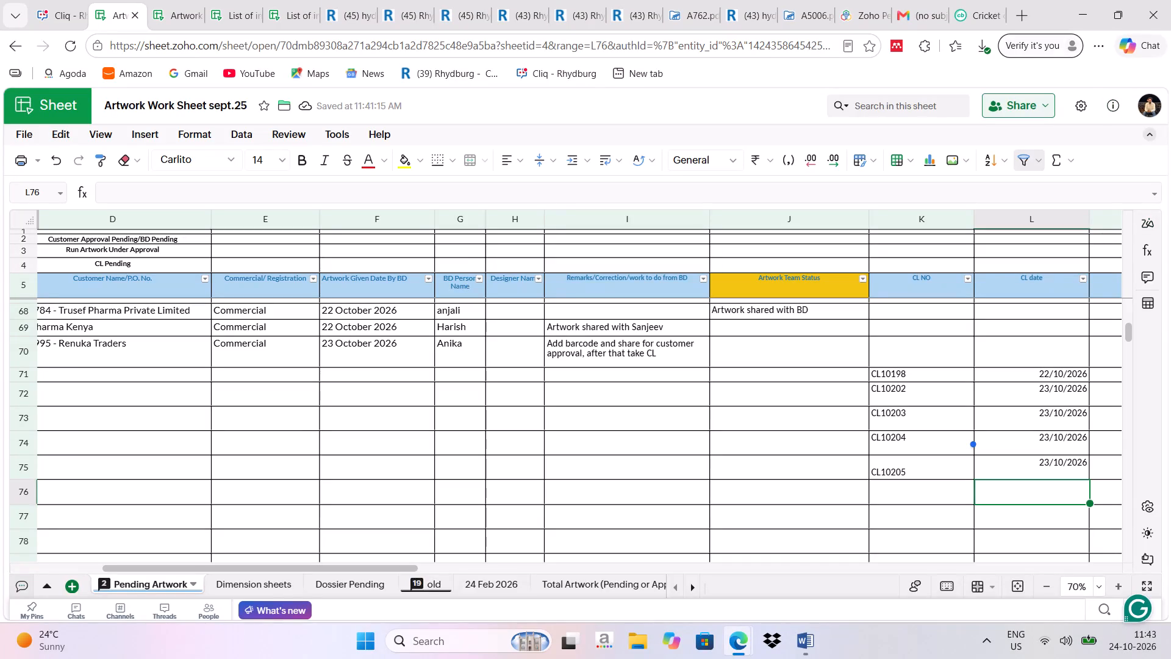
Search the web for Sony Sports Network in a new tab and open the Sony LIV sports page from the results.
{"action": "left_click", "coordinate": [1019, 20]}
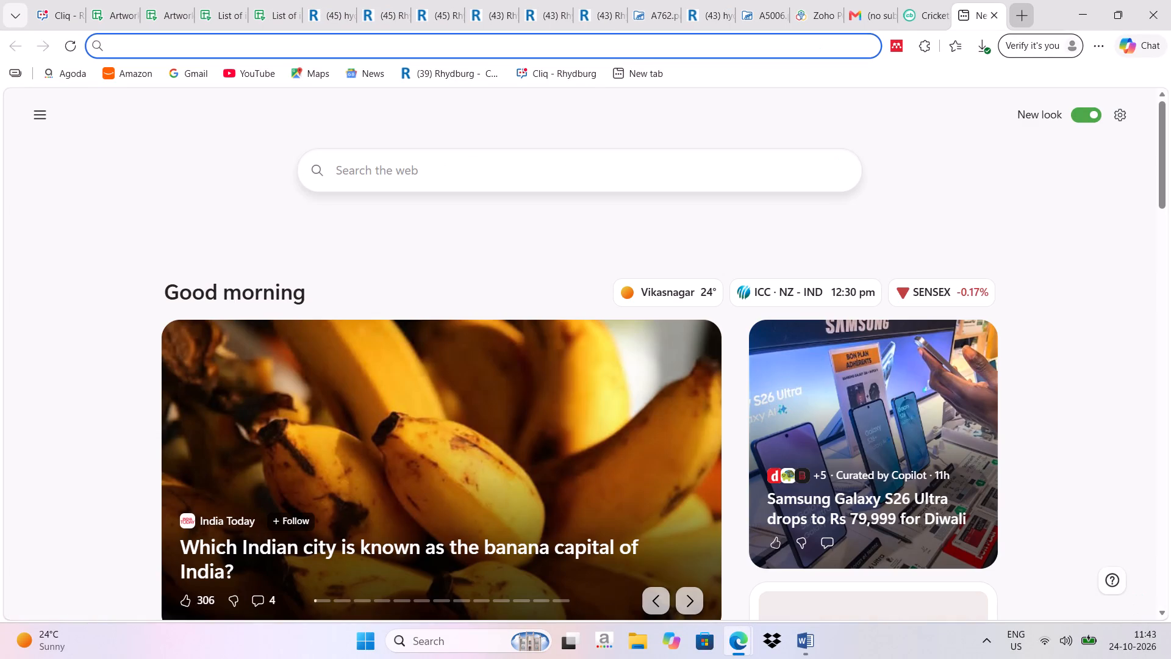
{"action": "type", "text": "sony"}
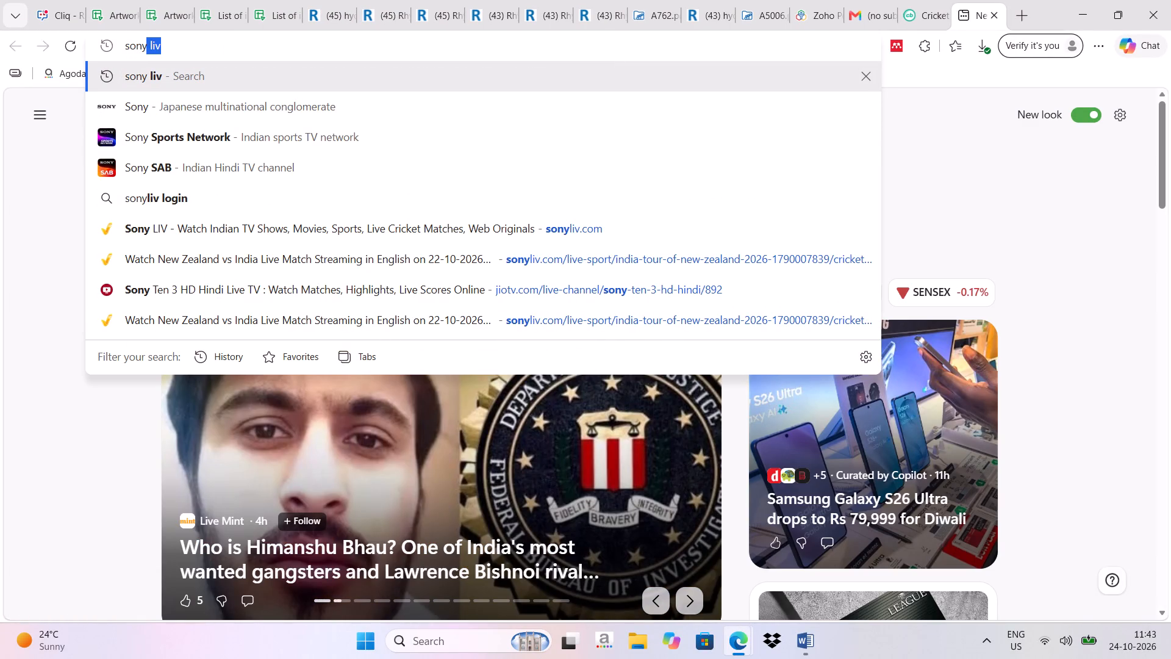
{"action": "left_click", "coordinate": [192, 136]}
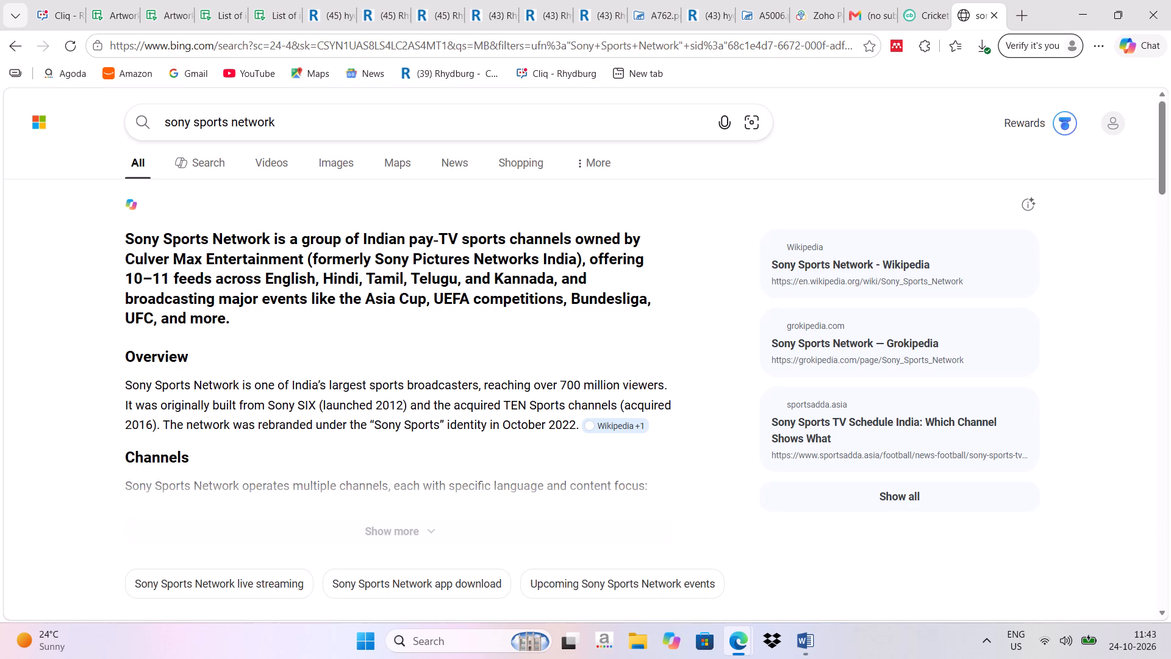
{"action": "scroll", "coordinate": [292, 405], "scroll_direction": "down", "scroll_amount": 5}
{"action": "left_click", "coordinate": [156, 292]}
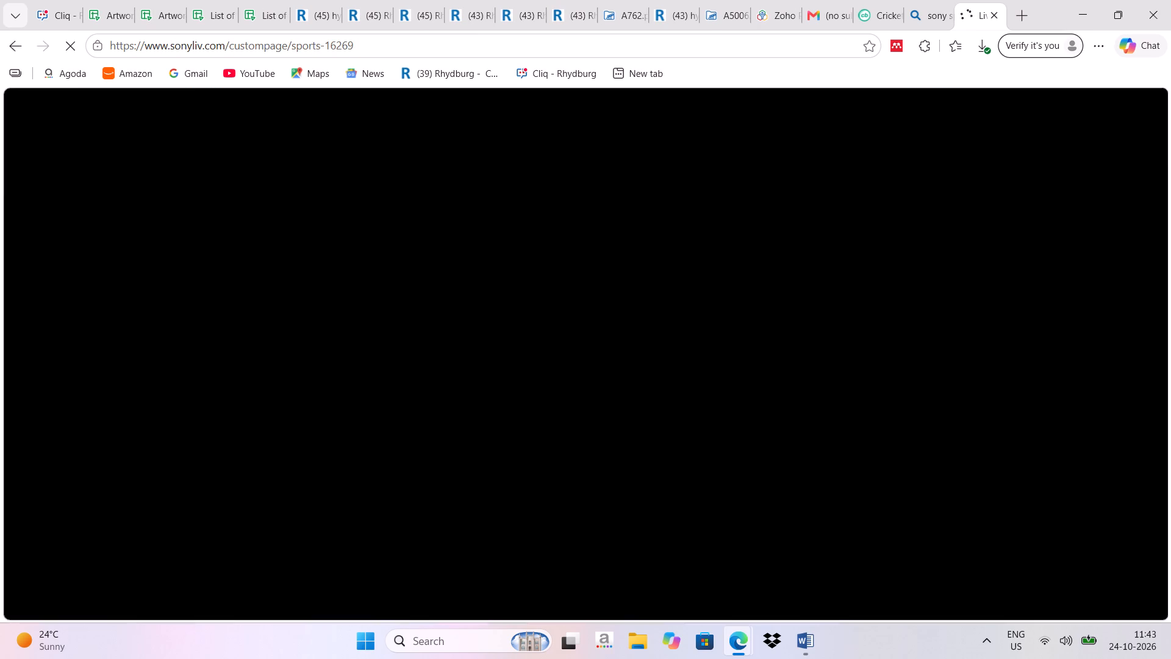
Lower the system volume to 4.
{"action": "left_click", "coordinate": [1063, 635]}
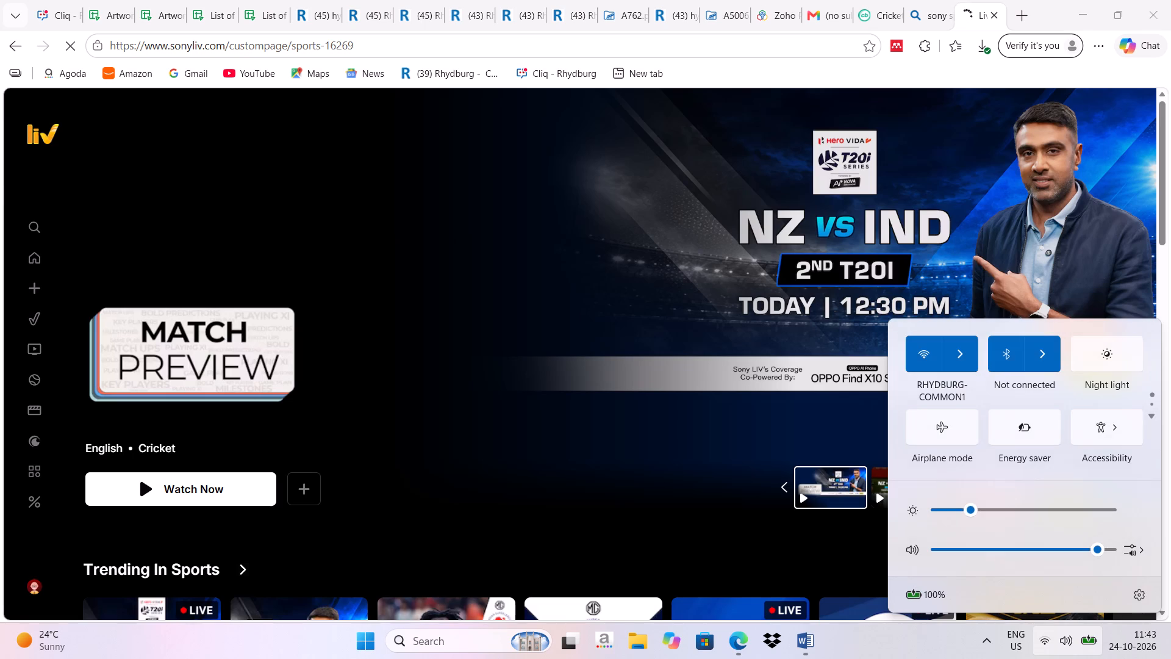
{"action": "left_click", "coordinate": [944, 549]}
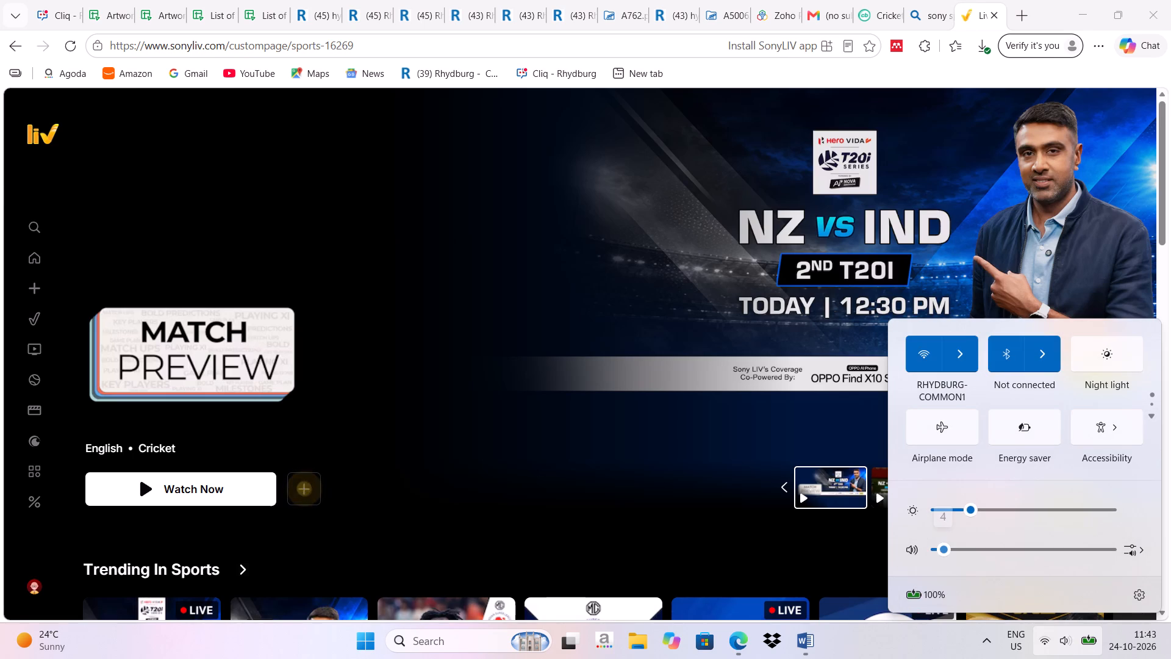
{"action": "left_click", "coordinate": [1170, 262]}
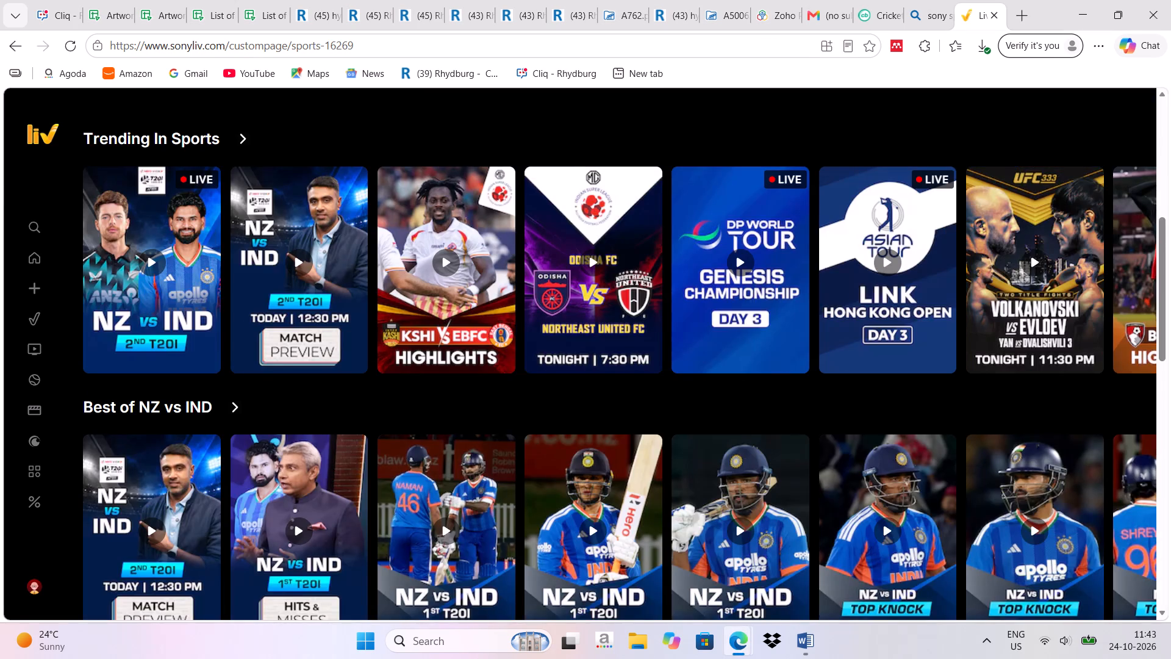
Browse the sports listings, go to the Sony LIV home page and start the live NZ vs IND 2nd T20I stream.
{"action": "left_click", "coordinate": [1160, 176]}
{"action": "scroll", "coordinate": [595, 478], "scroll_direction": "down", "scroll_amount": 3}
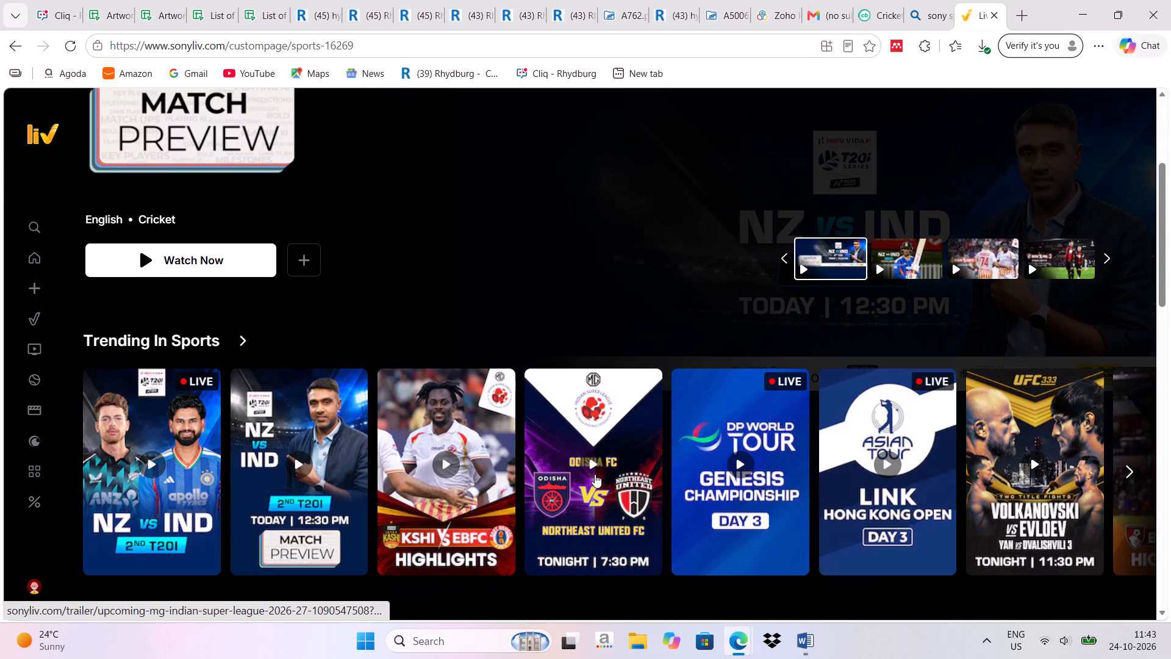
{"action": "scroll", "coordinate": [595, 473], "scroll_direction": "down", "scroll_amount": 3}
{"action": "scroll", "coordinate": [468, 478], "scroll_direction": "down", "scroll_amount": 2}
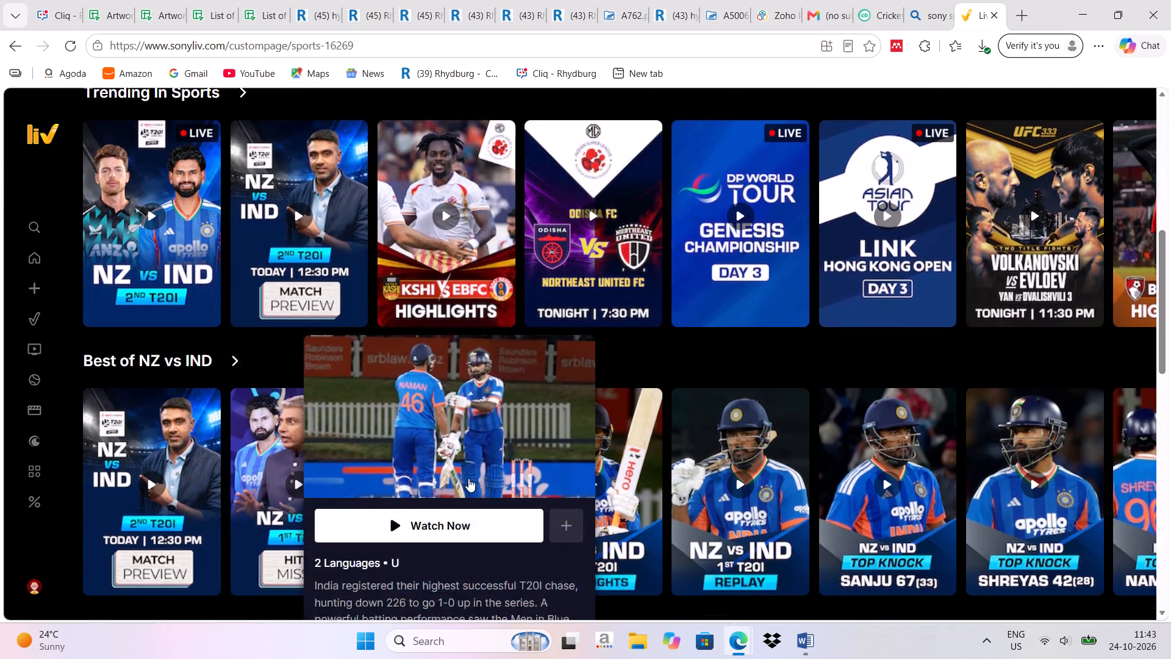
{"action": "scroll", "coordinate": [468, 478], "scroll_direction": "down", "scroll_amount": 8}
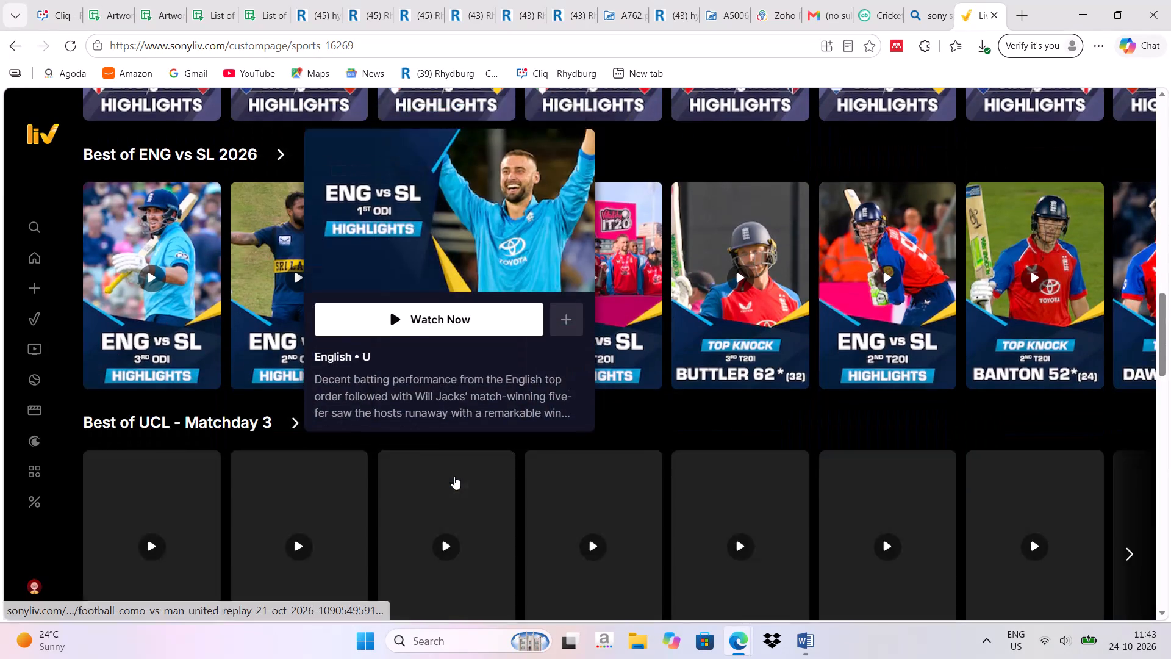
{"action": "scroll", "coordinate": [454, 476], "scroll_direction": "up", "scroll_amount": 10}
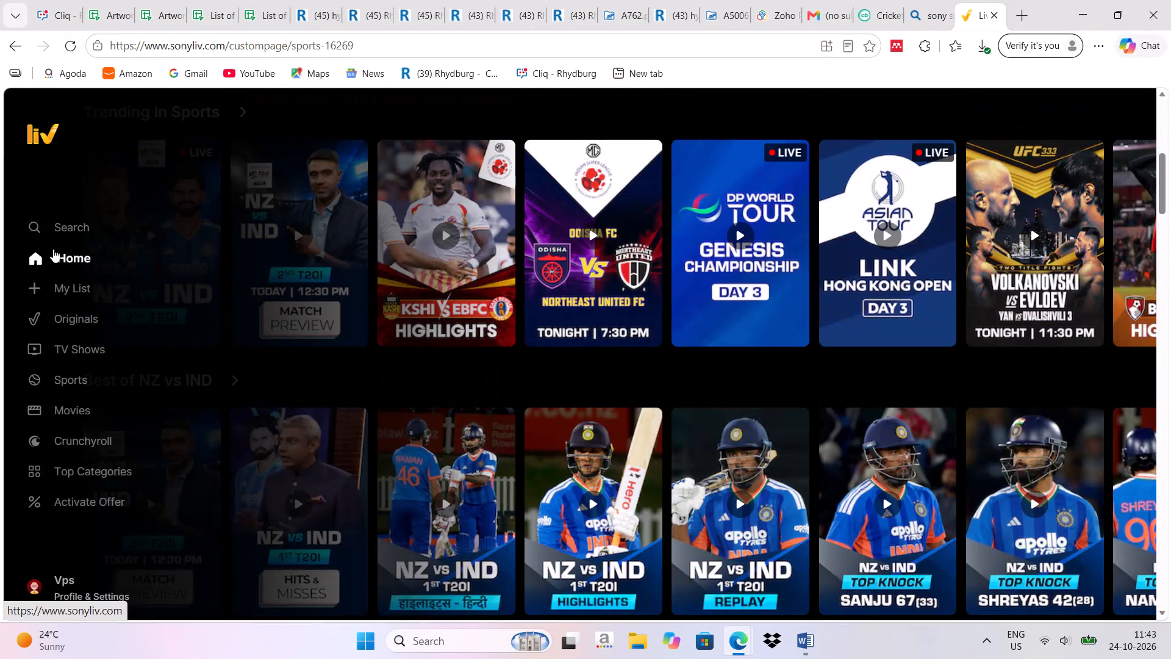
{"action": "left_click", "coordinate": [62, 260]}
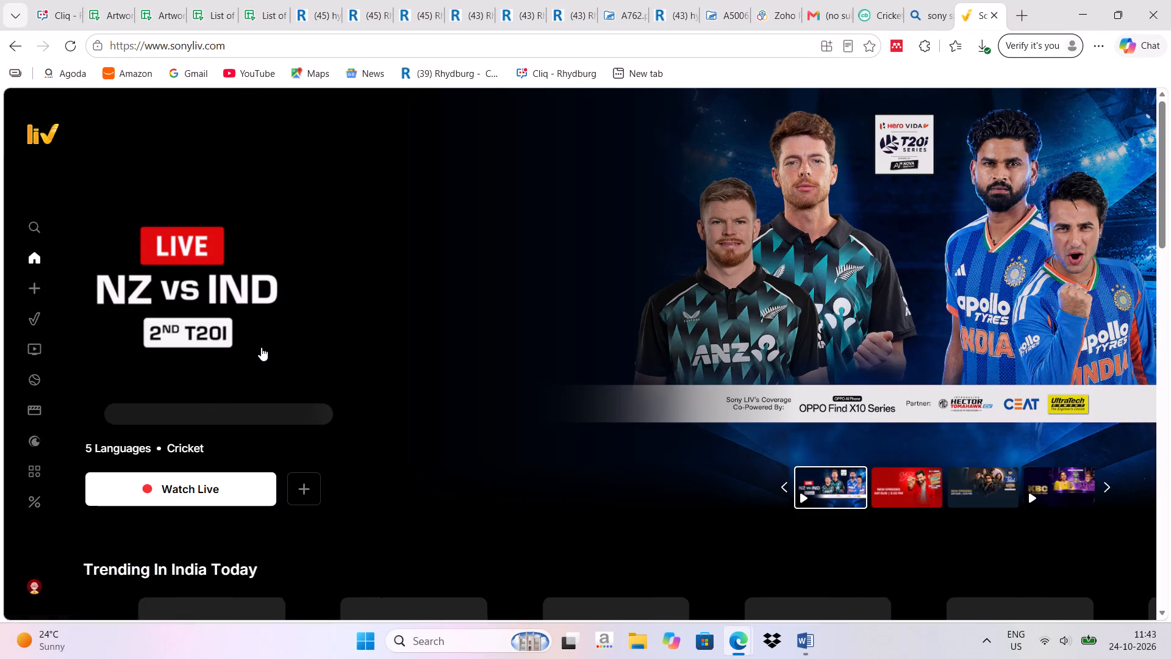
{"action": "left_click", "coordinate": [216, 485]}
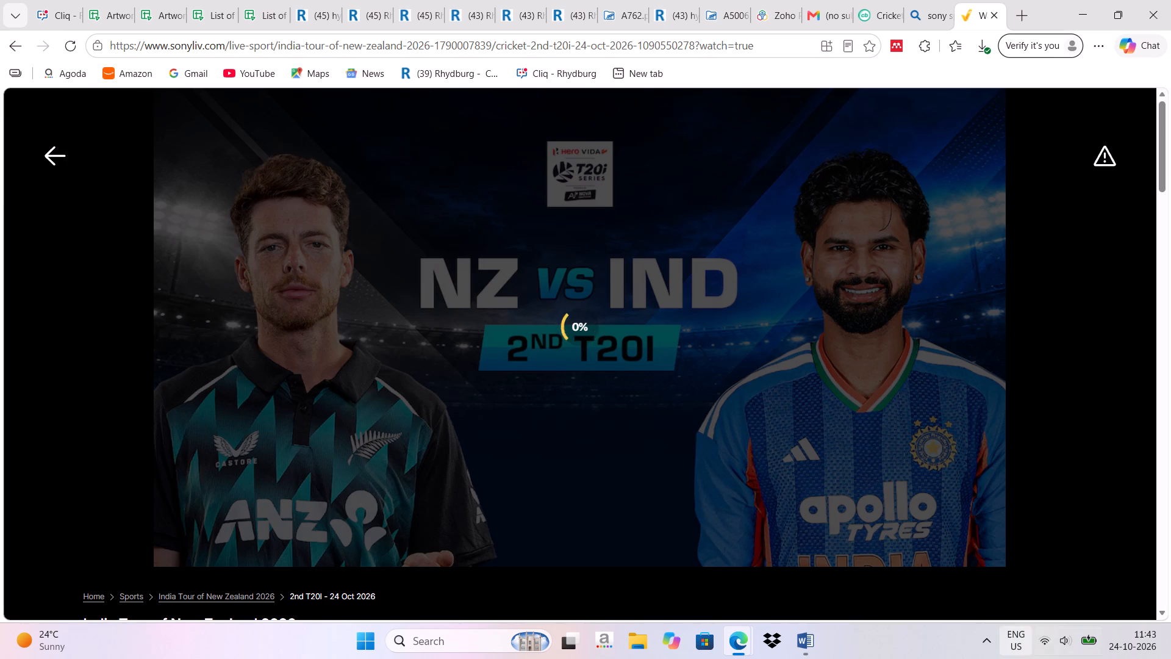
View the list of available Wi-Fi networks and close it.
{"action": "left_click", "coordinate": [1040, 636]}
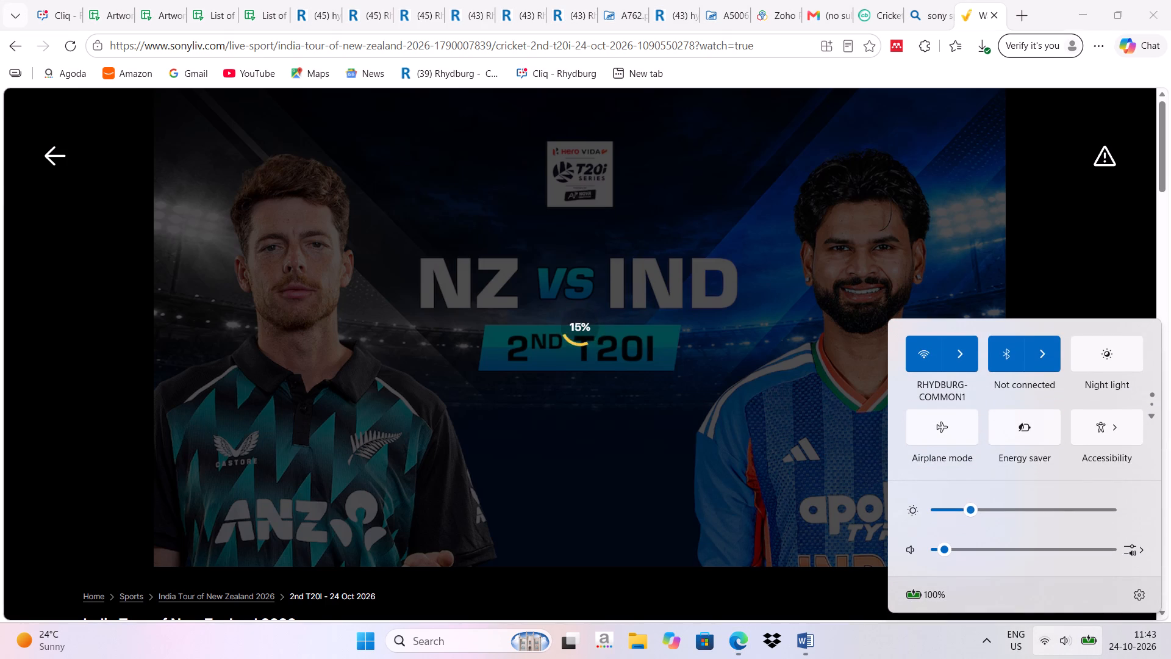
{"action": "left_click", "coordinate": [955, 359]}
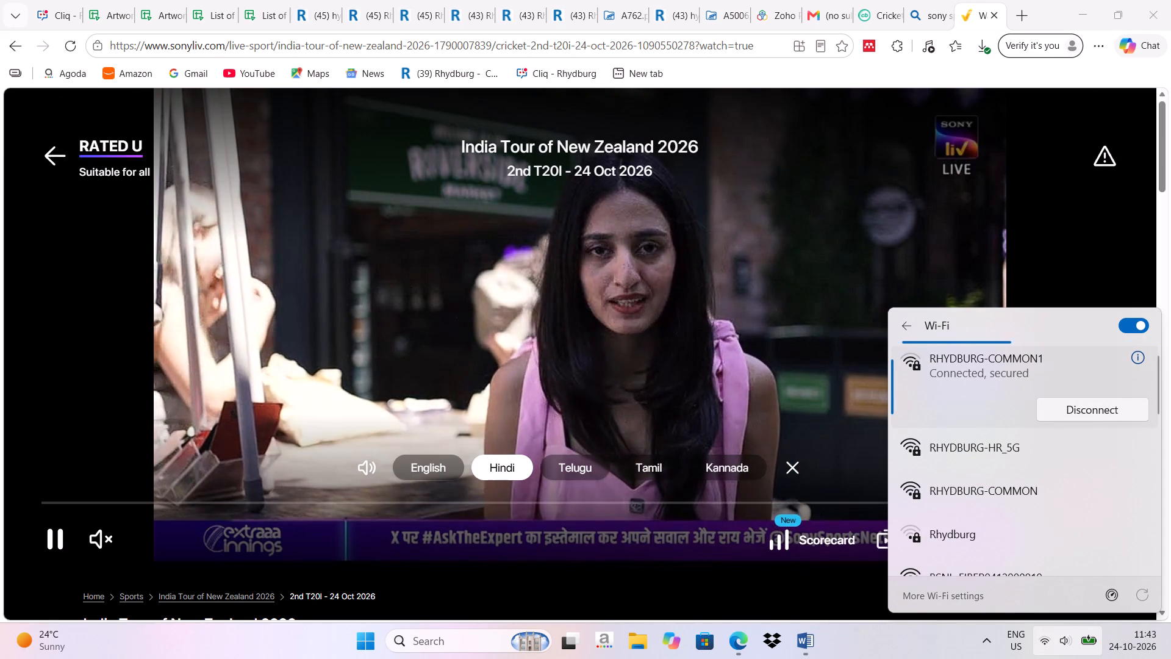
{"action": "left_click", "coordinate": [1166, 259]}
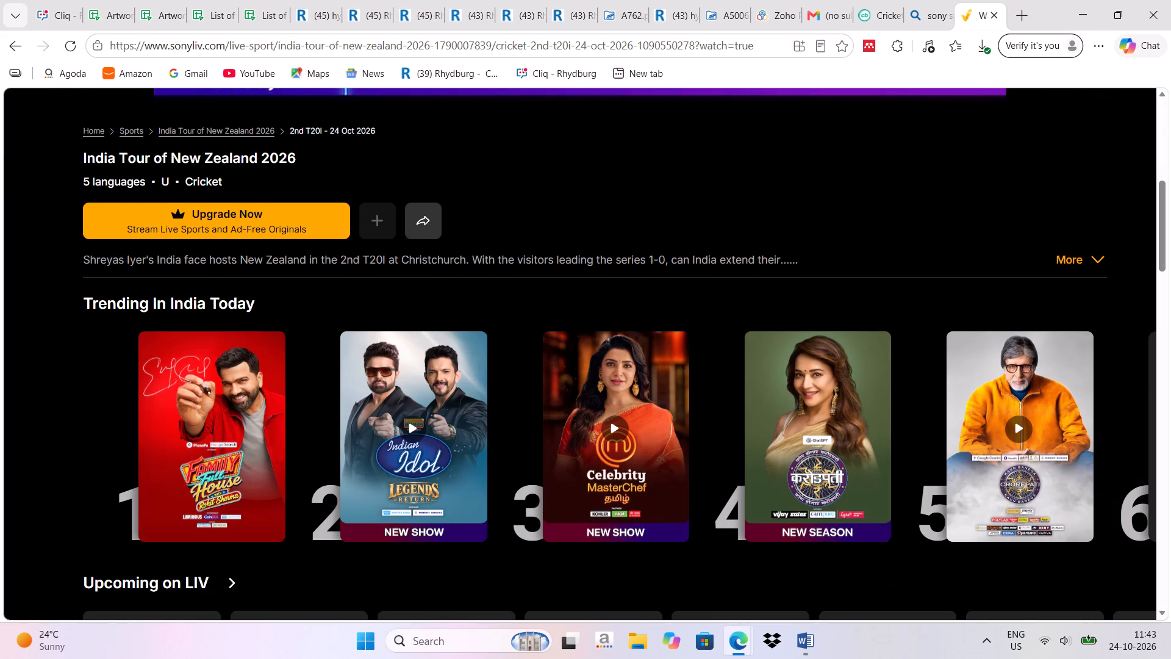
Return to the video player and open the scorecard for the NZ vs IND 2nd T20I.
{"action": "left_click", "coordinate": [1168, 128]}
{"action": "left_click", "coordinate": [1163, 140]}
{"action": "left_click", "coordinate": [1163, 140]}
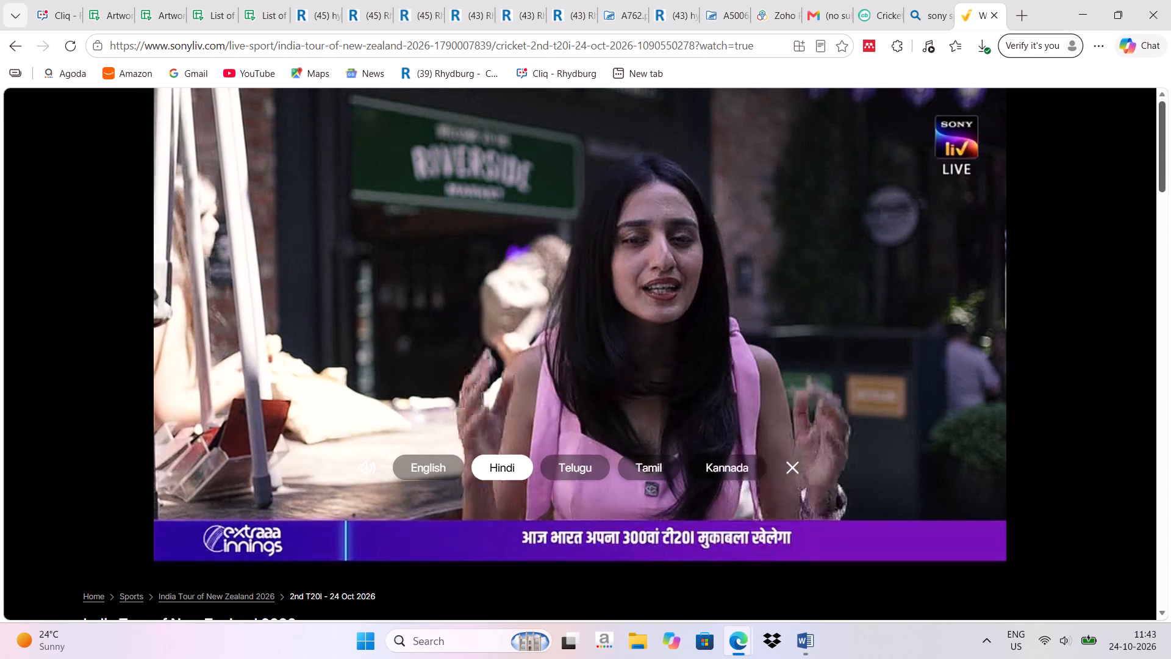
{"action": "left_click_drag", "start_coordinate": [1161, 145], "coordinate": [1161, 118]}
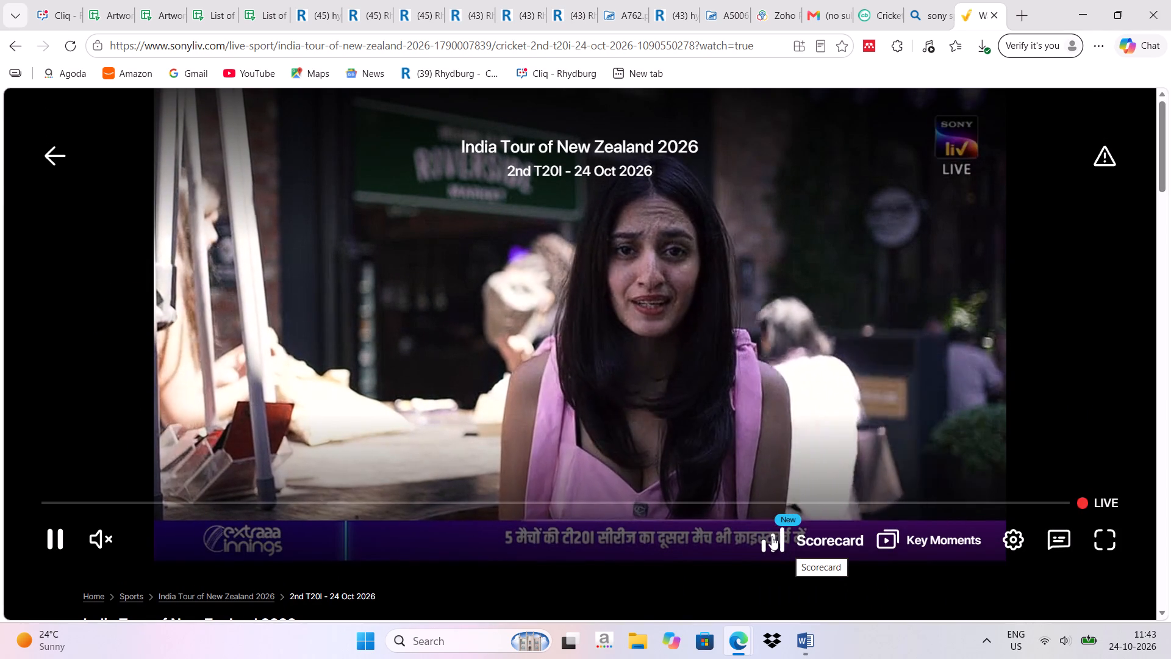
{"action": "left_click", "coordinate": [813, 531]}
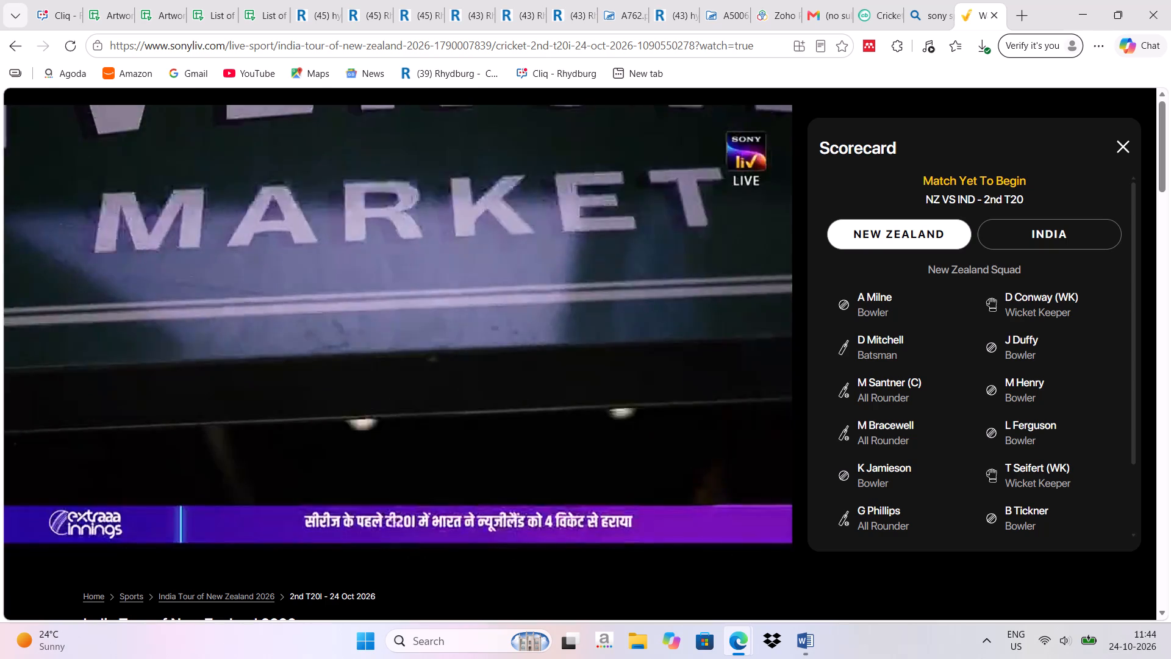
Close the scorecard of the NZ vs IND 2nd T20I live stream and pause the video.
{"action": "left_click", "coordinate": [1120, 145]}
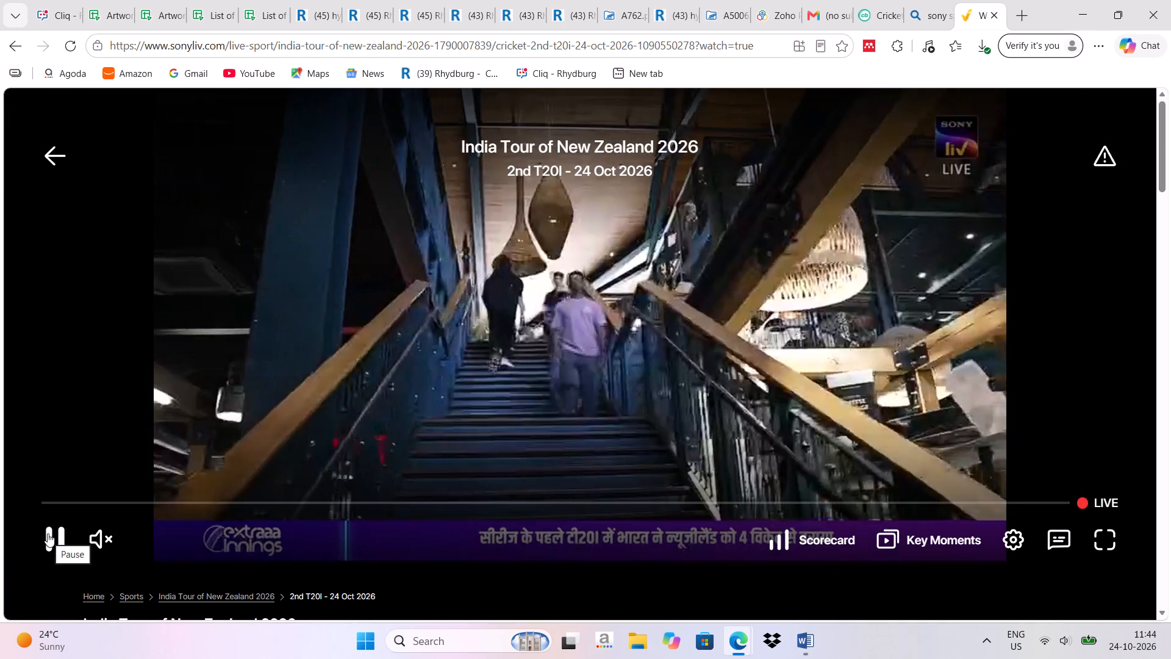
{"action": "left_click", "coordinate": [48, 533]}
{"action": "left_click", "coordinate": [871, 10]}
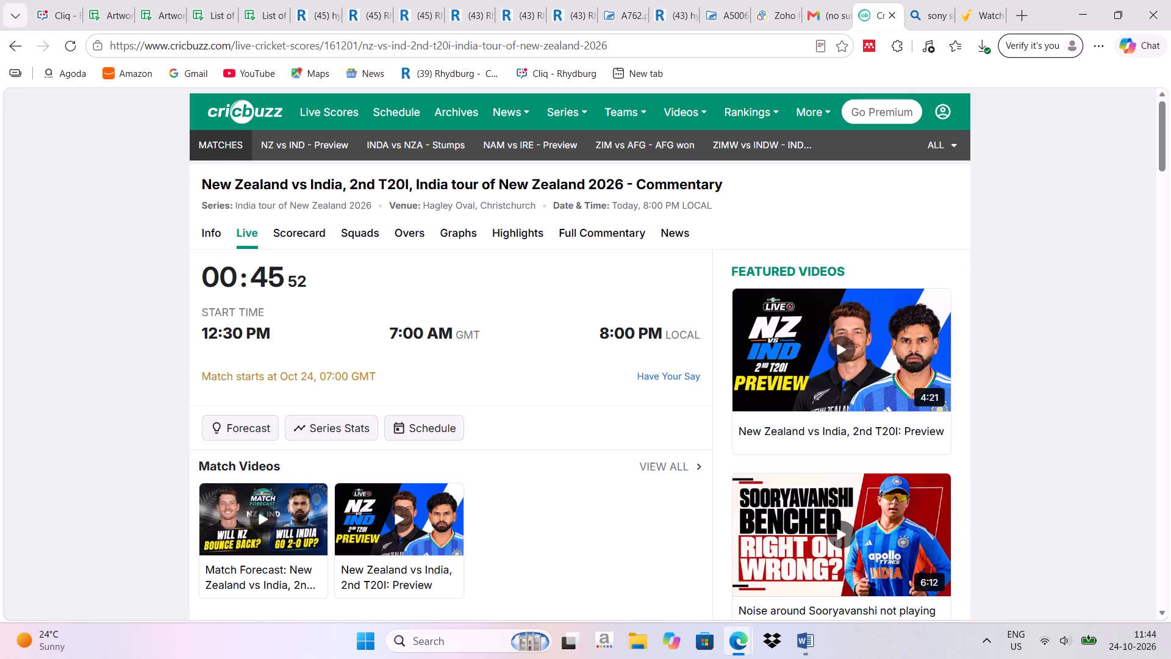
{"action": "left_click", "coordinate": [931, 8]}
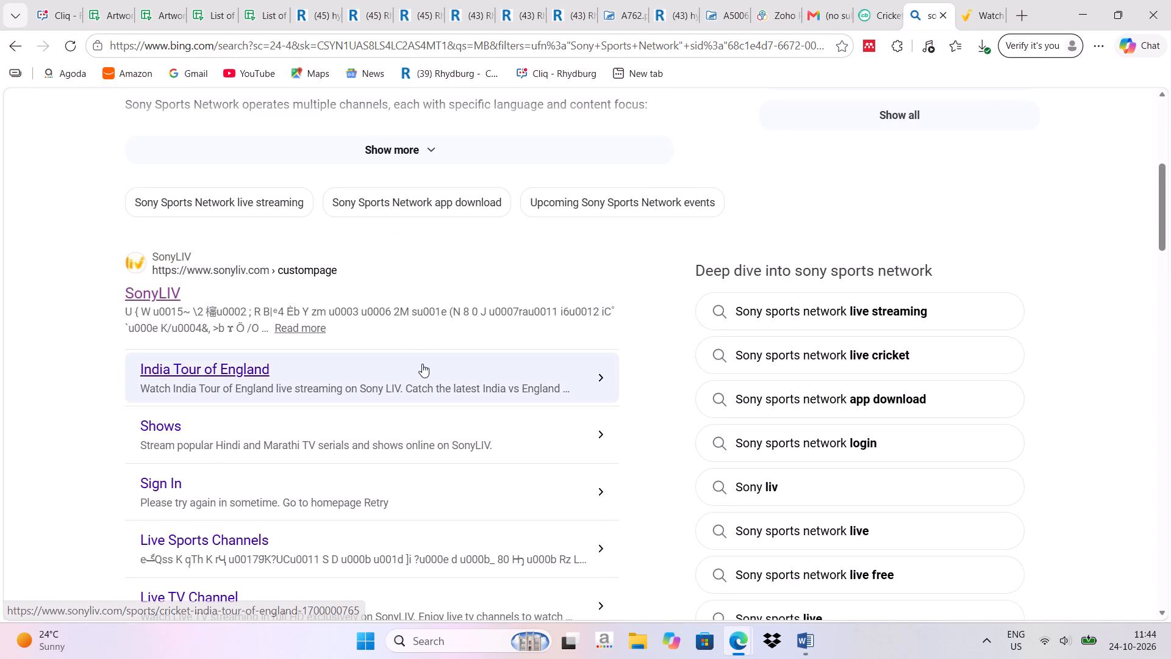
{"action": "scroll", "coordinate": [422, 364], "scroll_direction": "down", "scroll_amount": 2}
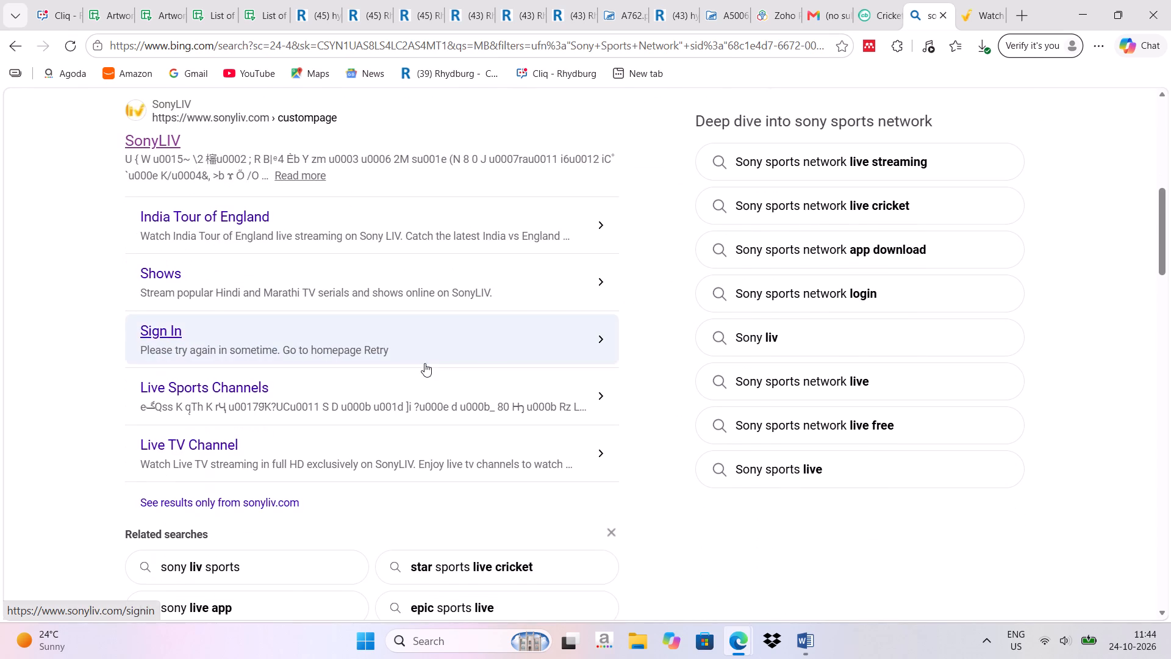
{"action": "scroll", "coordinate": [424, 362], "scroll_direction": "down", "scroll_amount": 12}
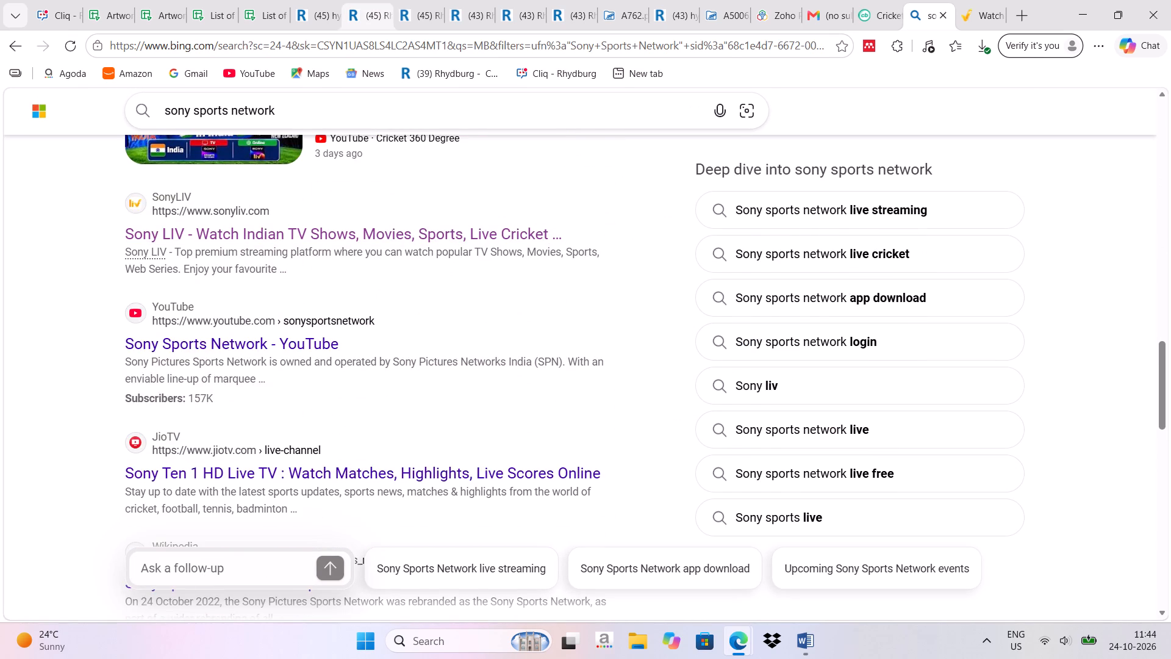
Look through the open Zoho pages, from Change Control and Gap Analysis to Artwork, returning to the BOM PM Report filtered for R0DCANP303.
{"action": "left_click", "coordinate": [333, 9]}
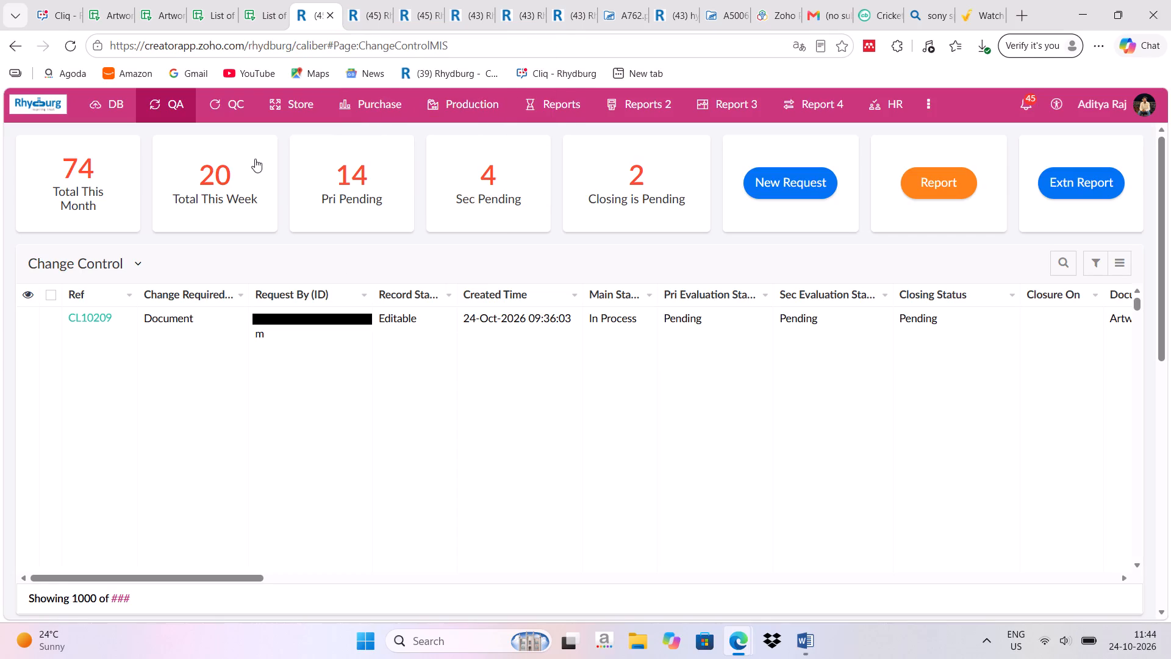
{"action": "left_click", "coordinate": [375, 19]}
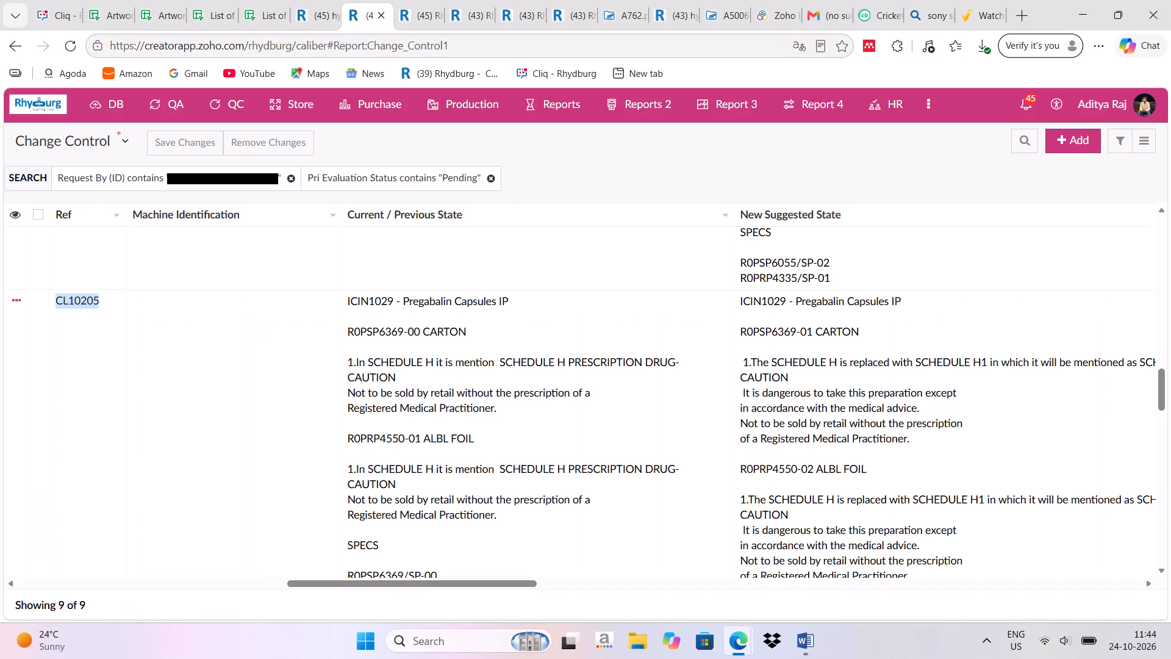
{"action": "left_click", "coordinate": [423, 15]}
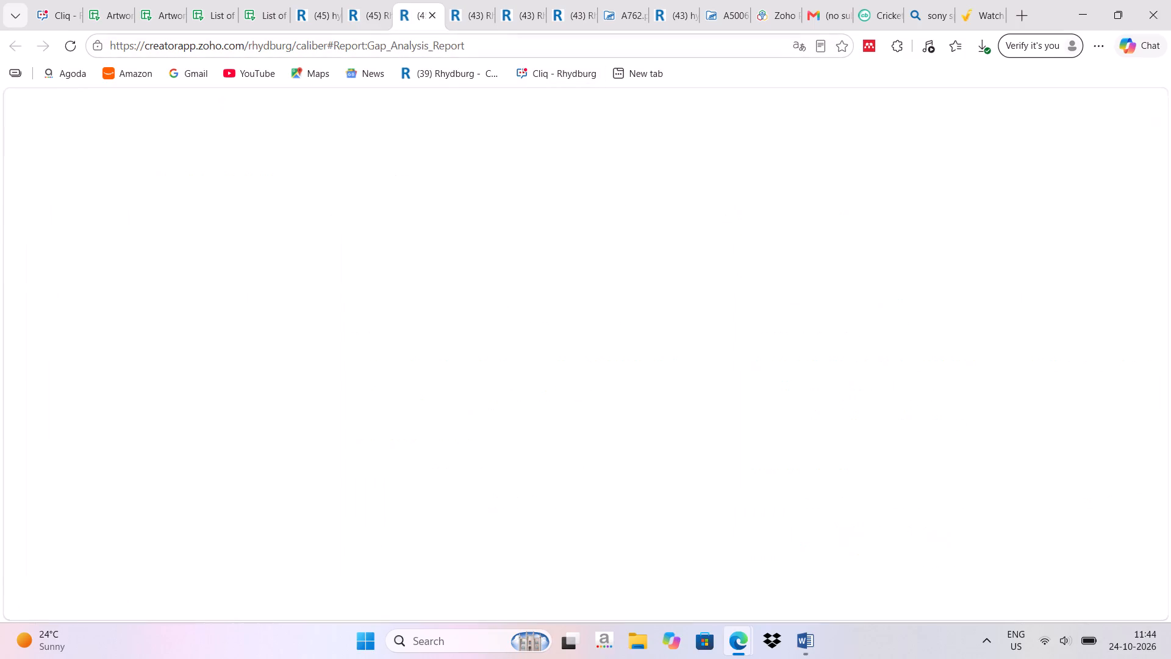
{"action": "left_click", "coordinate": [472, 18]}
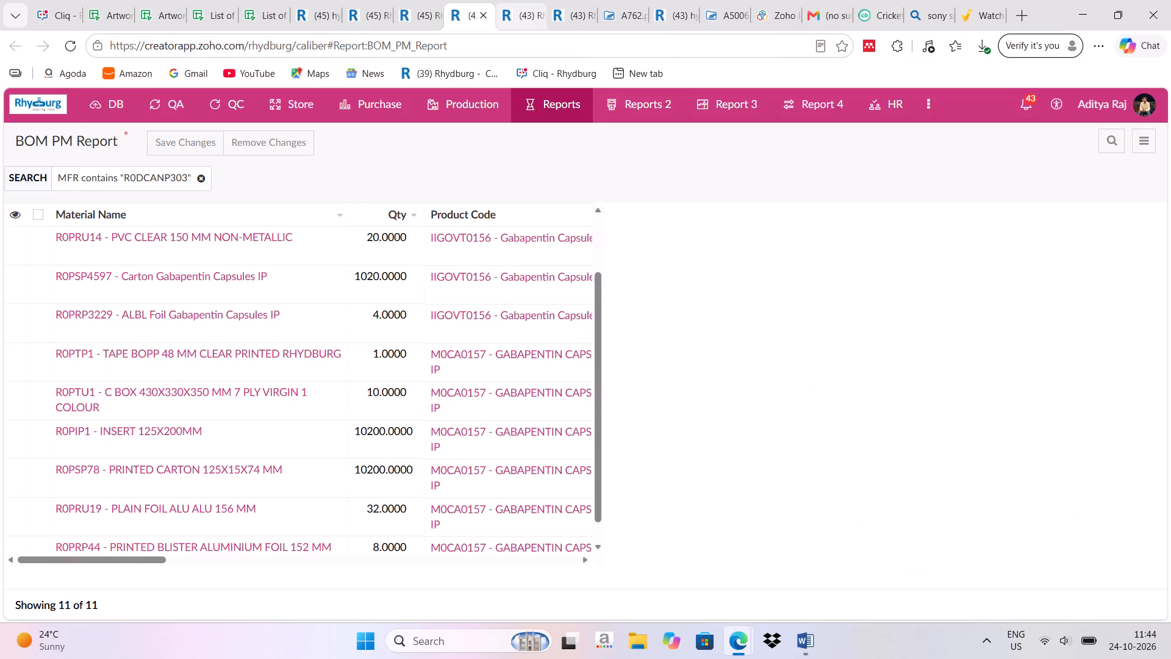
{"action": "left_click", "coordinate": [516, 13]}
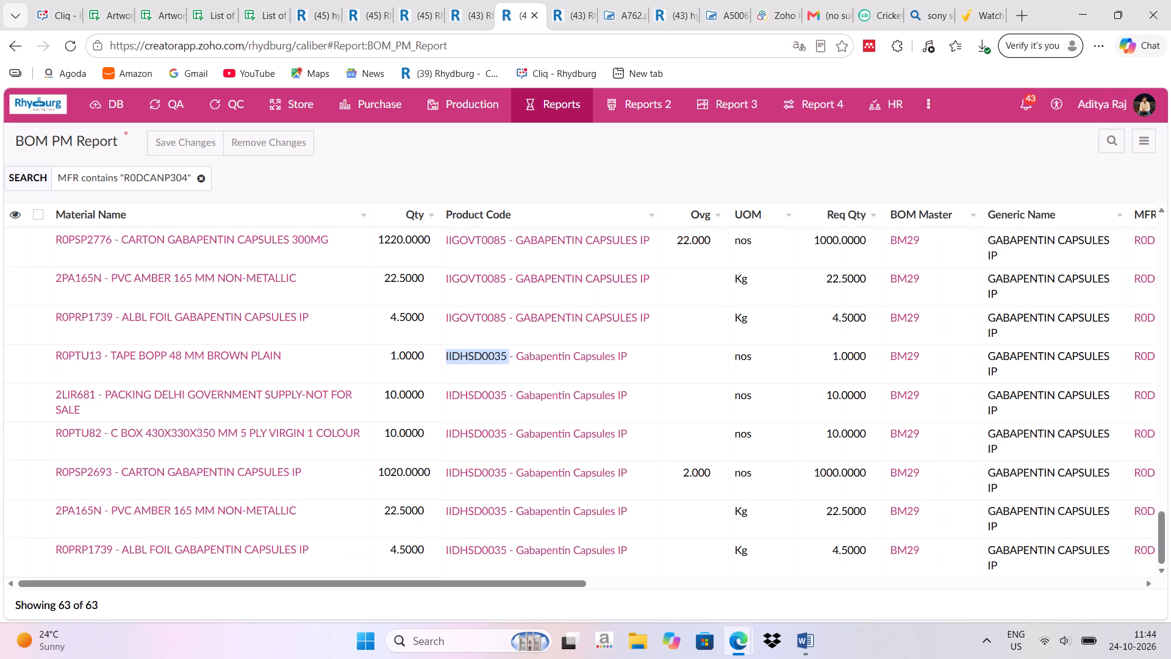
{"action": "left_click", "coordinate": [562, 9]}
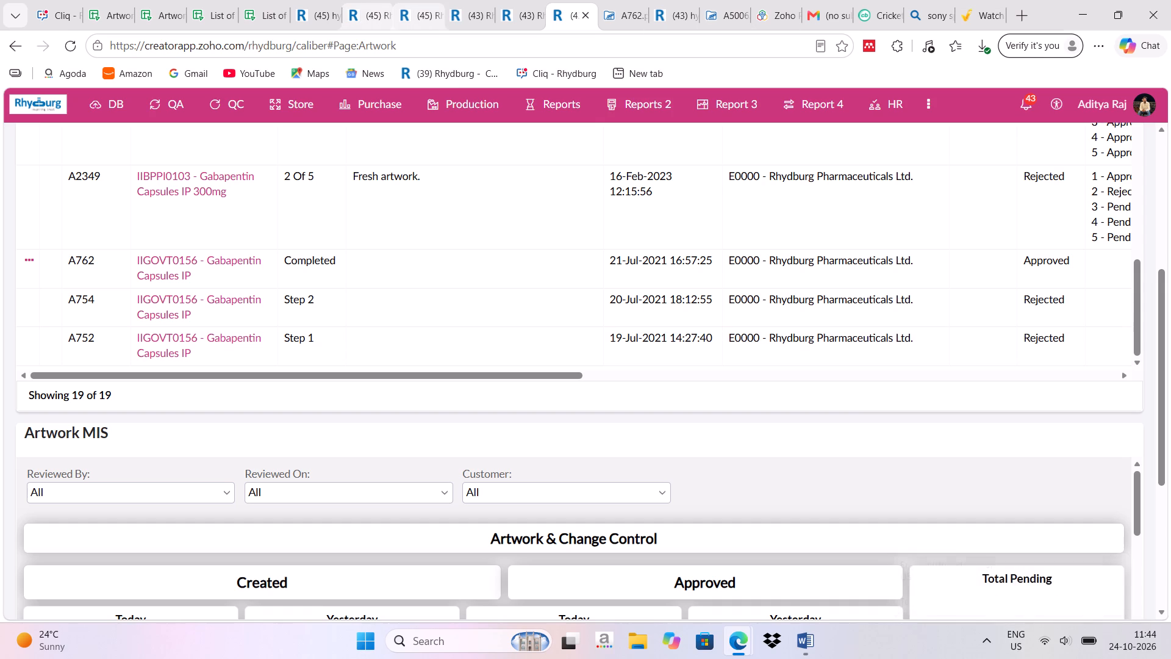
{"action": "left_click", "coordinate": [470, 16]}
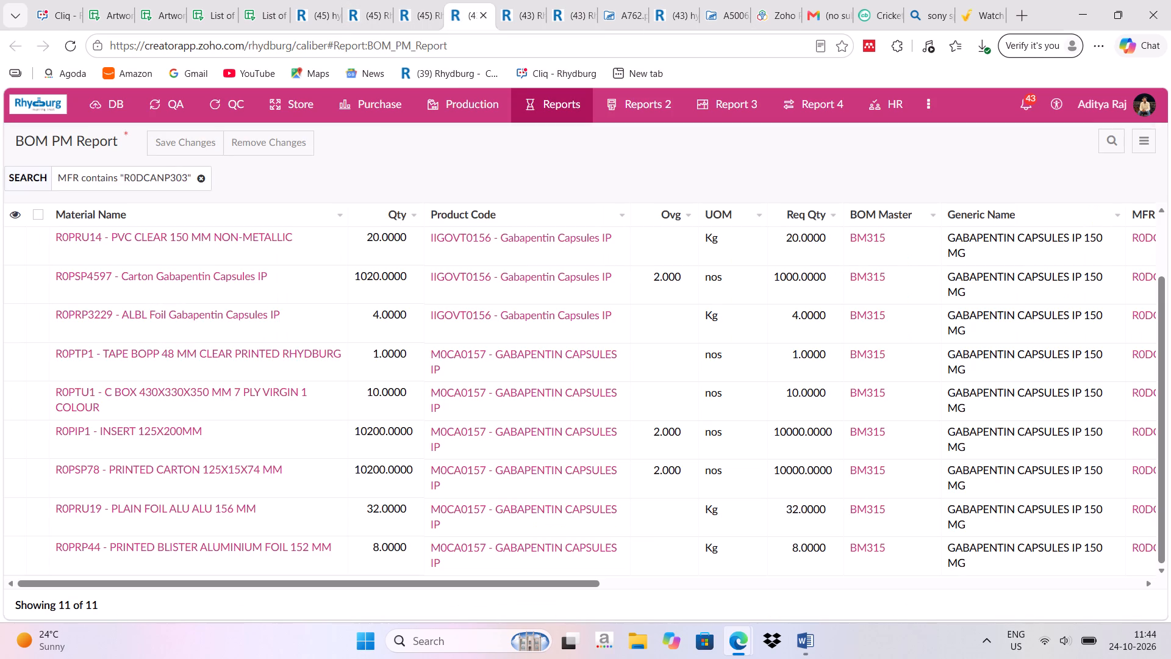
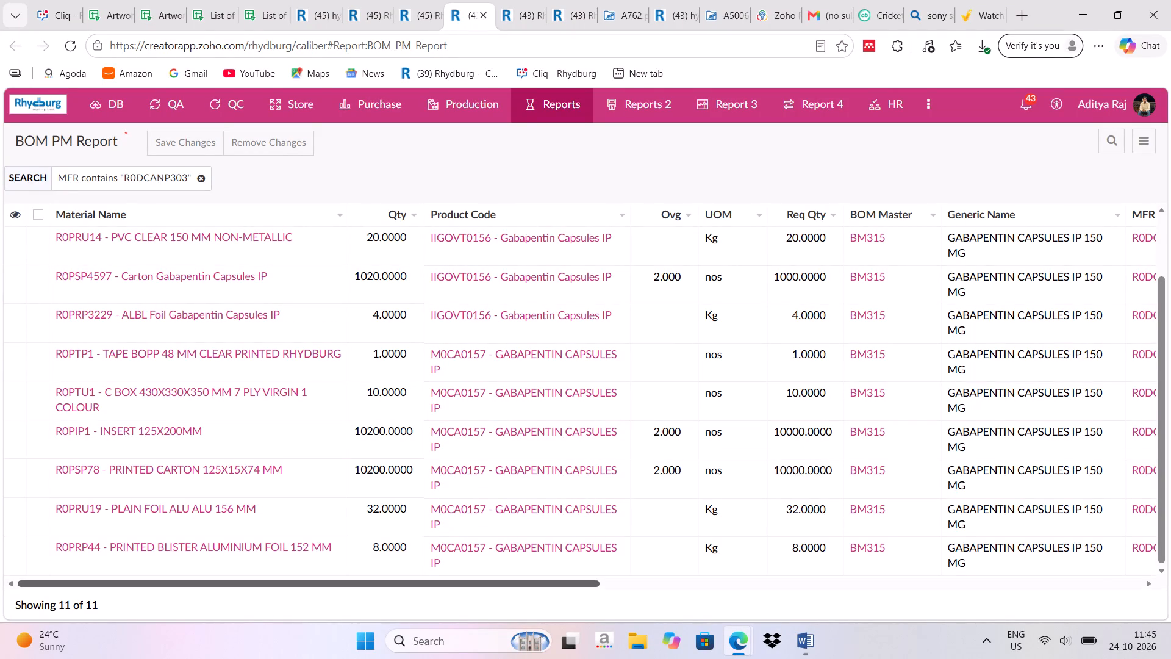
Examine the BOM PM Report filtered for R0DCANP303 across all its columns, through to the status and added time.
{"action": "left_click_drag", "start_coordinate": [596, 582], "coordinate": [584, 582]}
{"action": "left_click_drag", "start_coordinate": [584, 582], "coordinate": [1149, 625]}
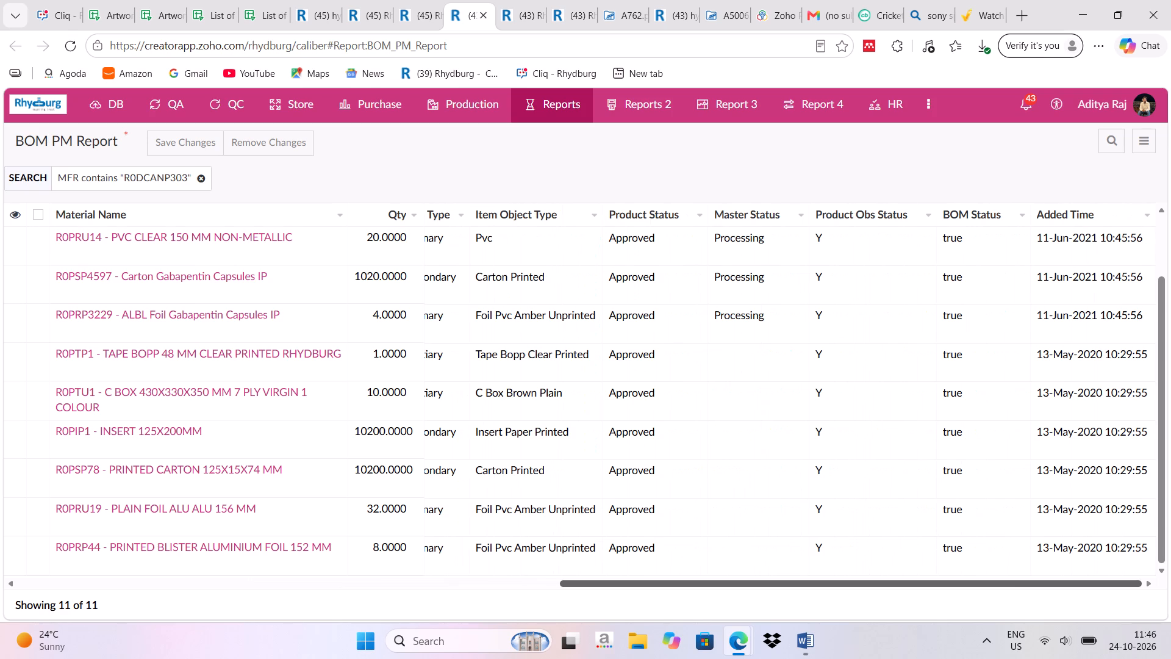
{"action": "left_click_drag", "start_coordinate": [1149, 625], "coordinate": [1170, 611]}
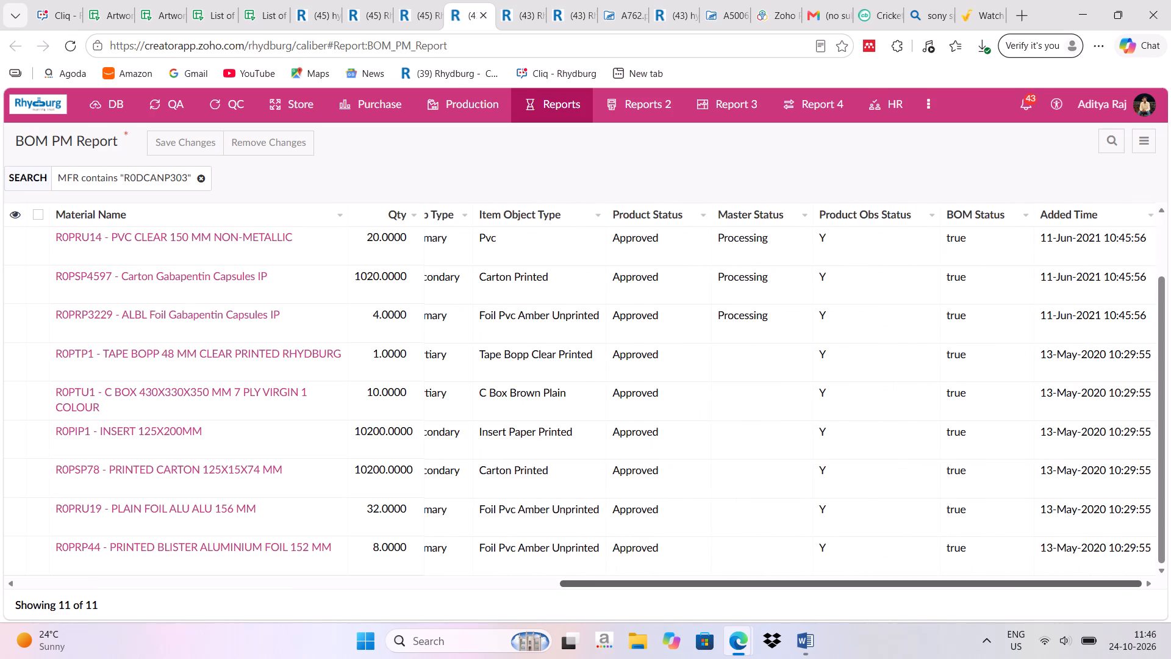
{"action": "left_click_drag", "start_coordinate": [1170, 611], "coordinate": [114, 597]}
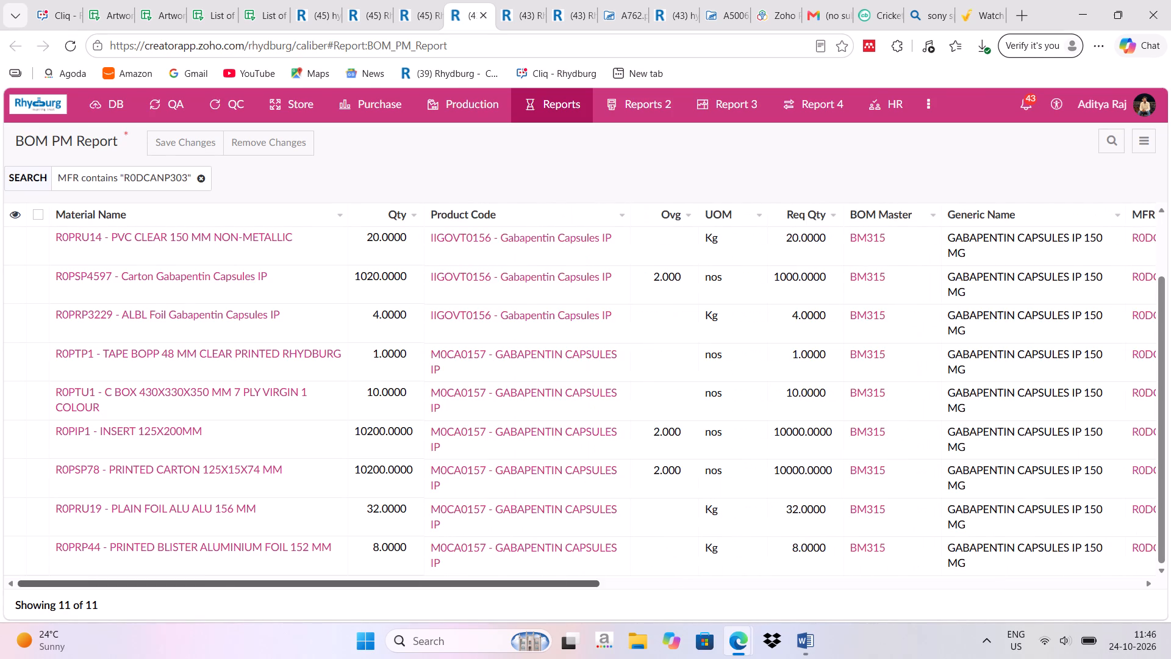
{"action": "left_click_drag", "start_coordinate": [114, 597], "coordinate": [1047, 598]}
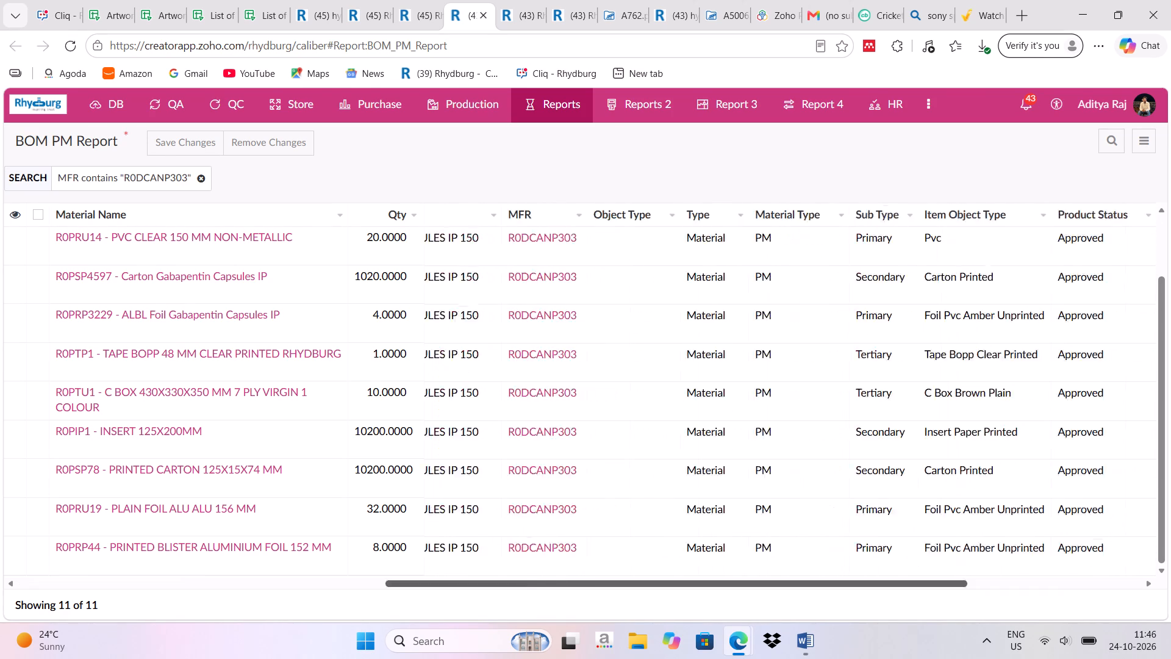
{"action": "left_click_drag", "start_coordinate": [1047, 598], "coordinate": [0, 454]}
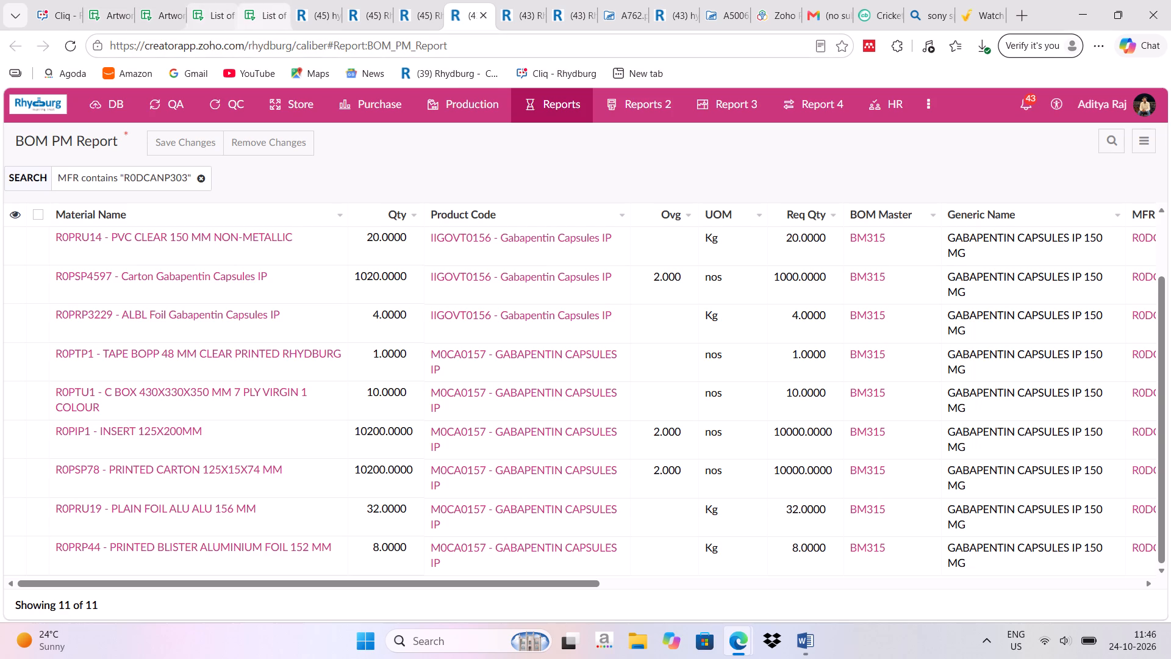
Review the open Change Control, Gap Analysis, BOM PM, Artwork and Zoho People pages, returning to the first R0DCANP303 rows of the BOM PM Report.
{"action": "left_click", "coordinate": [307, 13]}
{"action": "left_click", "coordinate": [358, 10]}
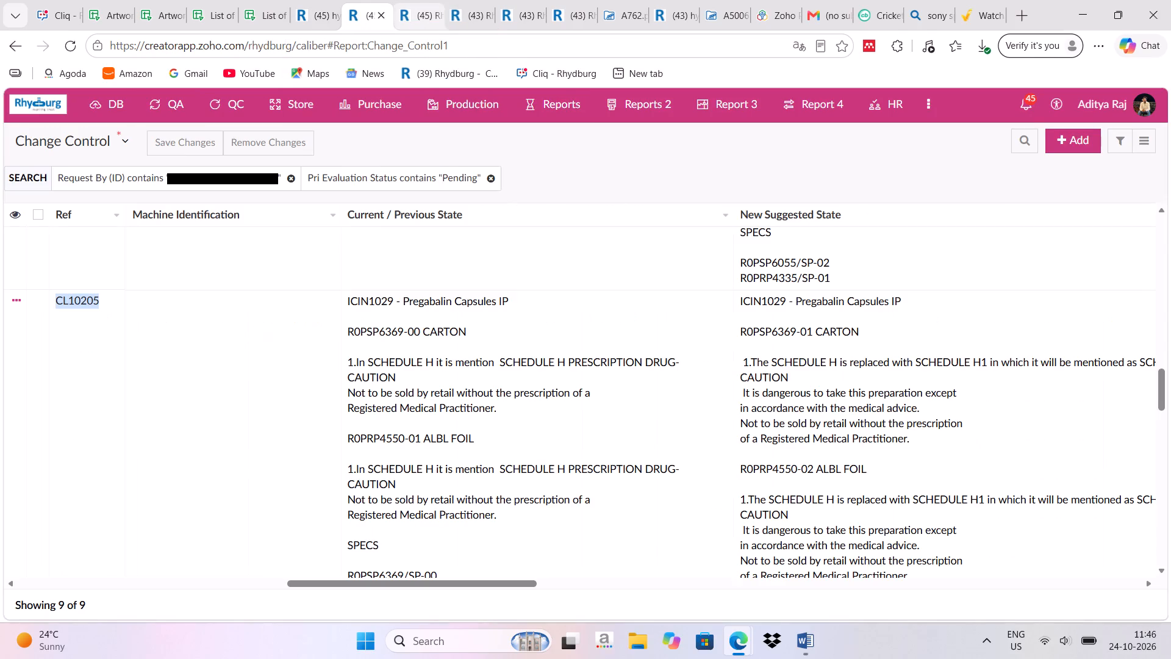
{"action": "left_click", "coordinate": [424, 3]}
{"action": "left_click", "coordinate": [465, 7]}
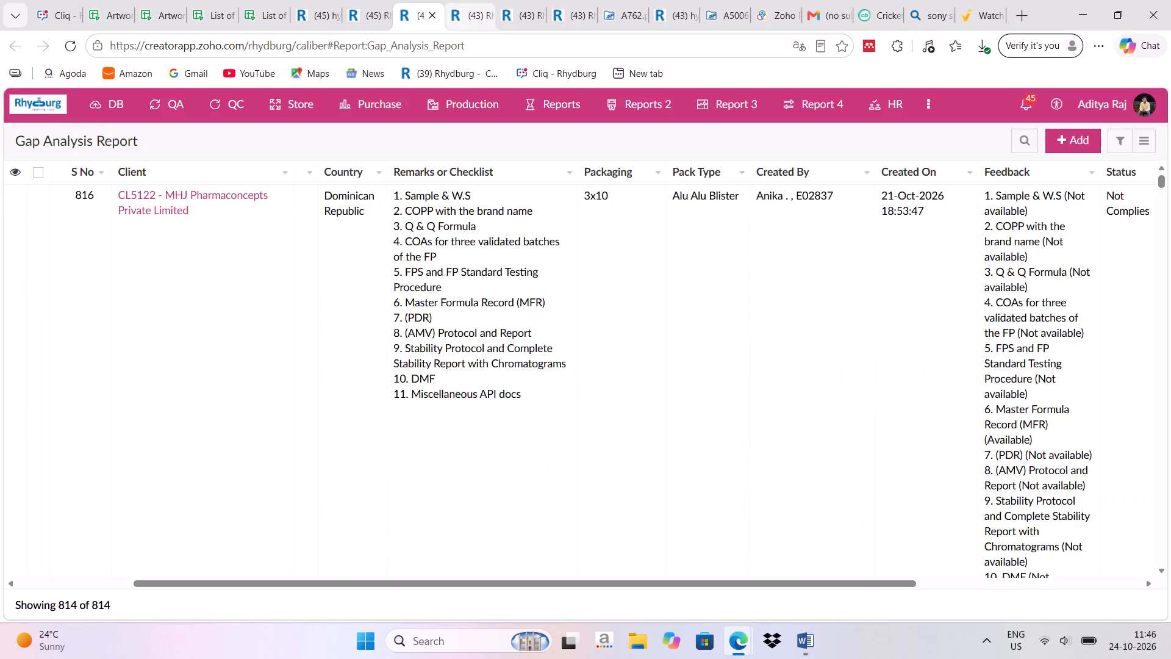
{"action": "left_click", "coordinate": [520, 16]}
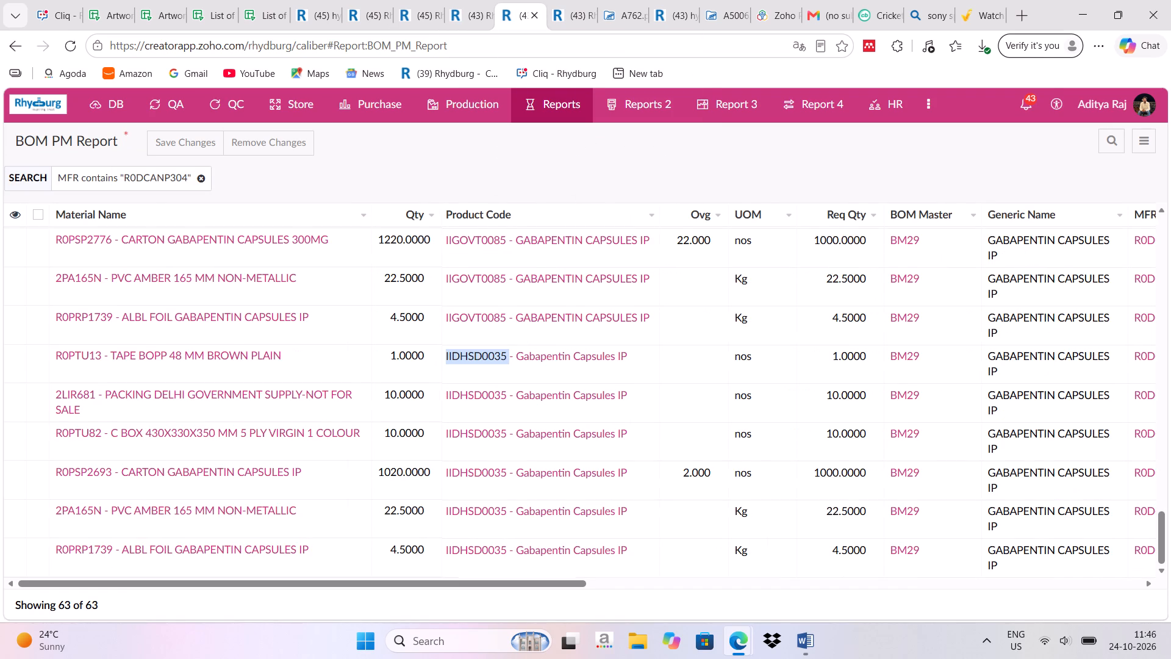
{"action": "left_click", "coordinate": [583, 12]}
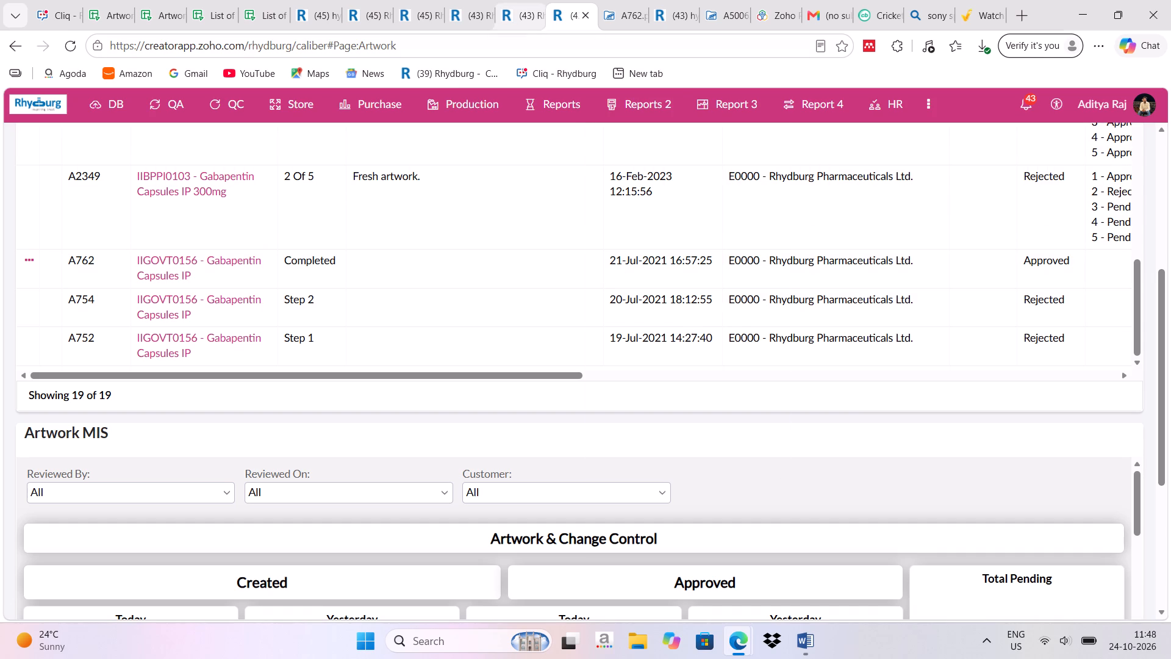
{"action": "left_click", "coordinate": [362, 7]}
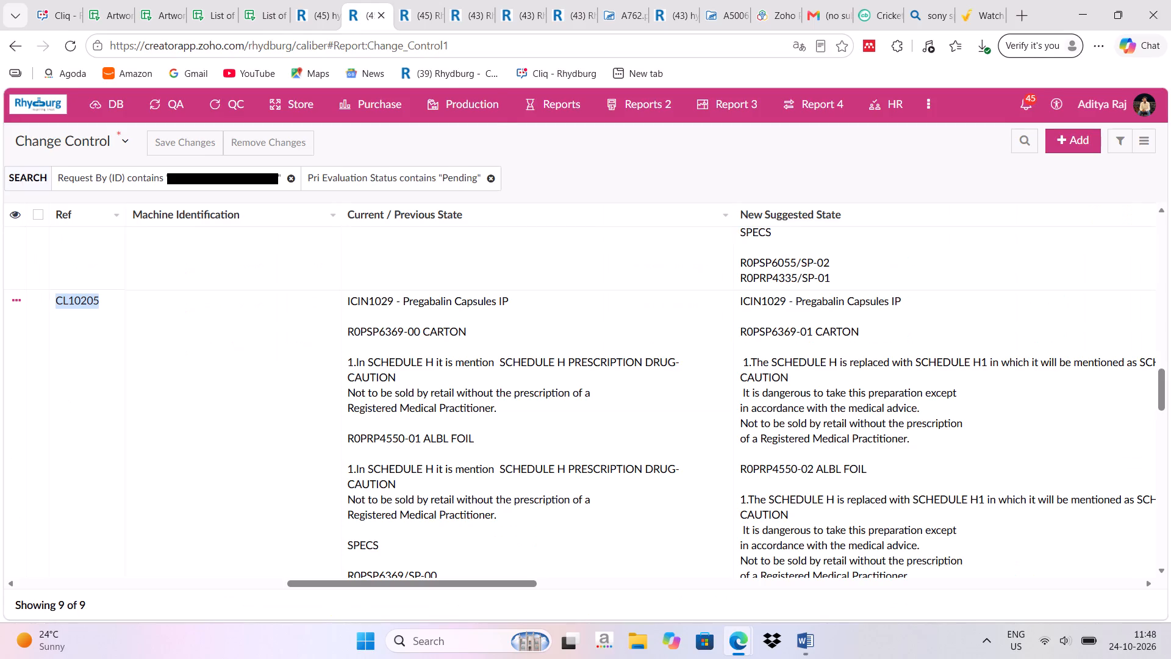
{"action": "double_click", "coordinate": [305, 19]}
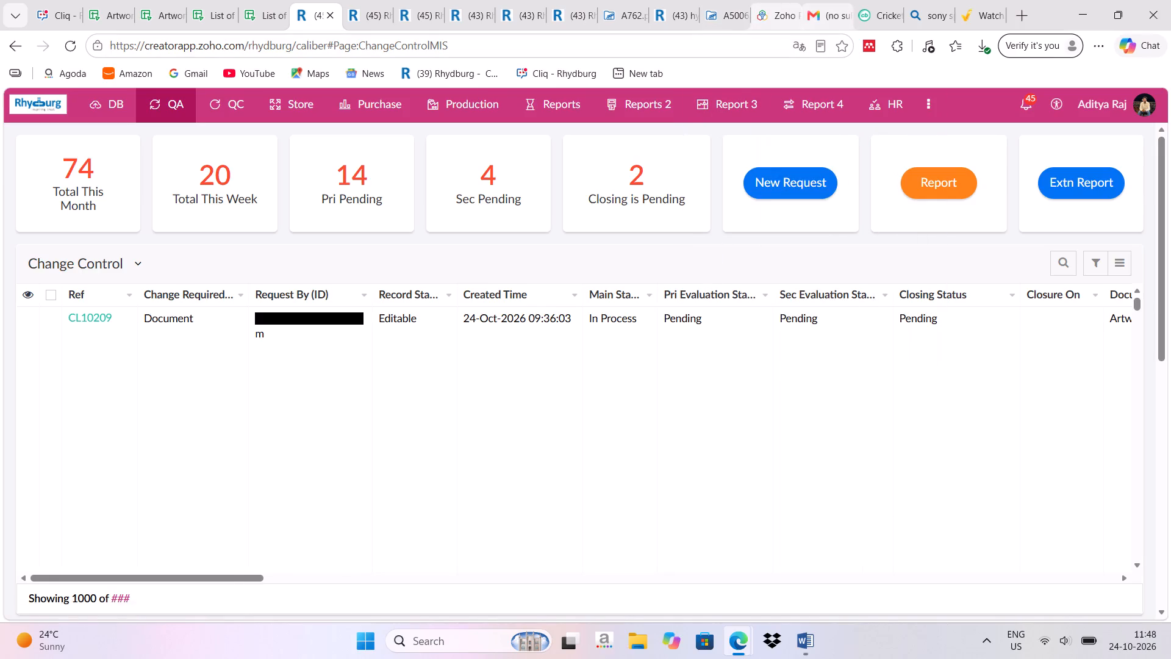
{"action": "left_click", "coordinate": [776, 15]}
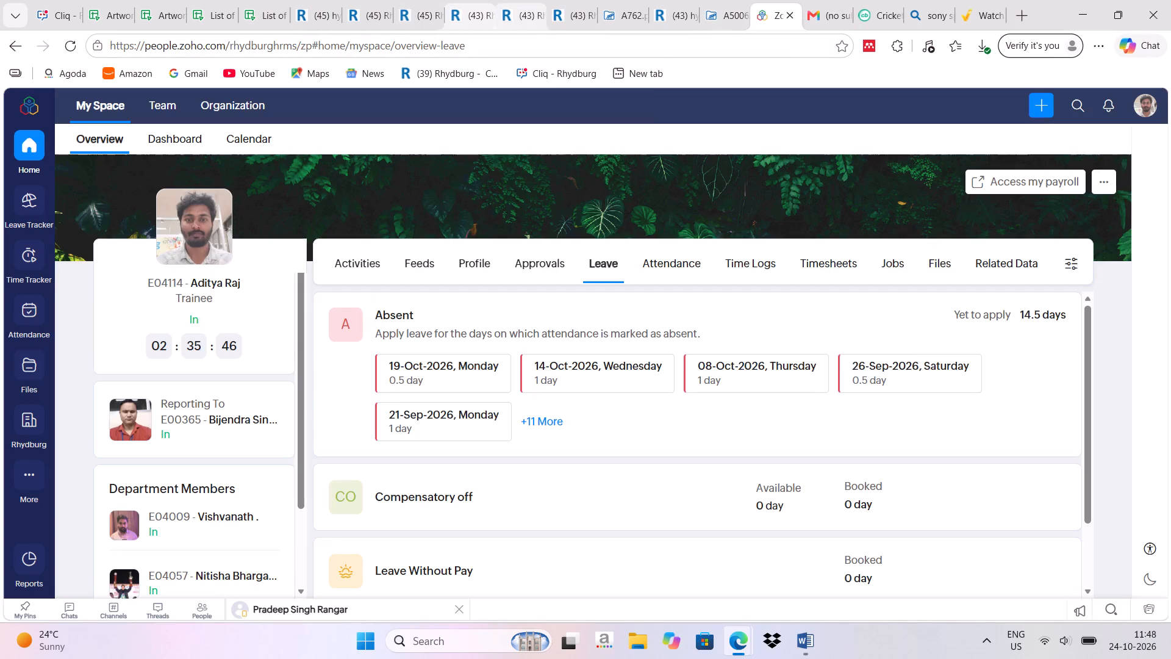
{"action": "left_click", "coordinate": [473, 8]}
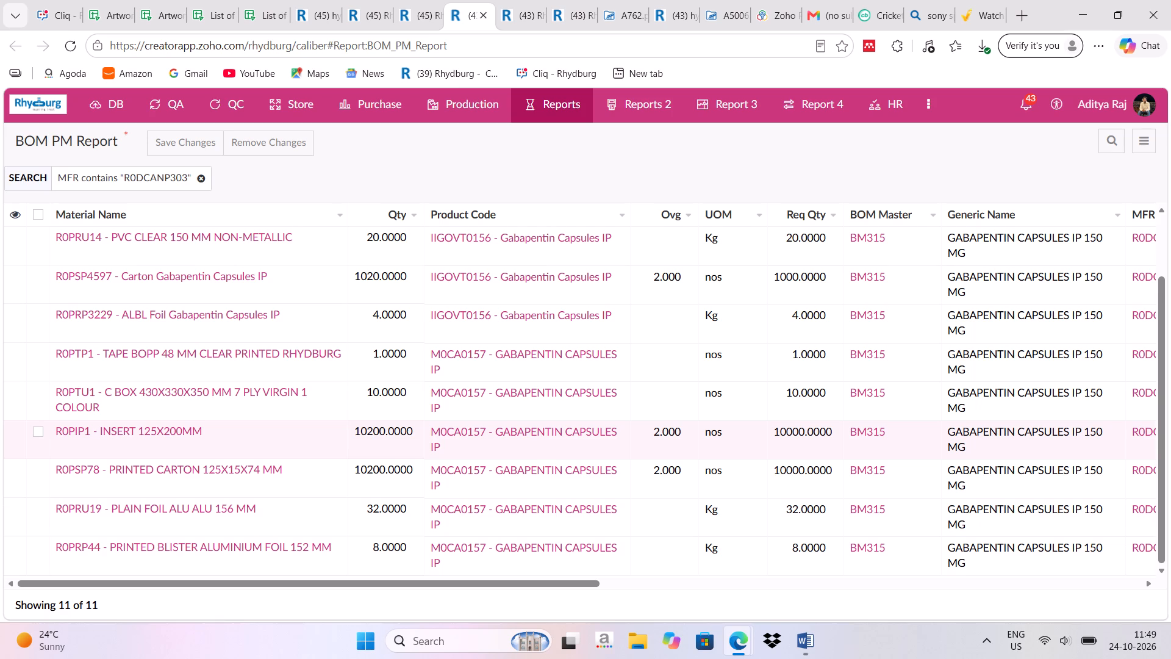
{"action": "left_click", "coordinate": [1162, 251]}
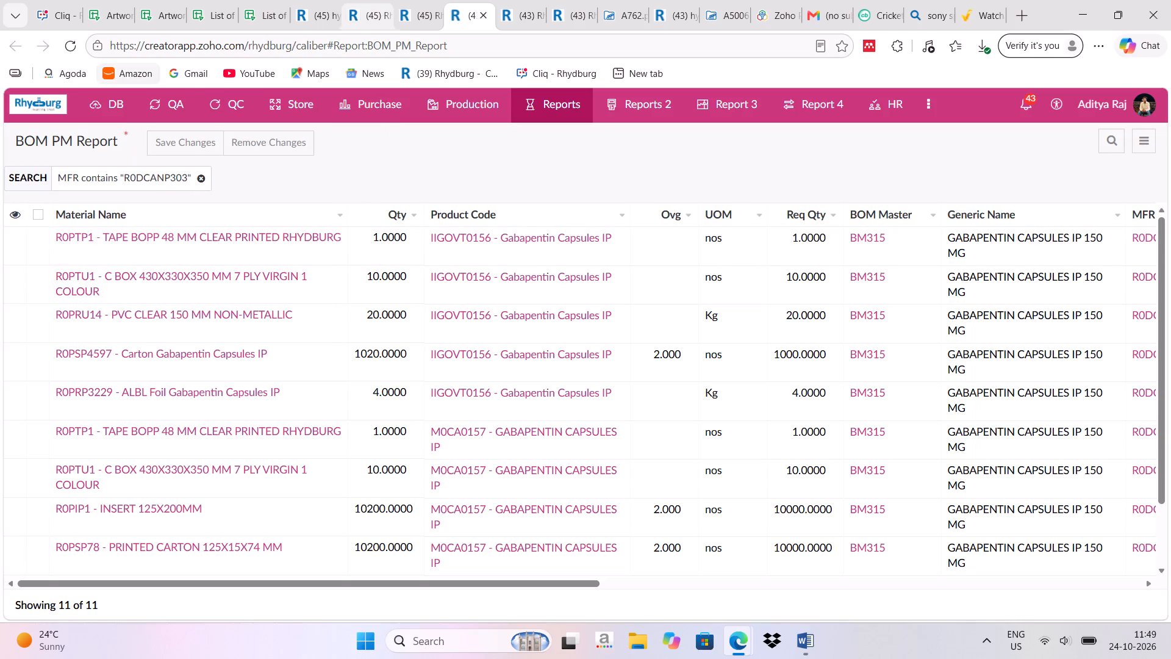
Recheck the Change Control MIS, Change Control and Gap Analysis pages, ending at the BOM PM Report filtered for R0DCANP304.
{"action": "left_click", "coordinate": [326, 15]}
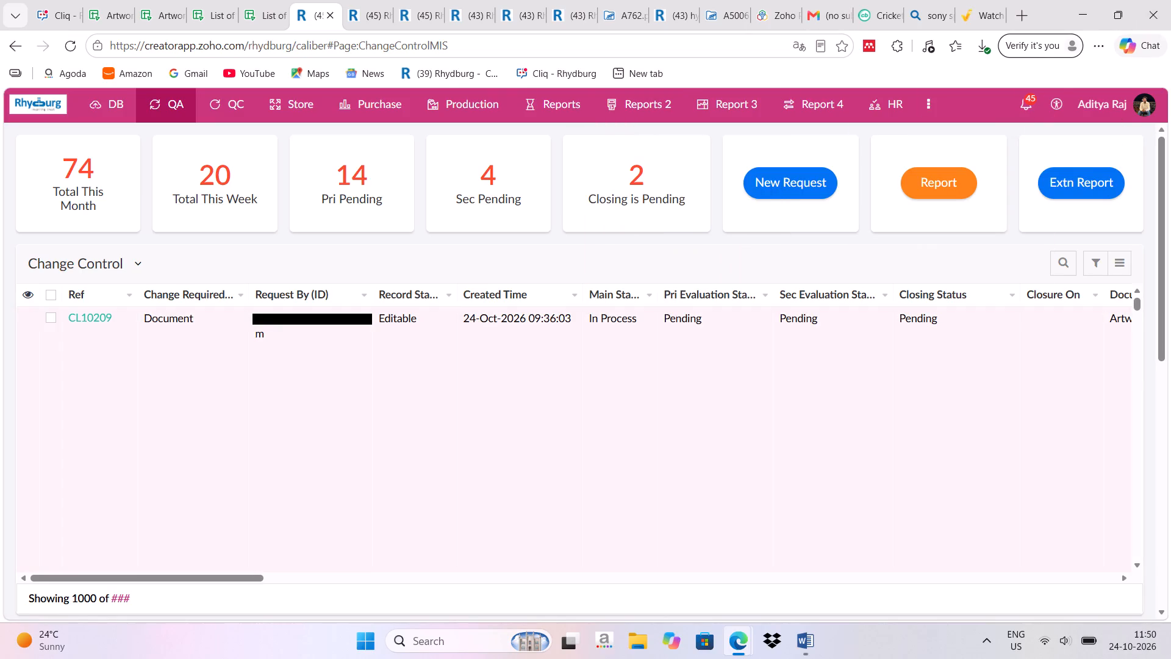
{"action": "left_click", "coordinate": [372, 12]}
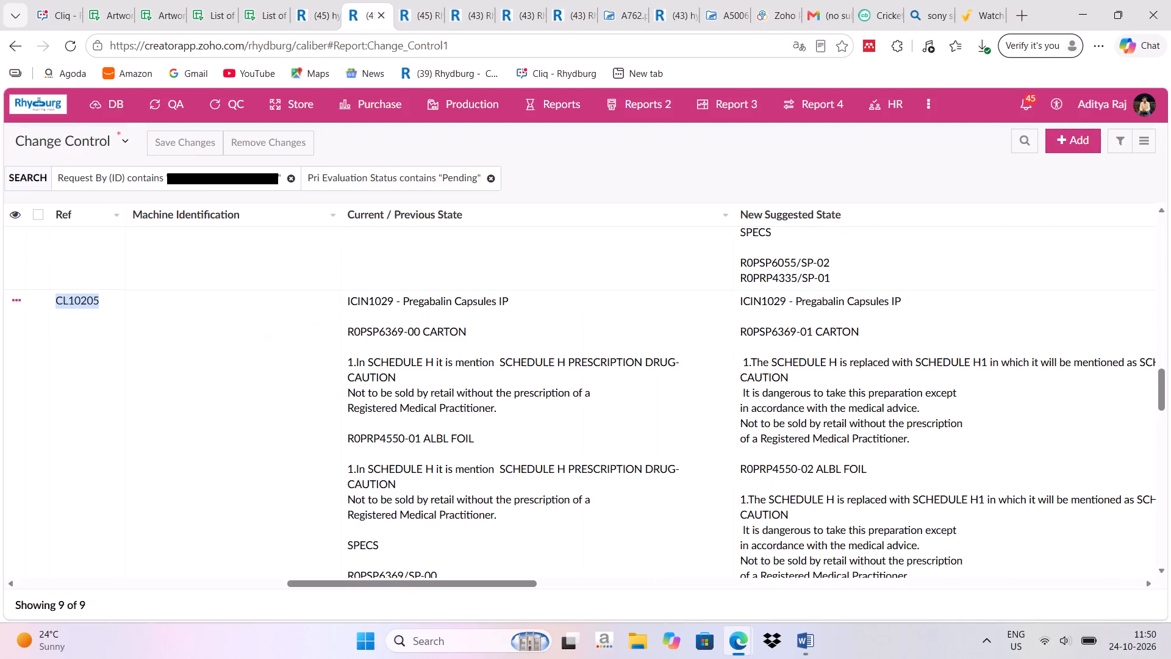
{"action": "left_click", "coordinate": [419, 12]}
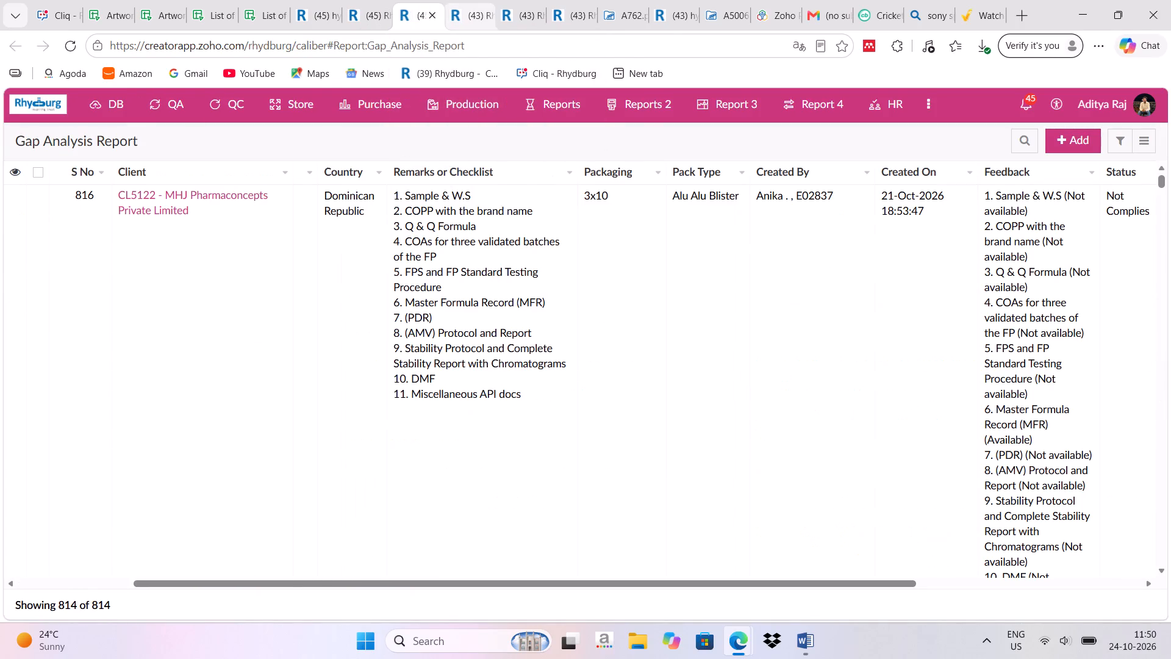
{"action": "left_click", "coordinate": [473, 12]}
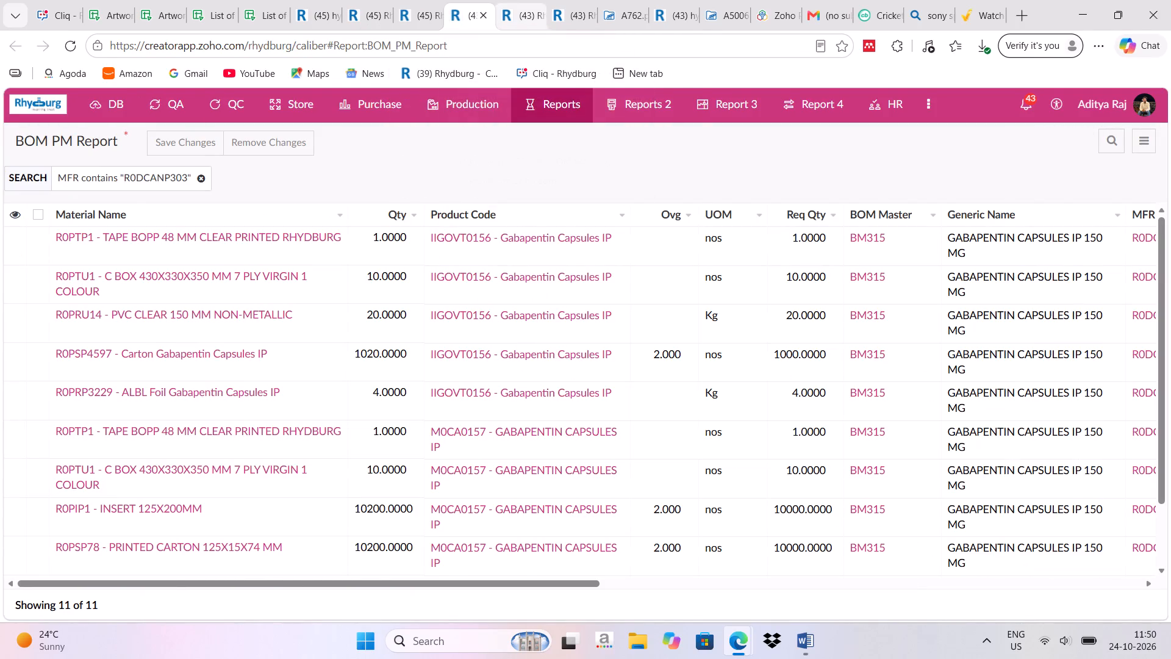
{"action": "left_click", "coordinate": [525, 15]}
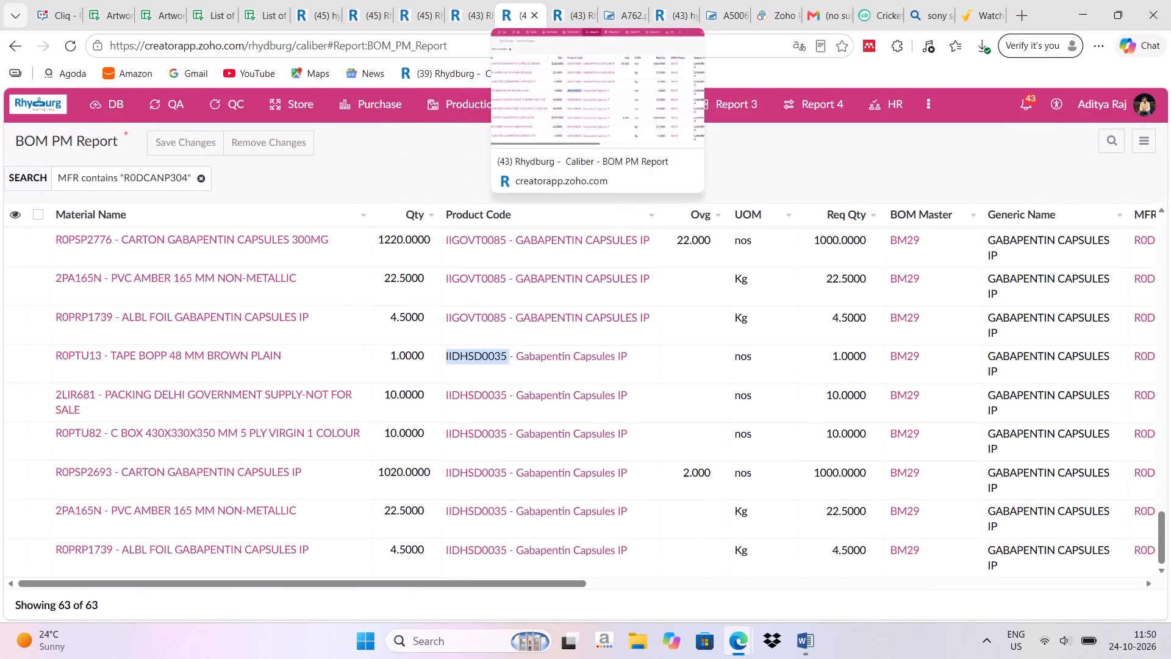
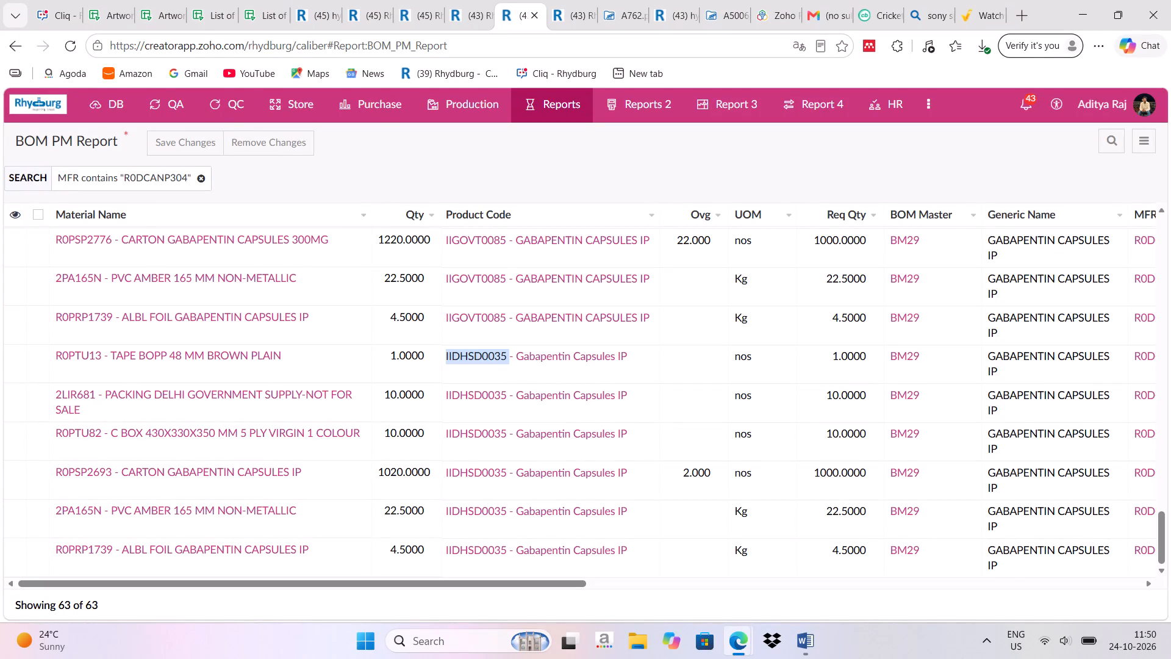
Close the sony sports network search page and return to the BOM PM Report filtered for R0DCANP304.
{"action": "left_click", "coordinate": [221, 5]}
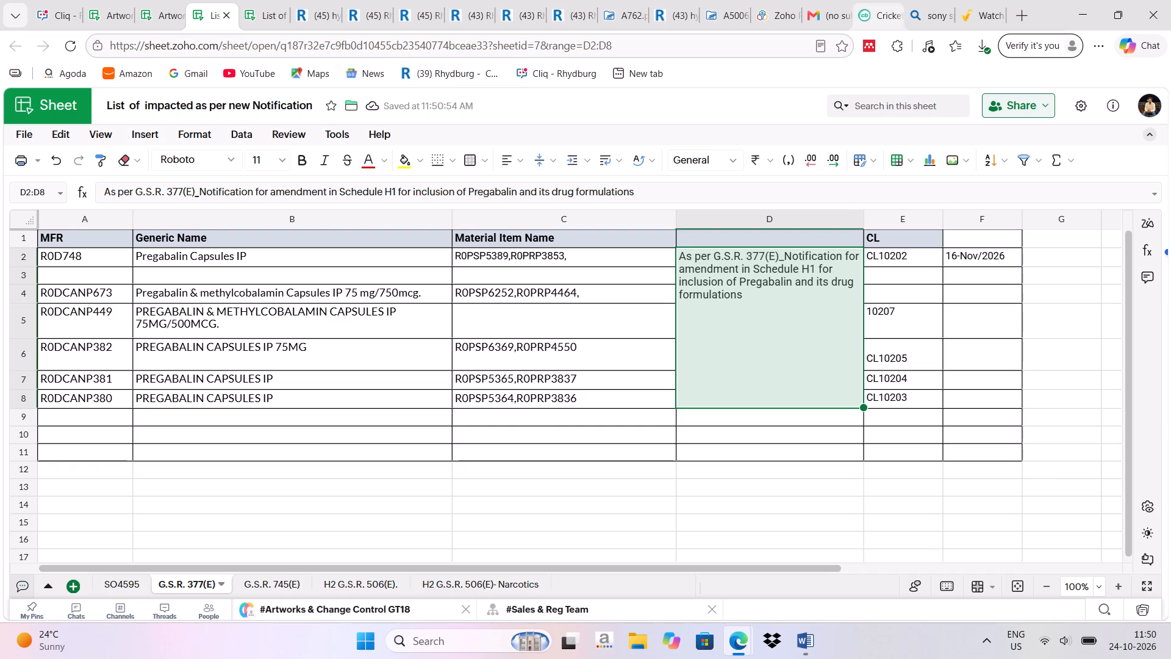
{"action": "left_click", "coordinate": [936, 10]}
{"action": "left_click", "coordinate": [941, 14]}
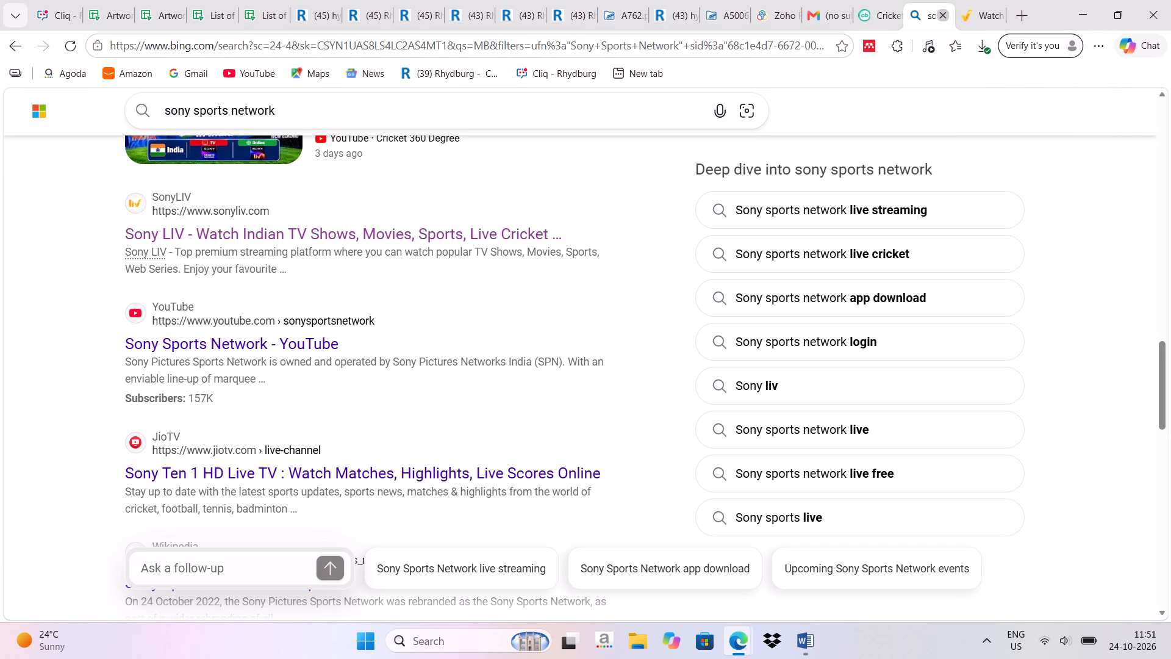
{"action": "left_click", "coordinate": [513, 3]}
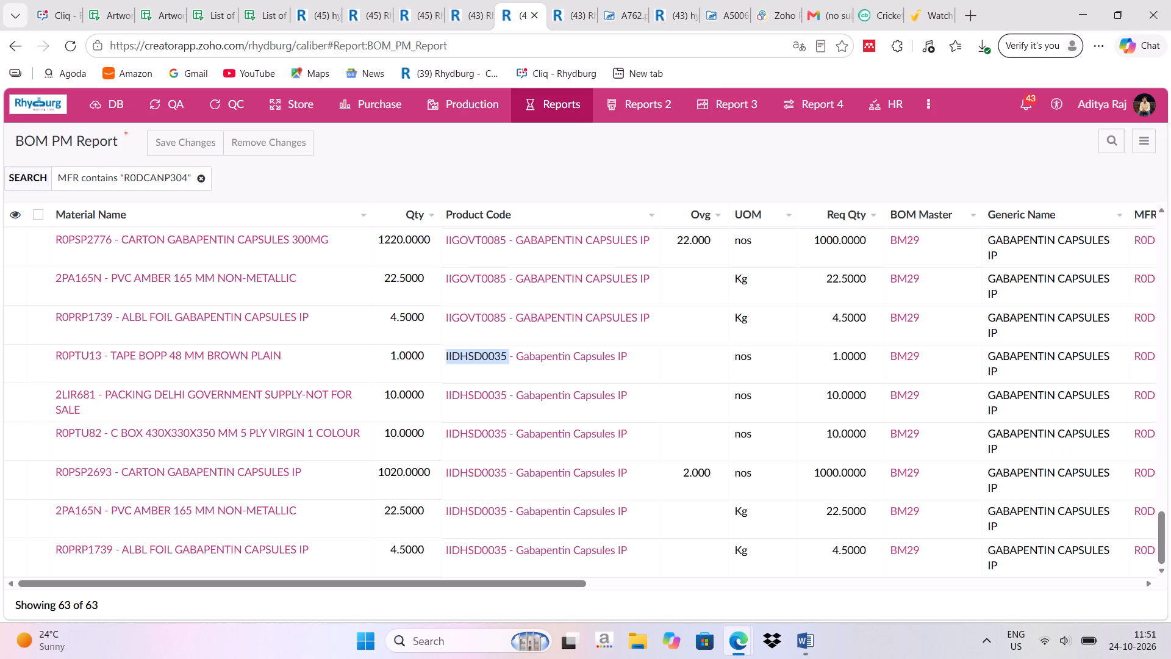
Examine the product record IIDHSD0035 - Gabapentin Capsules IP, including its customer and quote details, and its linked MFR record R0DCANP304.
{"action": "left_click", "coordinate": [535, 355]}
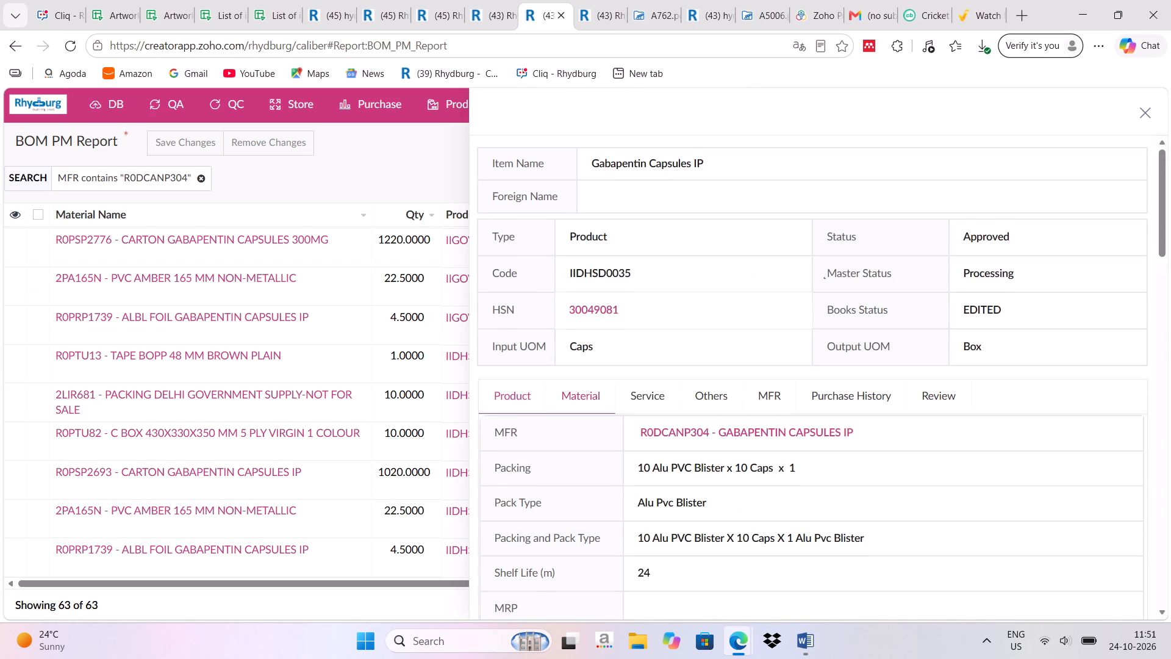
{"action": "scroll", "coordinate": [664, 473], "scroll_direction": "down", "scroll_amount": 4}
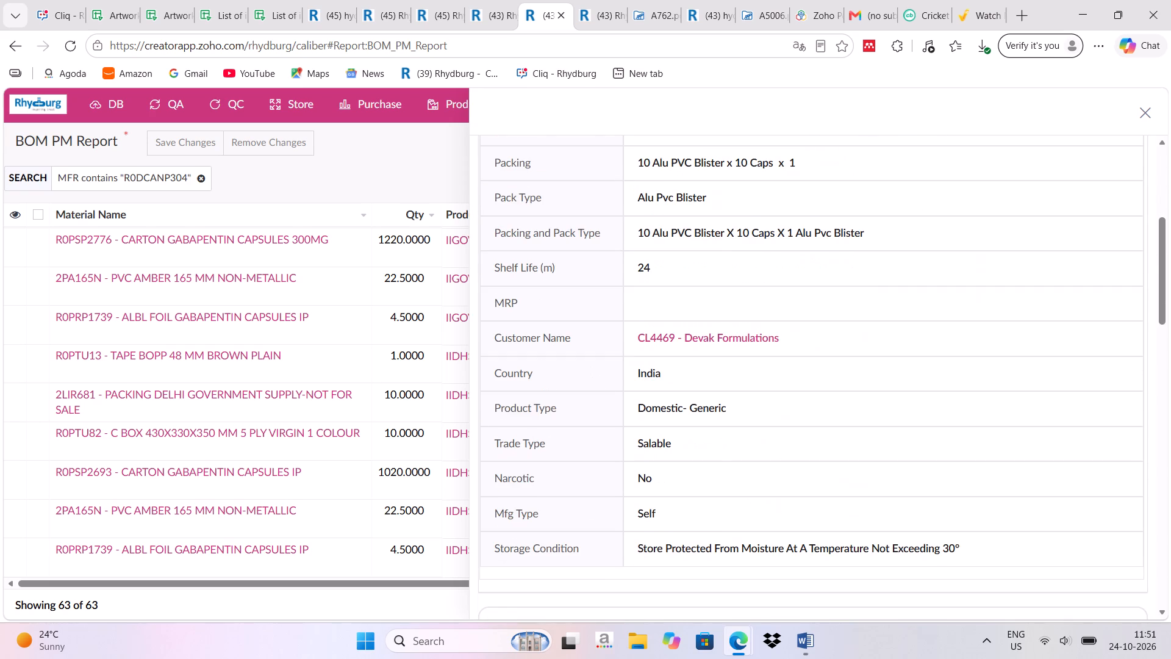
{"action": "scroll", "coordinate": [669, 443], "scroll_direction": "down", "scroll_amount": 7}
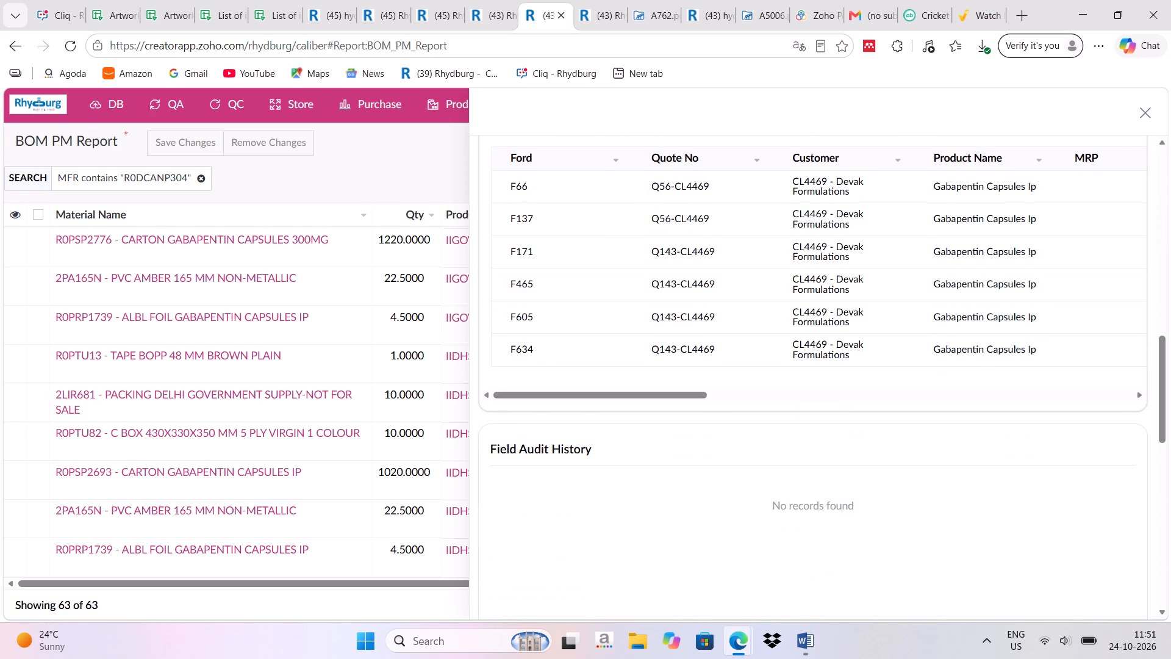
{"action": "scroll", "coordinate": [669, 389], "scroll_direction": "up", "scroll_amount": 8}
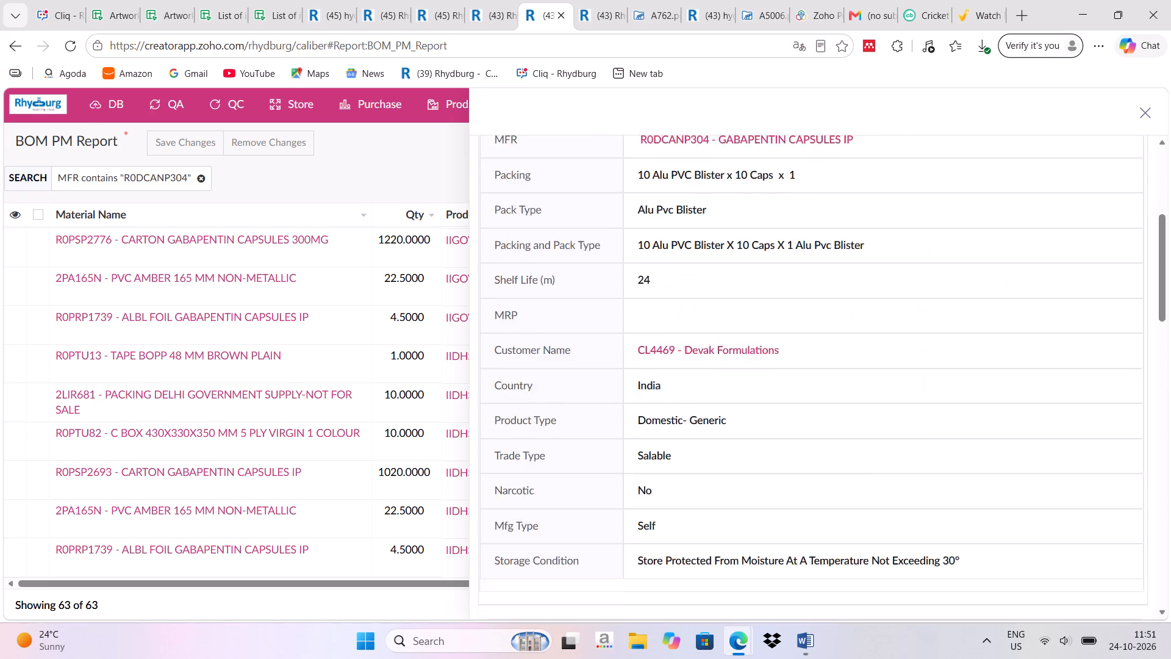
{"action": "left_click", "coordinate": [736, 202]}
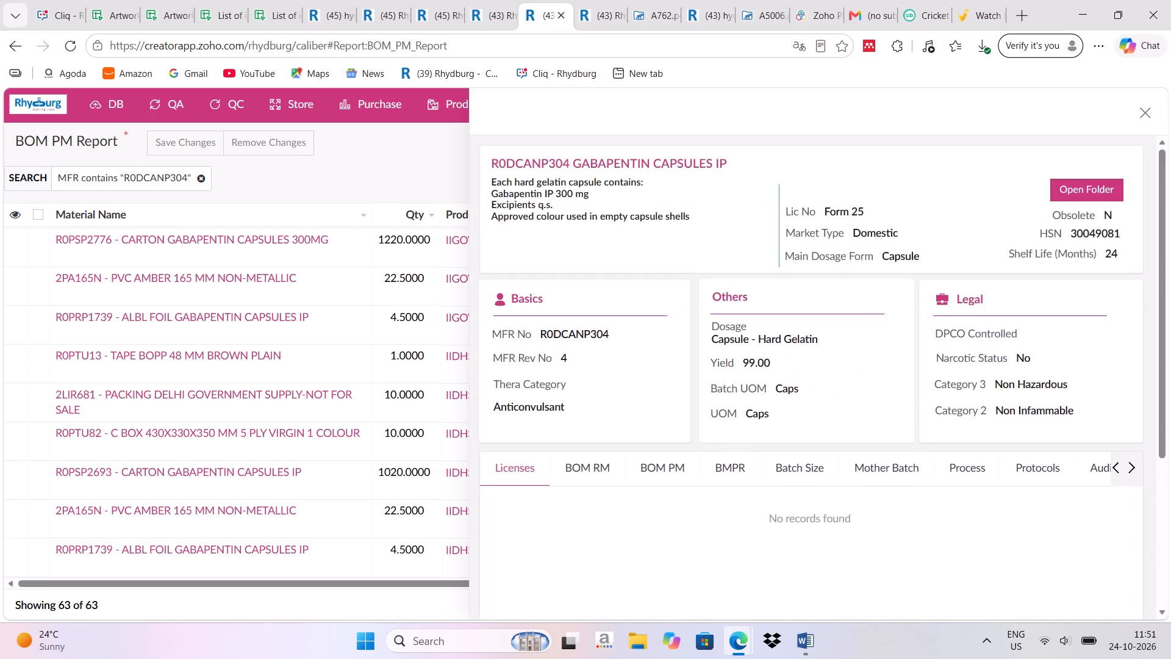
{"action": "left_click", "coordinate": [1144, 109]}
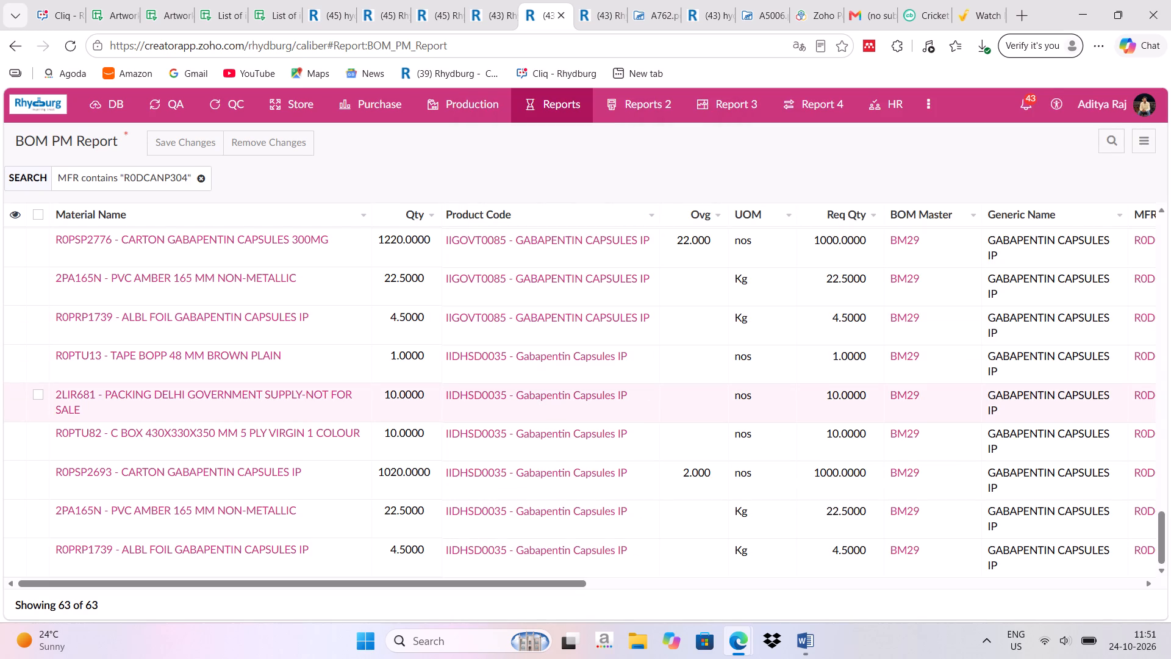
Review the R0PRP1739 foil record for IIDHSD0035 and recheck that product's details in the BOM PM Report.
{"action": "left_click", "coordinate": [653, 575]}
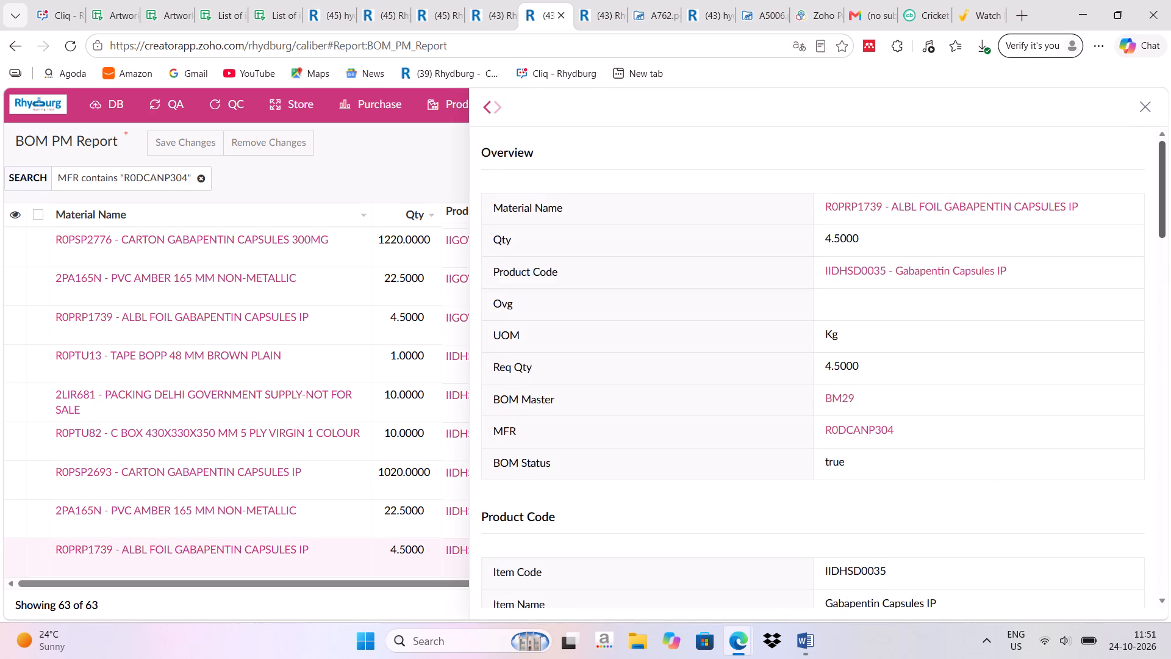
{"action": "left_click", "coordinate": [1143, 104]}
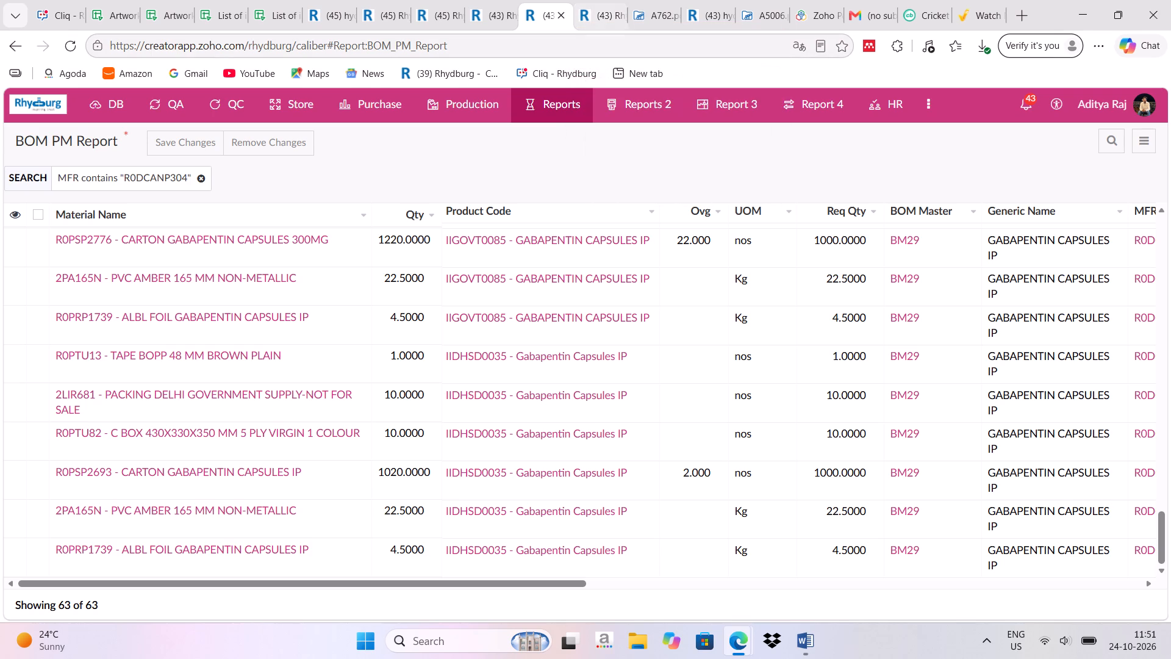
{"action": "left_click", "coordinate": [605, 15]}
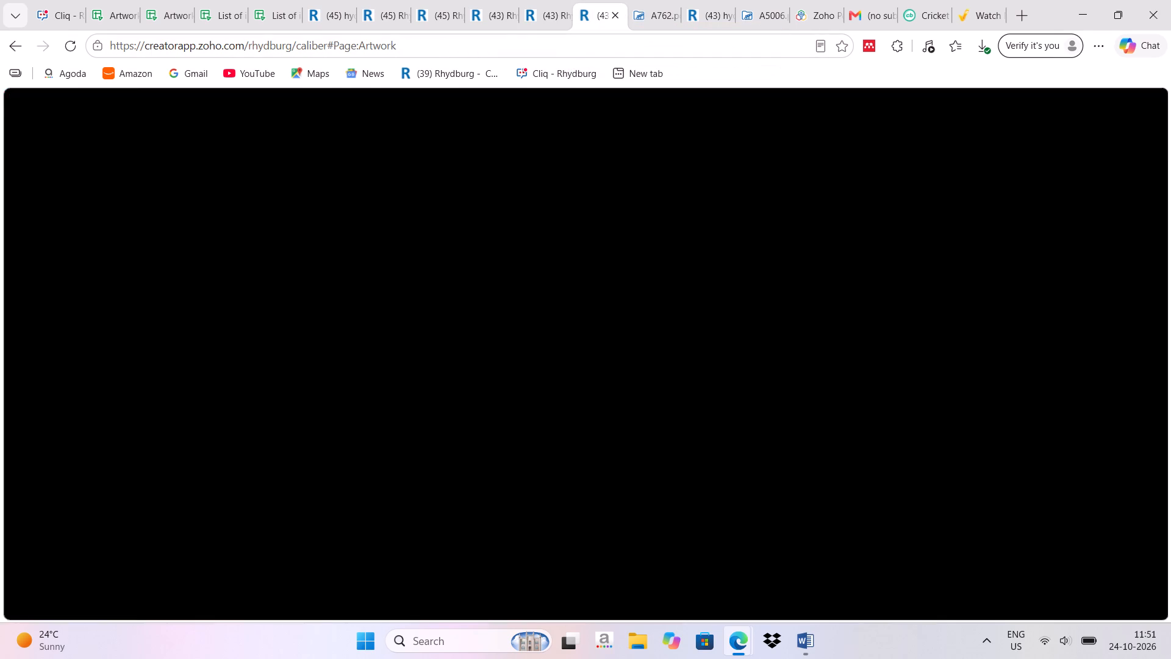
{"action": "left_click", "coordinate": [553, 15]}
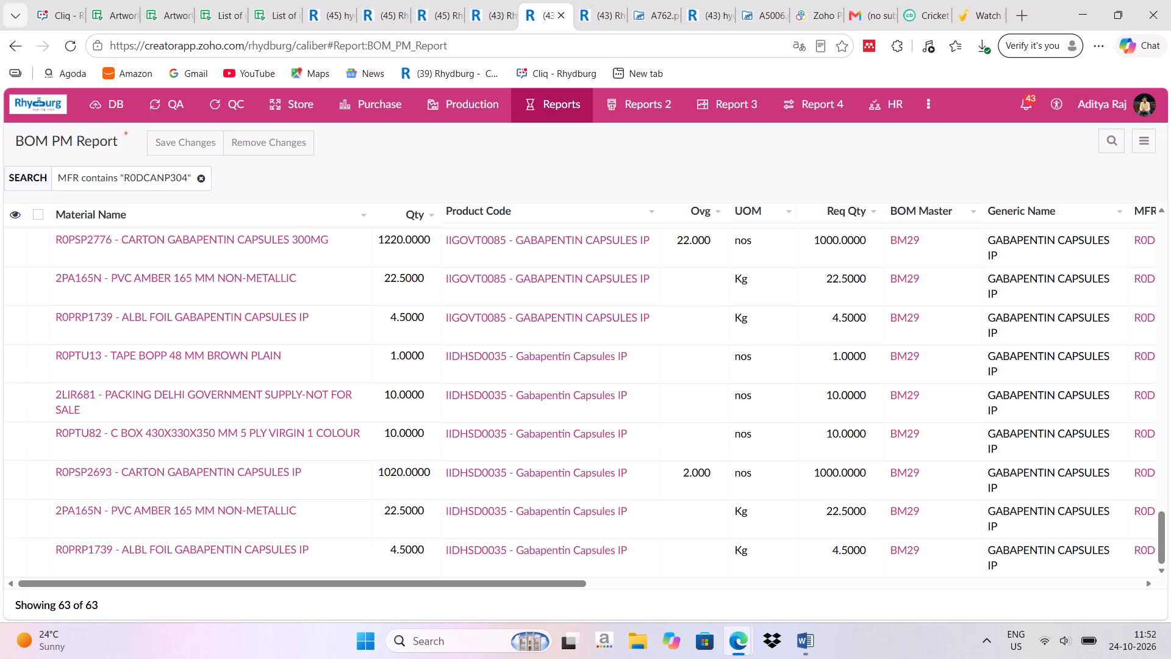
{"action": "scroll", "coordinate": [465, 328], "scroll_direction": "down", "scroll_amount": 2}
{"action": "left_click", "coordinate": [587, 433]}
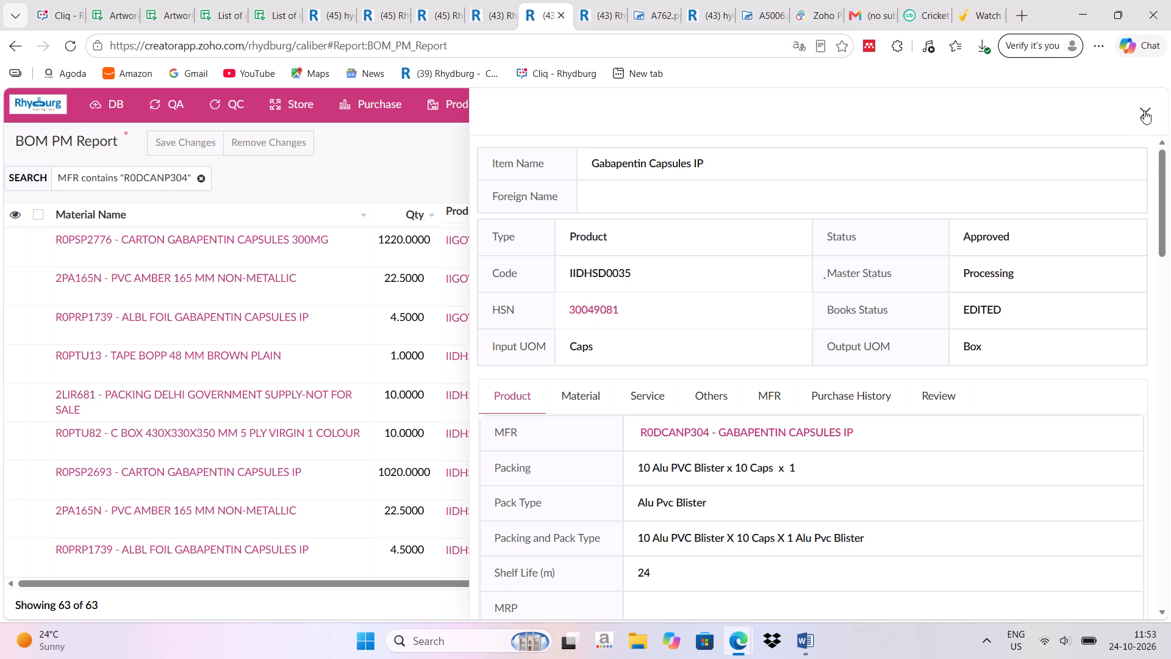
{"action": "left_click", "coordinate": [1144, 110]}
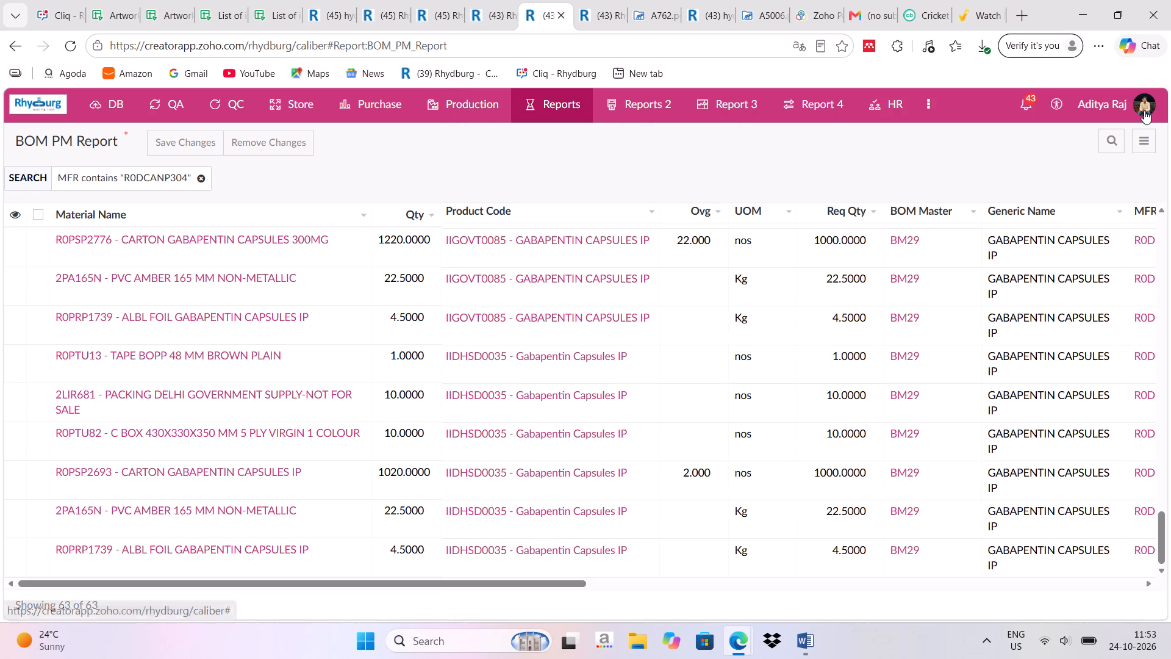
Examine the BOM Master BM29 record, reading through its full PM Selection list of product codes and packing materials.
{"action": "scroll", "coordinate": [269, 311], "scroll_direction": "down", "scroll_amount": 1}
{"action": "right_click", "coordinate": [269, 311]}
{"action": "right_click_drag", "start_coordinate": [273, 313], "coordinate": [324, 373]}
{"action": "left_click_drag", "start_coordinate": [418, 581], "coordinate": [524, 590]}
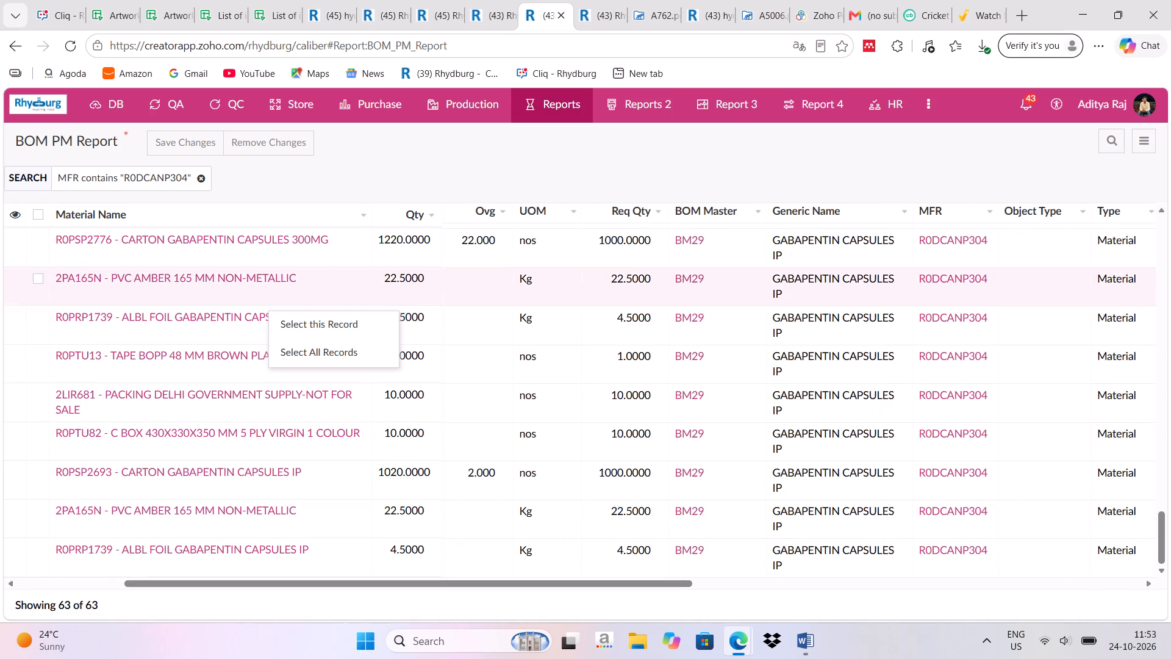
{"action": "left_click", "coordinate": [688, 237]}
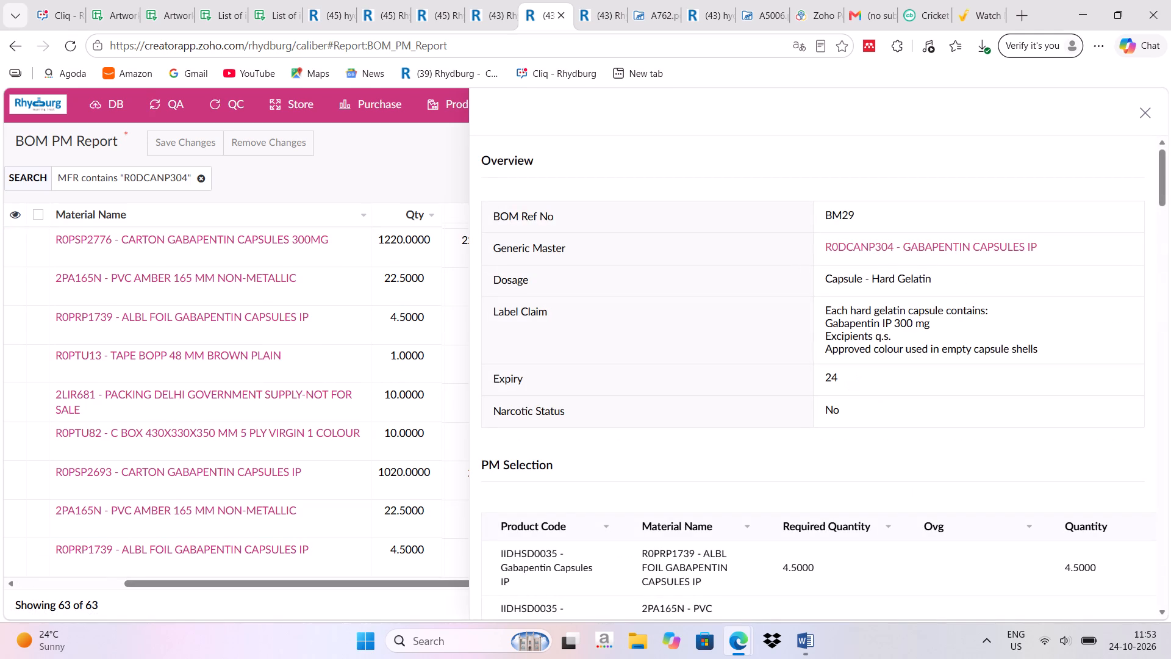
{"action": "scroll", "coordinate": [828, 399], "scroll_direction": "down", "scroll_amount": 2}
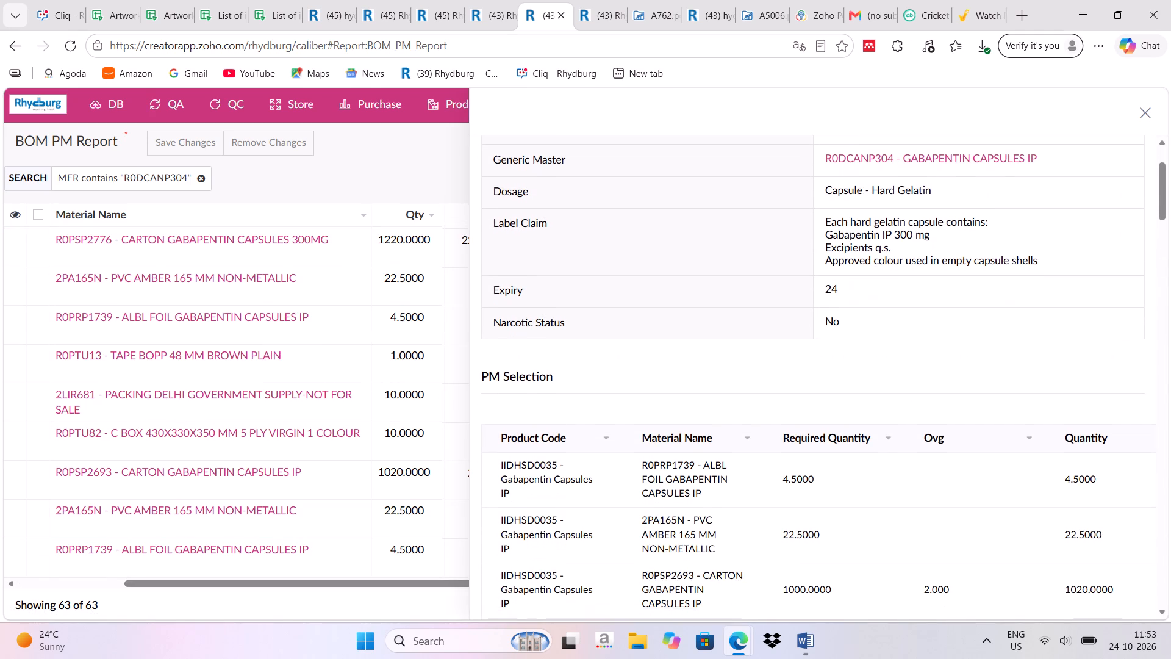
{"action": "scroll", "coordinate": [828, 400], "scroll_direction": "down", "scroll_amount": 3}
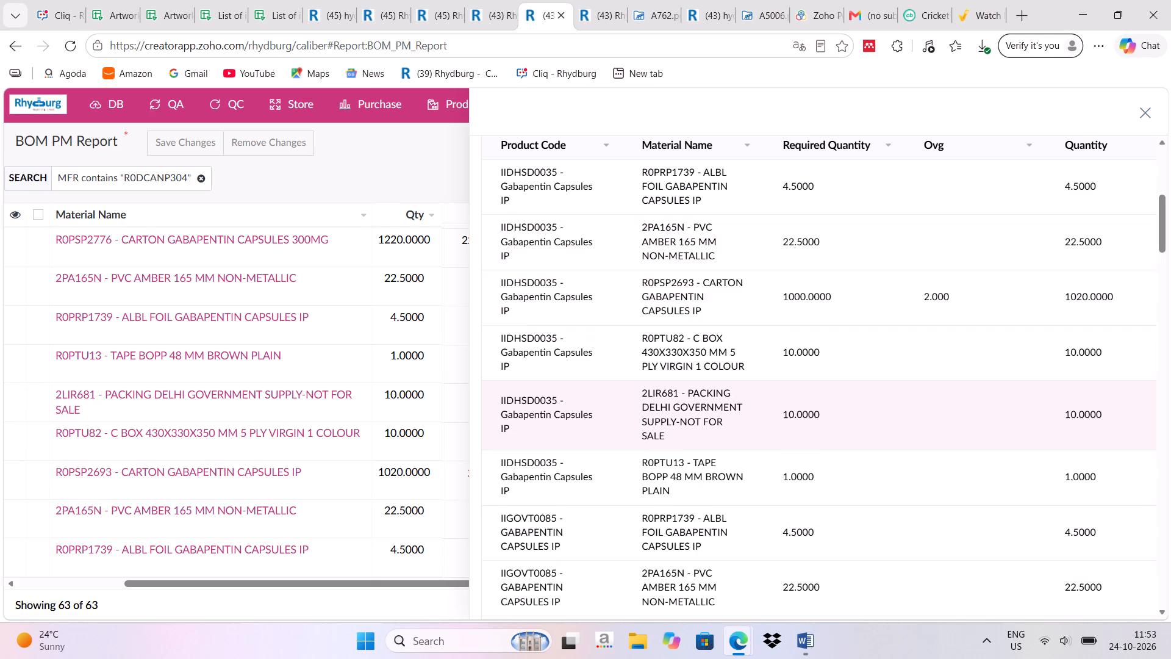
{"action": "scroll", "coordinate": [828, 400], "scroll_direction": "down", "scroll_amount": 4}
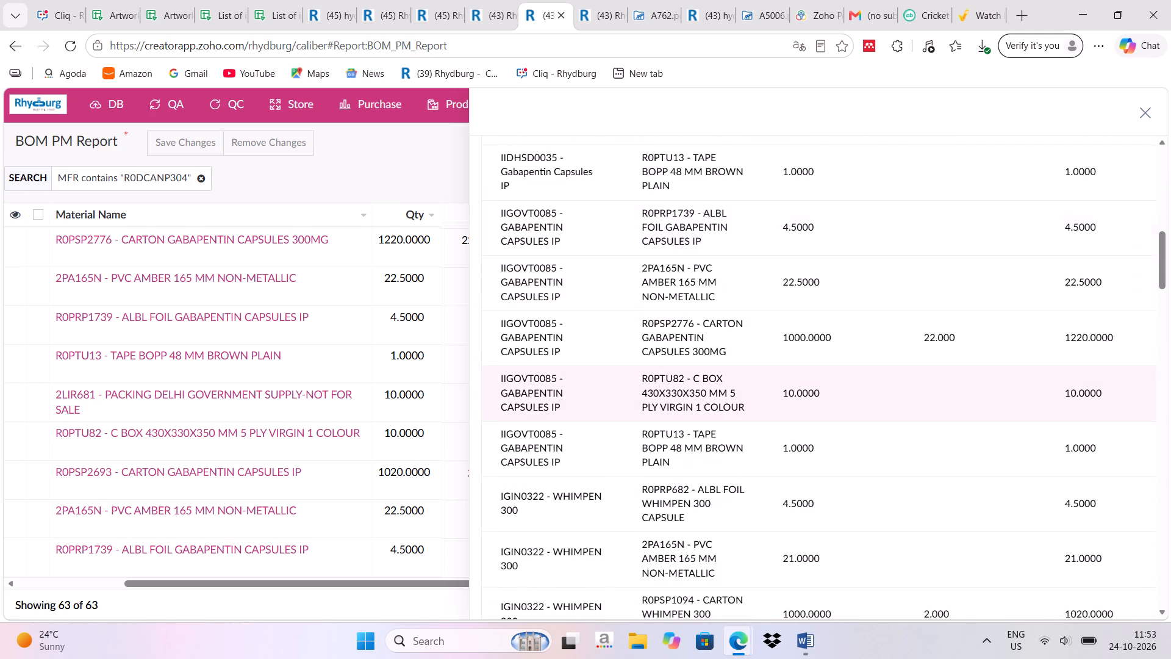
{"action": "scroll", "coordinate": [828, 400], "scroll_direction": "down", "scroll_amount": 7}
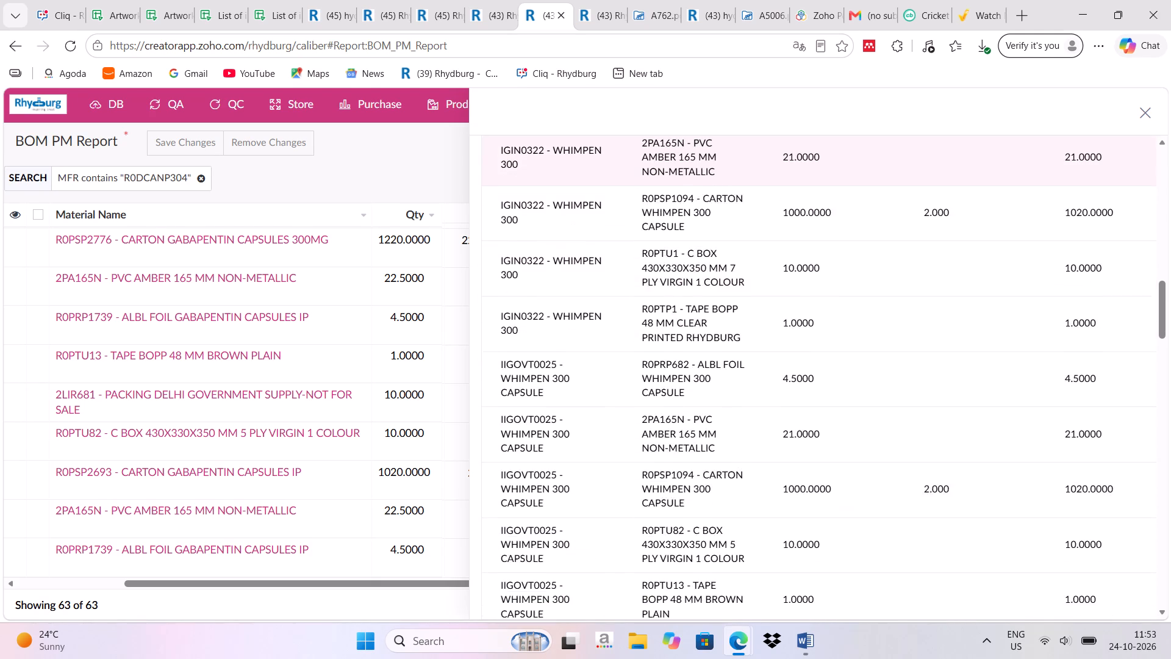
{"action": "scroll", "coordinate": [828, 400], "scroll_direction": "down", "scroll_amount": 18}
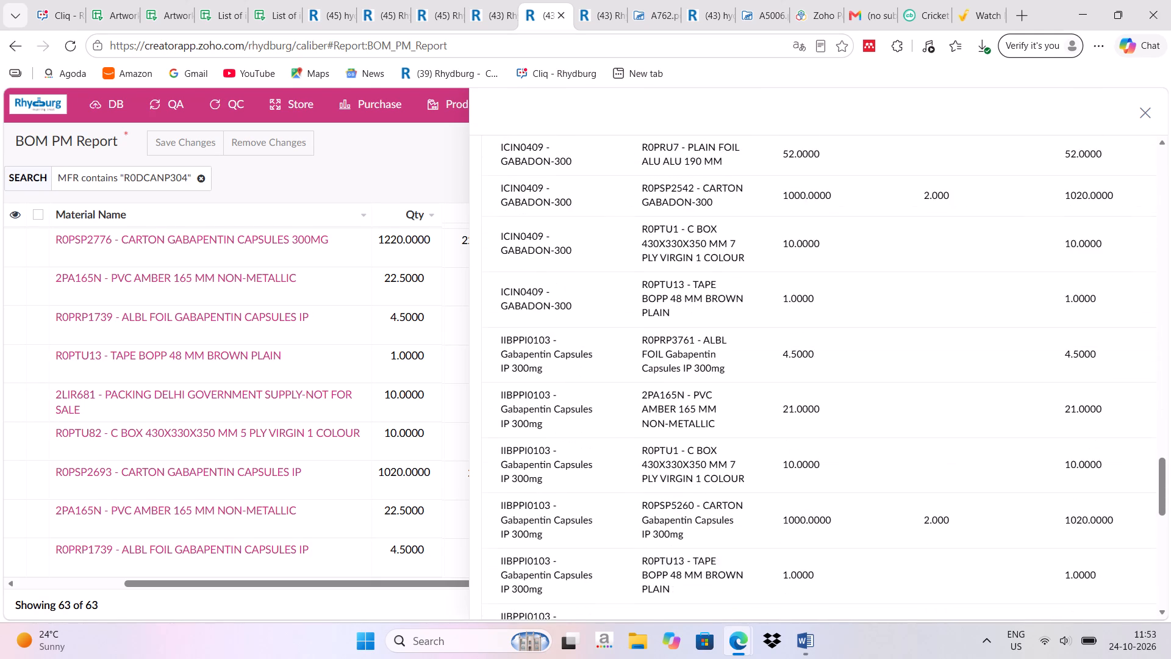
{"action": "scroll", "coordinate": [828, 399], "scroll_direction": "down", "scroll_amount": 11}
{"action": "scroll", "coordinate": [827, 398], "scroll_direction": "up", "scroll_amount": 12}
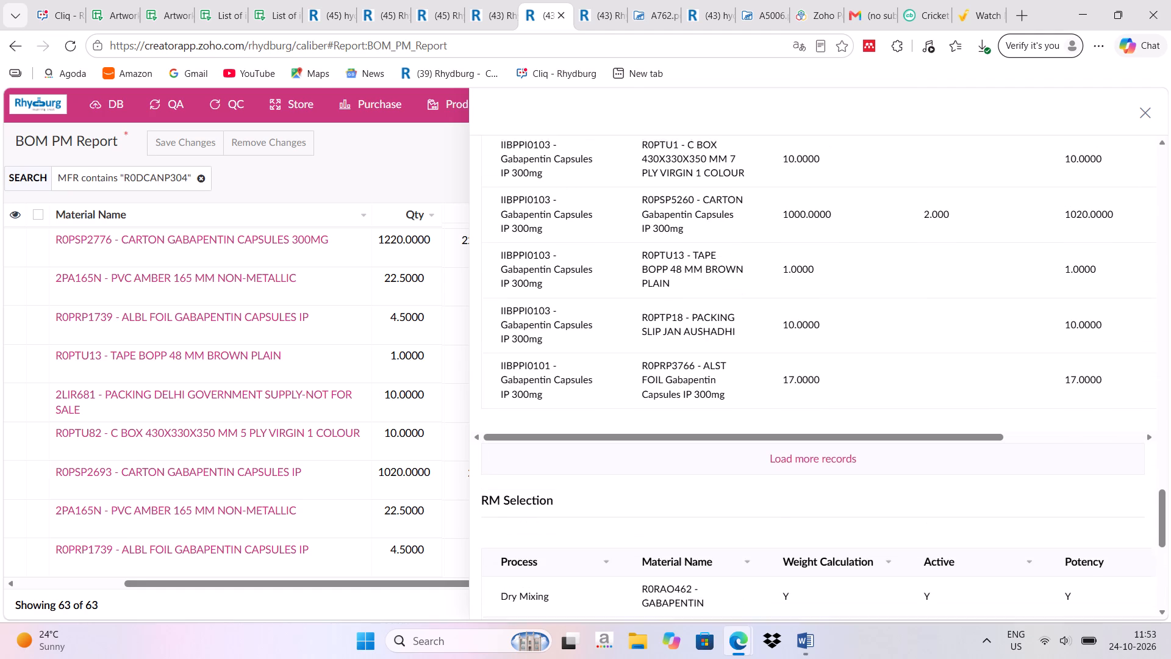
{"action": "scroll", "coordinate": [827, 398], "scroll_direction": "up", "scroll_amount": 18}
{"action": "scroll", "coordinate": [827, 398], "scroll_direction": "up", "scroll_amount": 17}
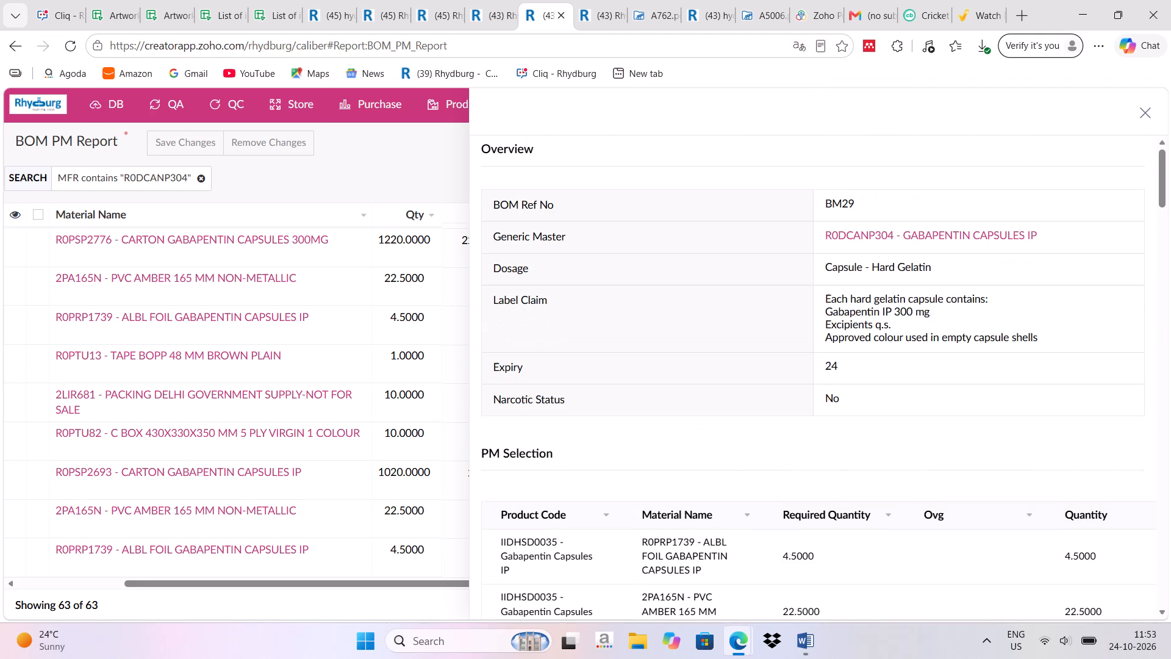
{"action": "left_click", "coordinate": [1144, 114]}
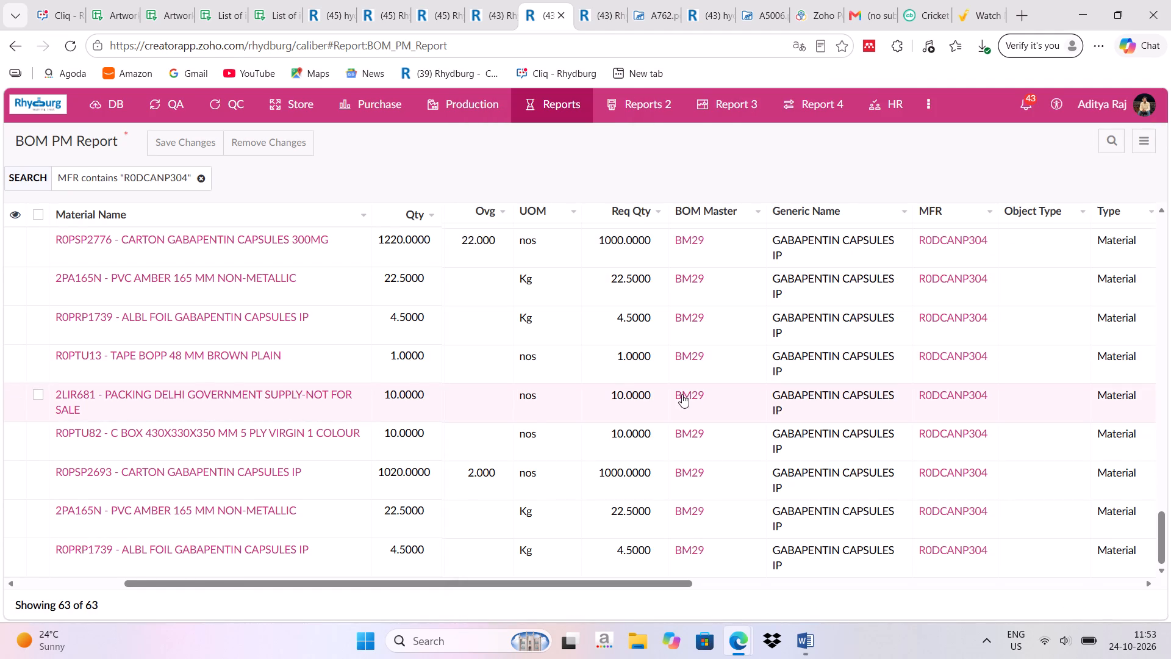
Open the BOM Master BM29 record from the 2LIR681 Delhi Government Supply packing row.
{"action": "left_click", "coordinate": [682, 394]}
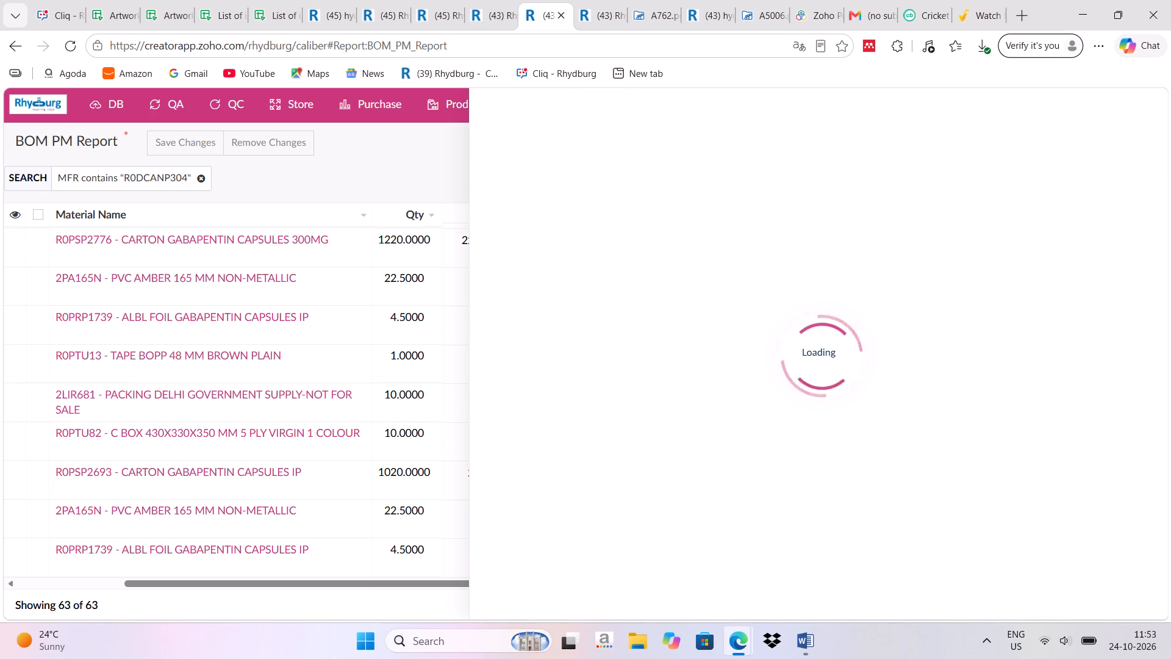
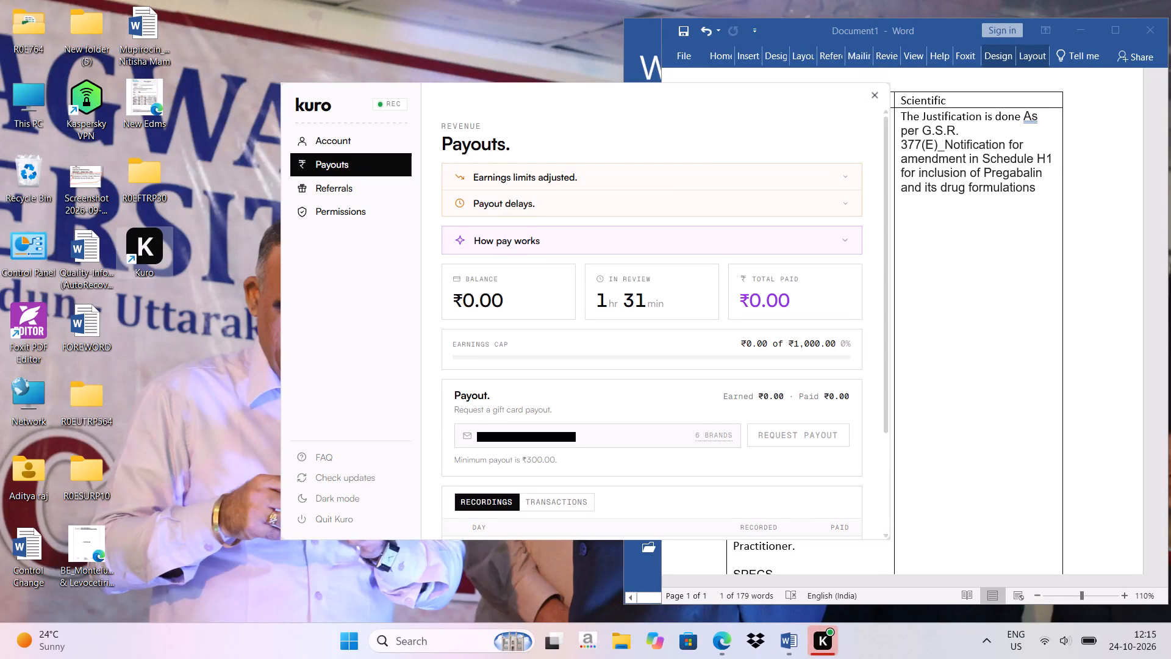
Switch to Word and maximize the Document1 window holding the Current, New and Scientific change table for IIGOVT0156 - Gabapentin Capsules IP.
{"action": "left_click", "coordinate": [414, 26]}
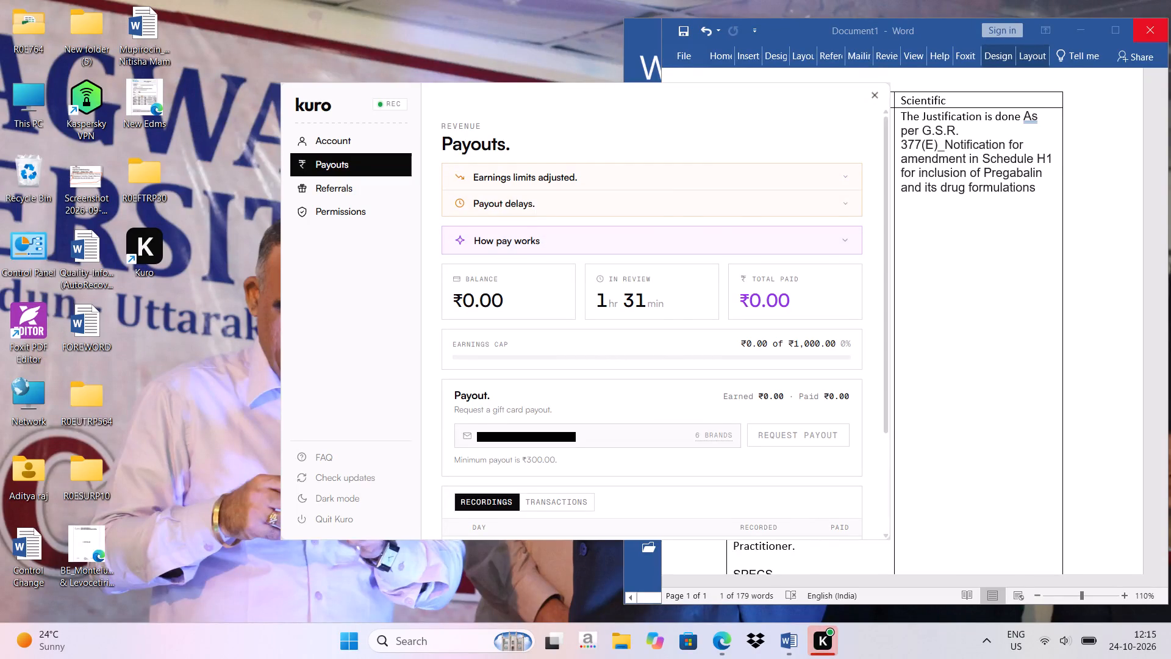
{"action": "left_click", "coordinate": [1108, 37]}
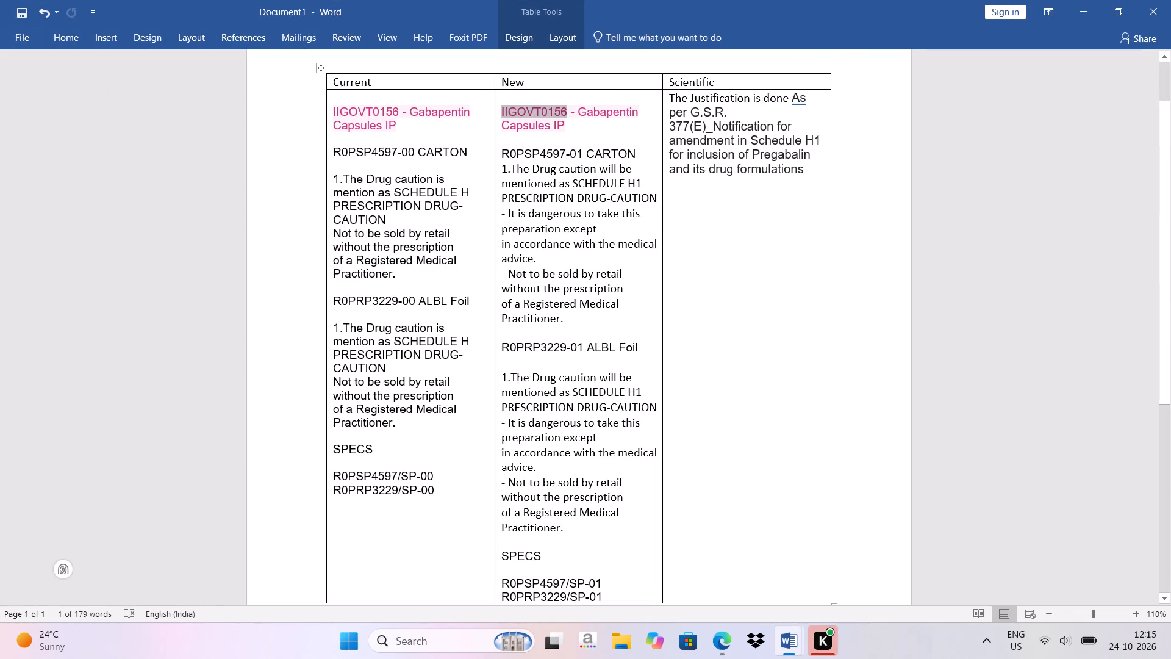
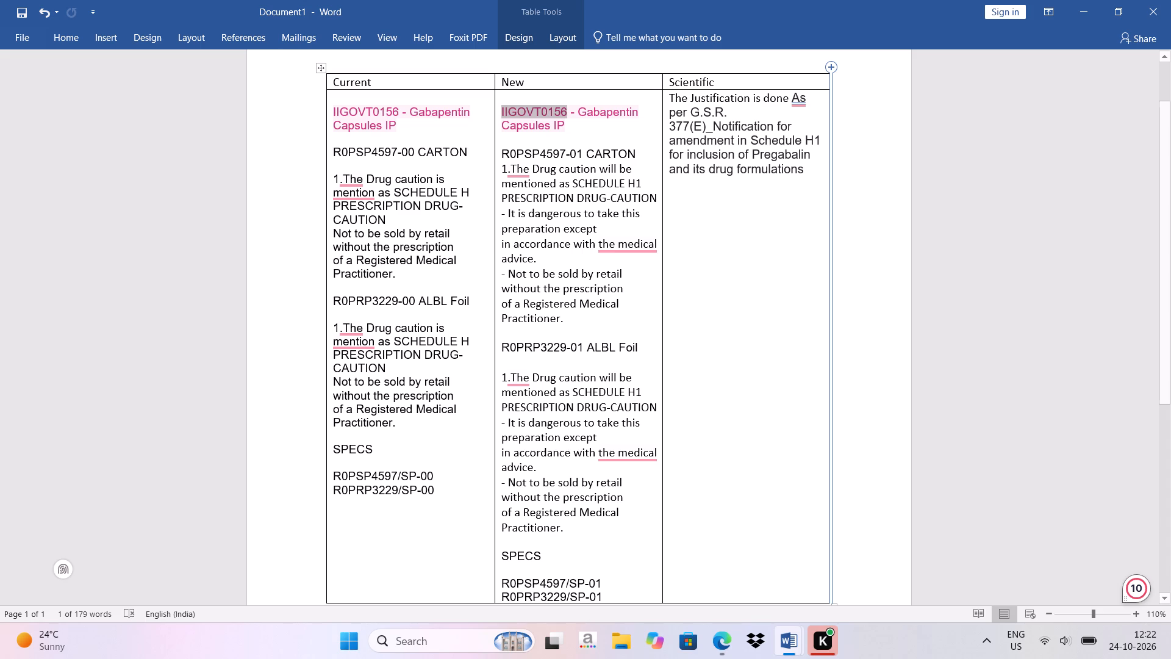
Review the Current, New and Scientific columns of the Gabapentin Capsules IP change table, including the carton, foil and specs entries.
{"action": "scroll", "coordinate": [1114, 326], "scroll_direction": "down", "scroll_amount": 2}
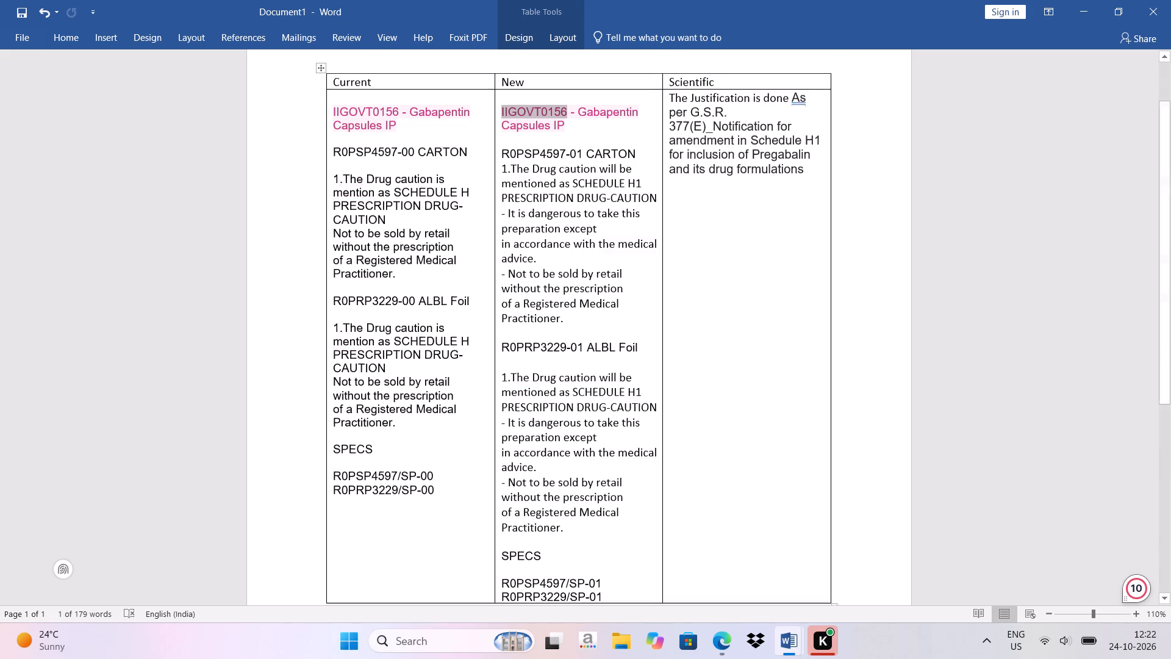
{"action": "scroll", "coordinate": [1114, 326], "scroll_direction": "down", "scroll_amount": 5}
{"action": "scroll", "coordinate": [1114, 326], "scroll_direction": "up", "scroll_amount": 12}
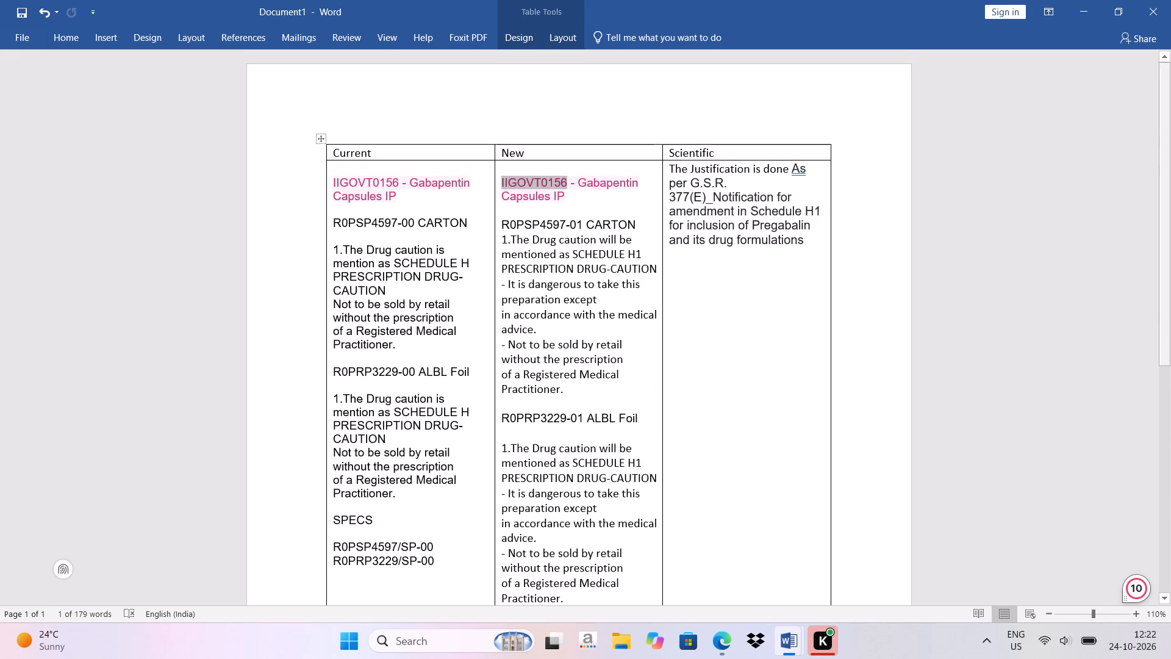
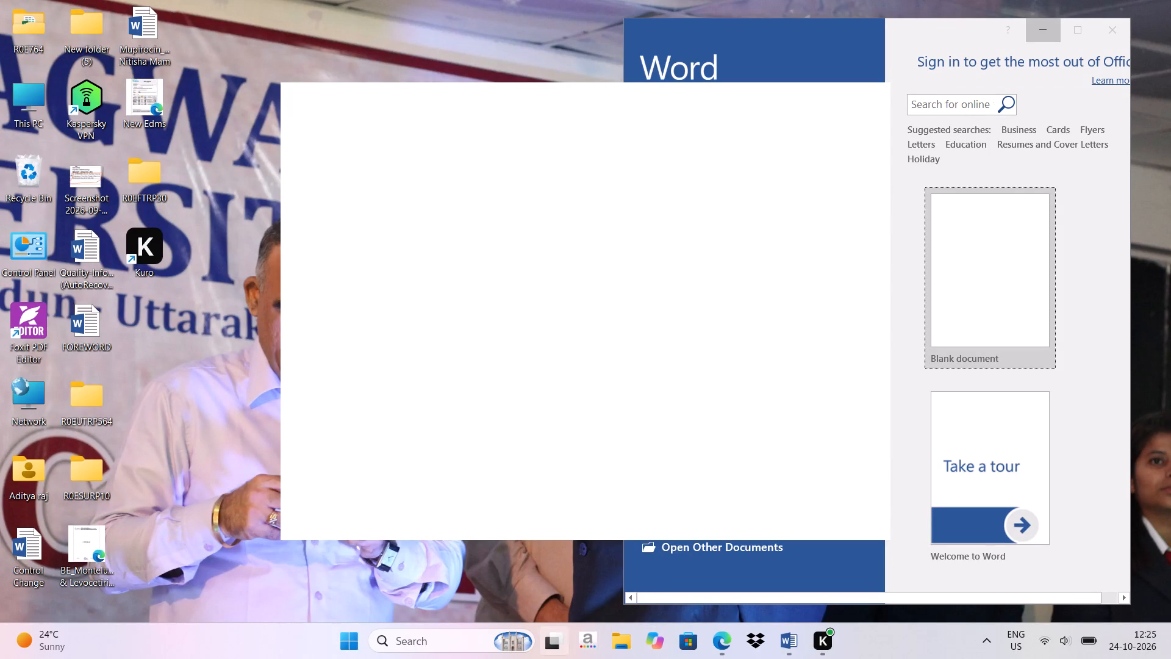
Switch from the desktop to the open Microsoft Edge browser window.
{"action": "left_click", "coordinate": [719, 643]}
{"action": "left_click", "coordinate": [595, 572]}
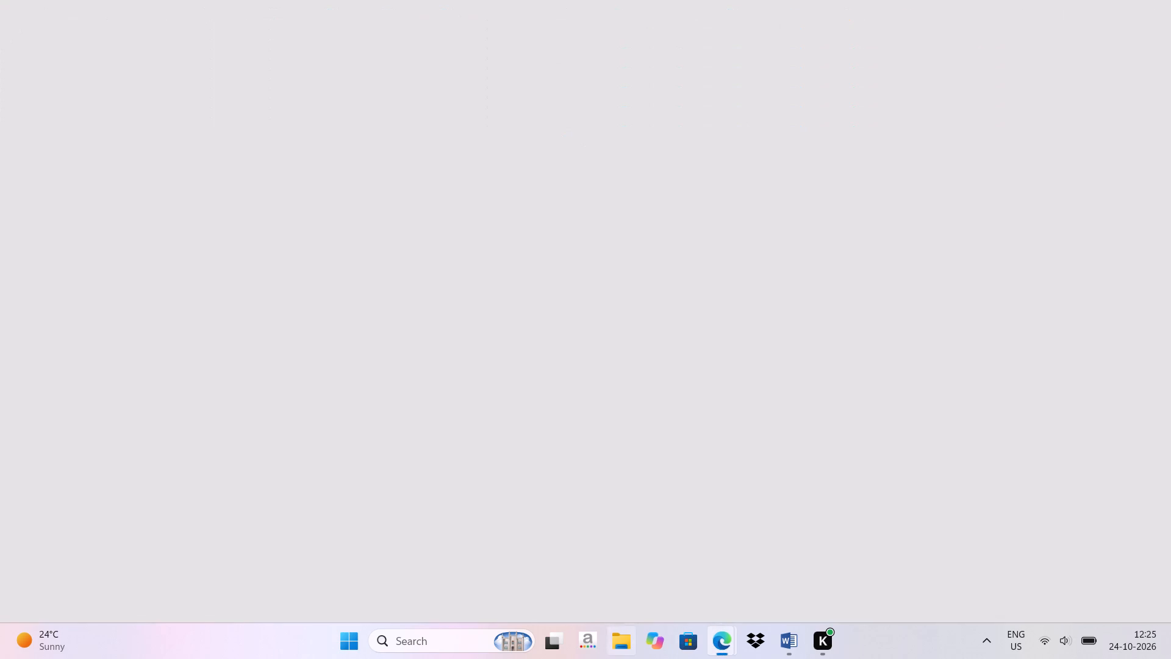